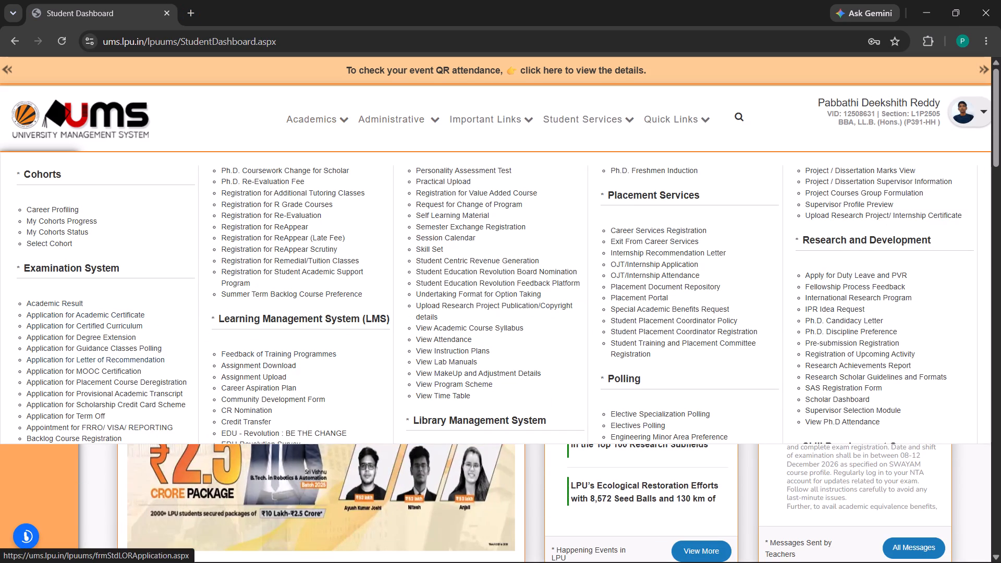
# Open the Assignment Download page in UMS and show the details for LAW291 Basics of Moot Court.
pyautogui.click(241, 367)
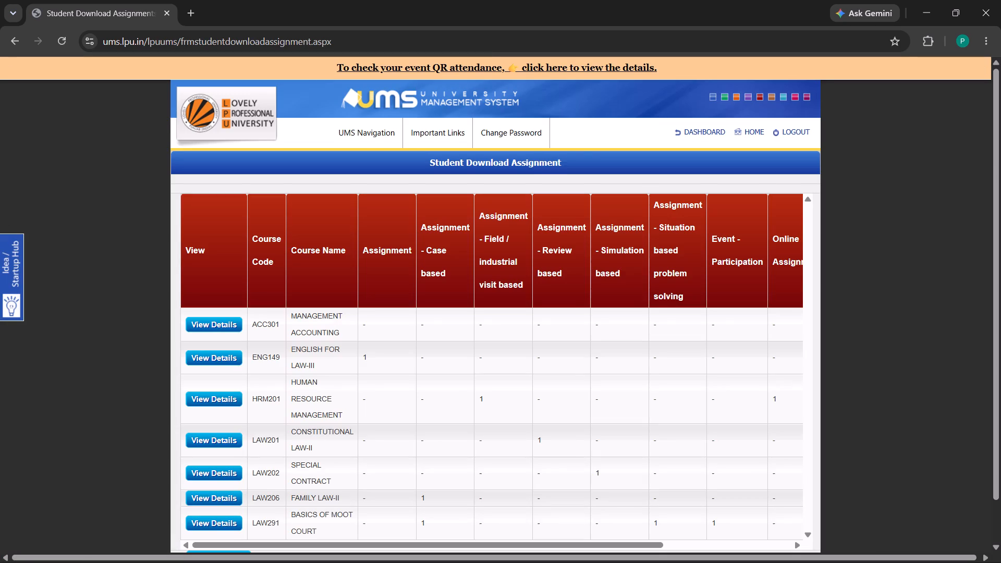
pyautogui.scroll(-2, 279, 335)
pyautogui.scroll(1, 279, 335)
pyautogui.scroll(-1, 279, 335)
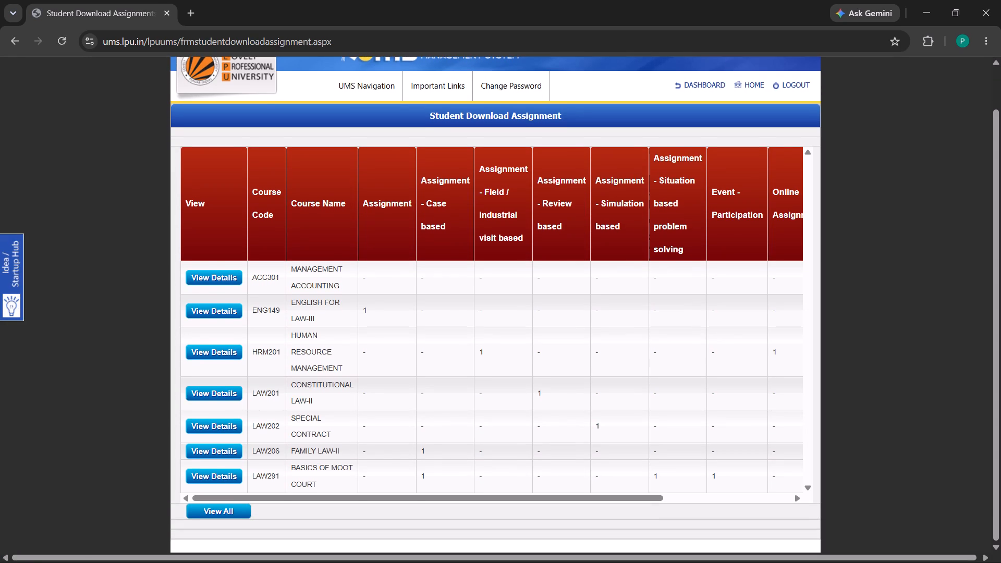
pyautogui.click(220, 475)
# Download the teacher's file for the LAW291 situation based problem solving assignment and open the PDF.
pyautogui.scroll(-7, 429, 222)
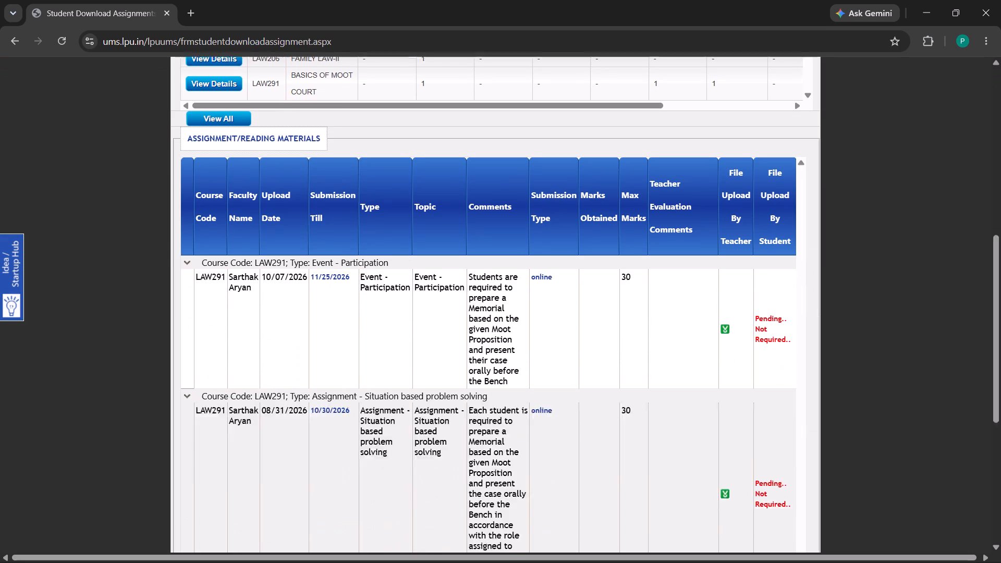
pyautogui.scroll(-5, 431, 236)
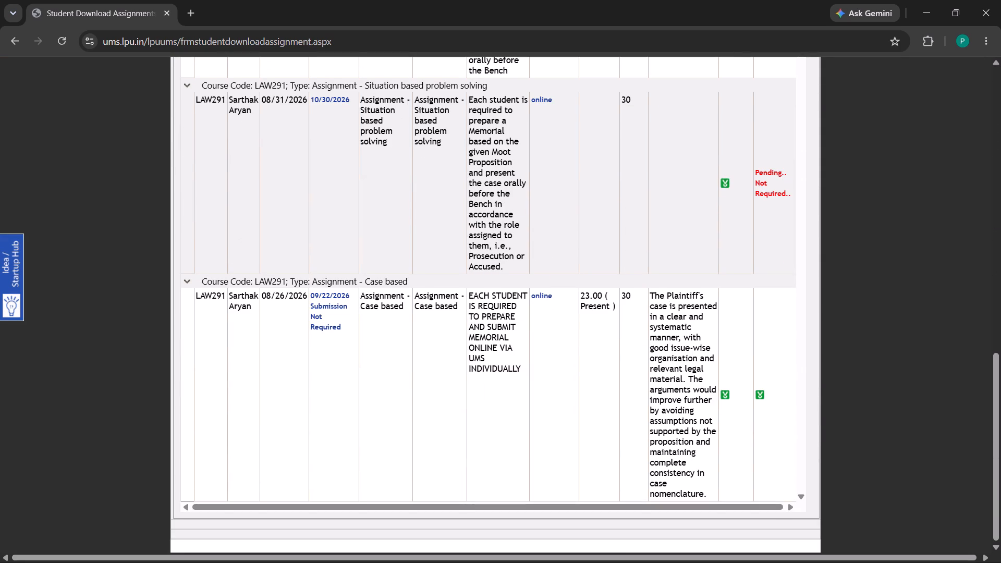
pyautogui.scroll(1, 718, 275)
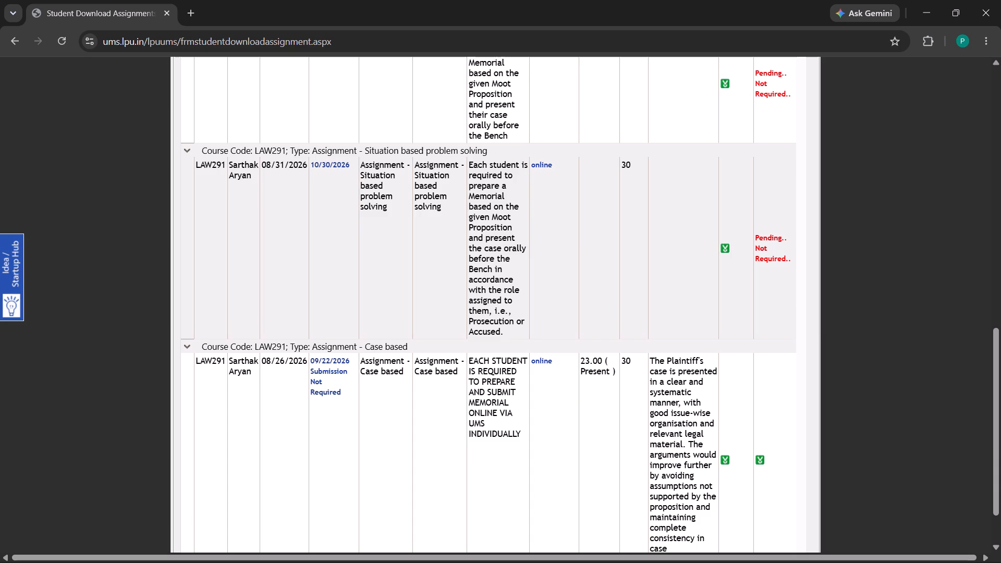
pyautogui.scroll(2, 593, 250)
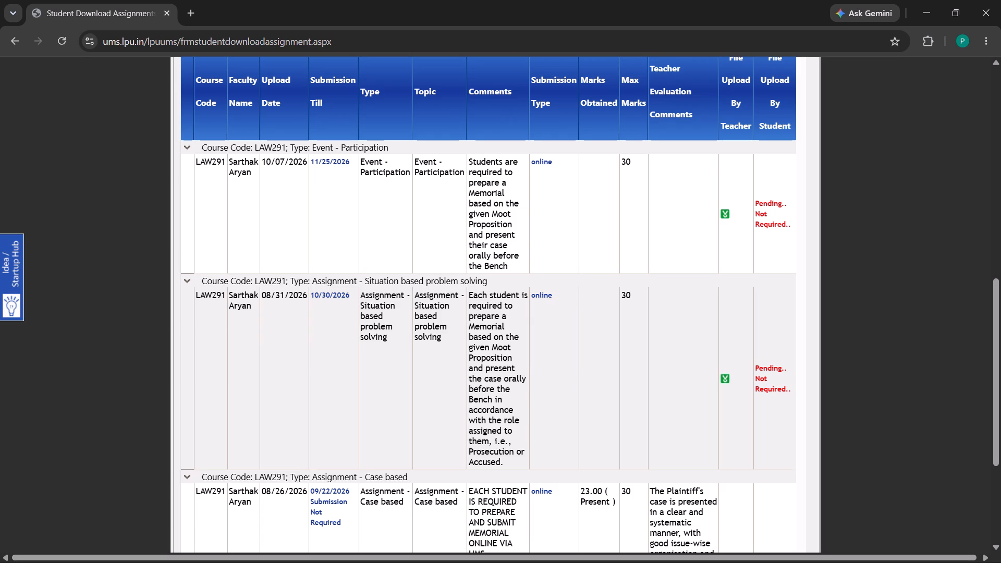
pyautogui.click(724, 377)
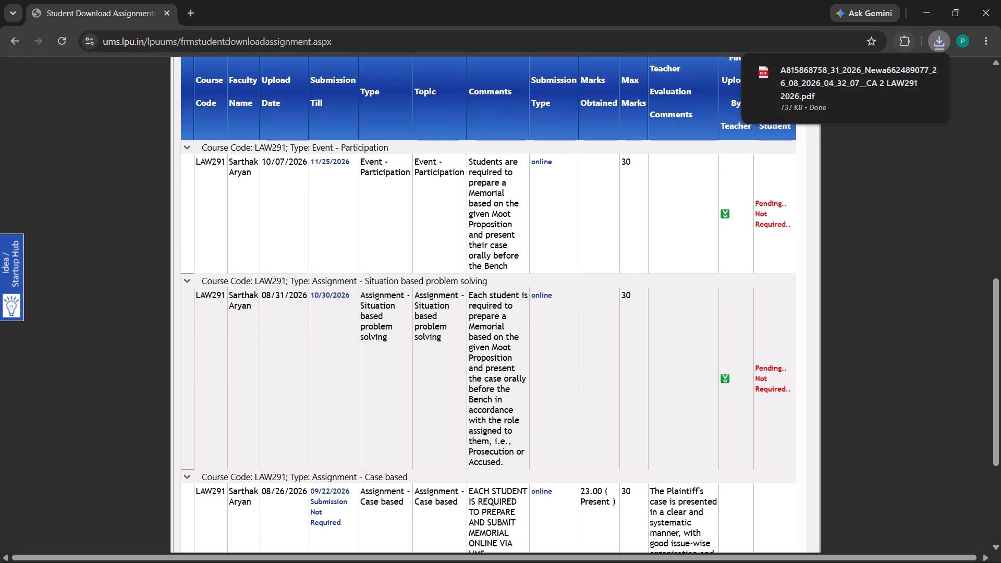
pyautogui.click(895, 89)
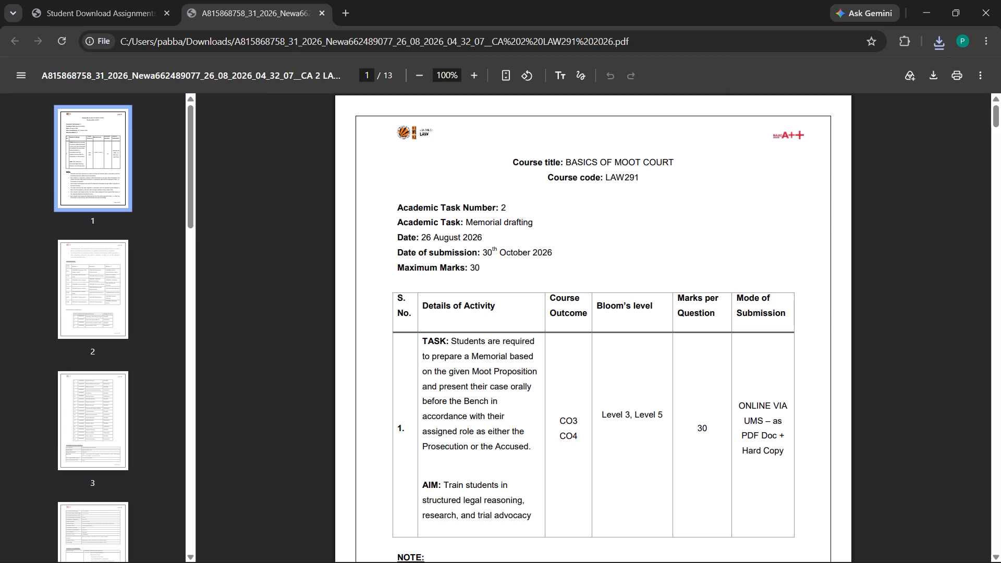
# Examine the assignment PDF's notes, team details and start of the memorial role assignment on pages 1 and 2.
pyautogui.scroll(-3, 317, 221)
pyautogui.scroll(2, 317, 221)
pyautogui.scroll(-9, 317, 221)
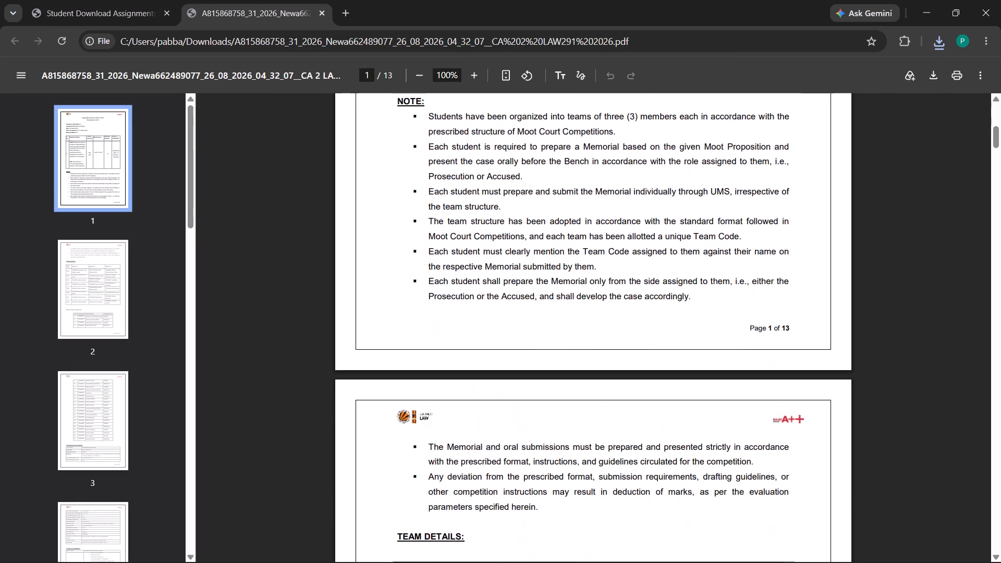
pyautogui.scroll(-3, 317, 221)
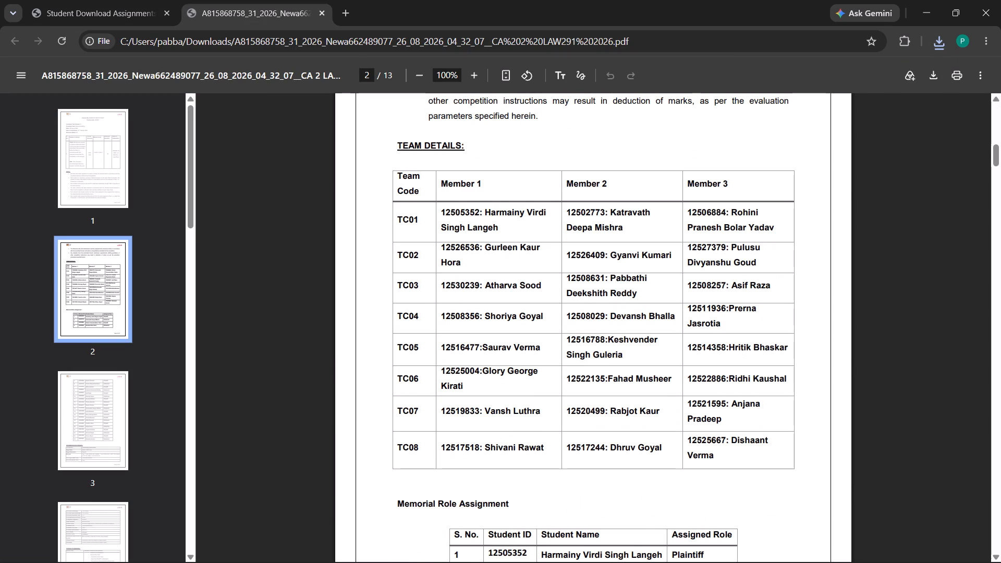
pyautogui.scroll(-2, 470, 395)
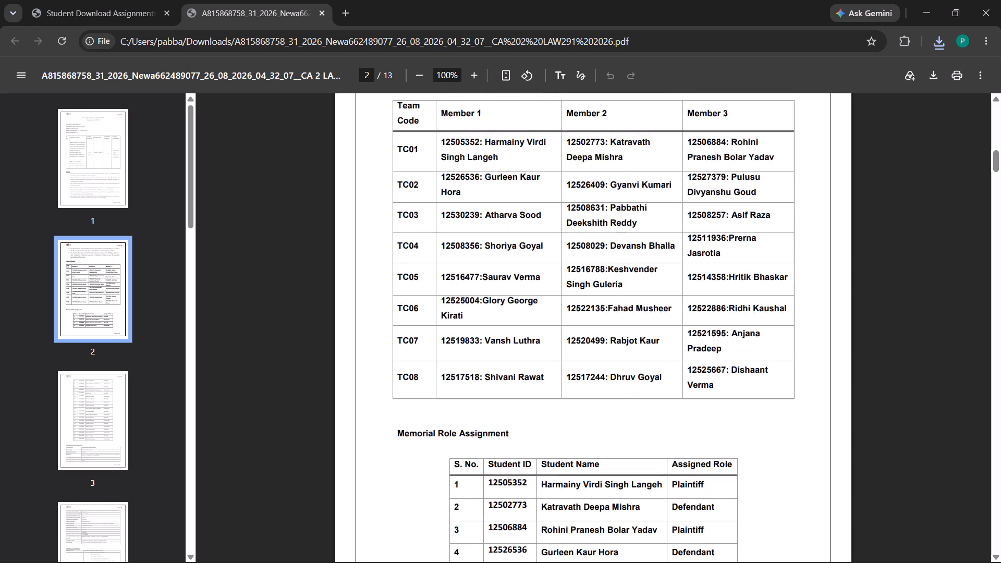
pyautogui.scroll(-1, 470, 395)
pyautogui.scroll(1, 470, 395)
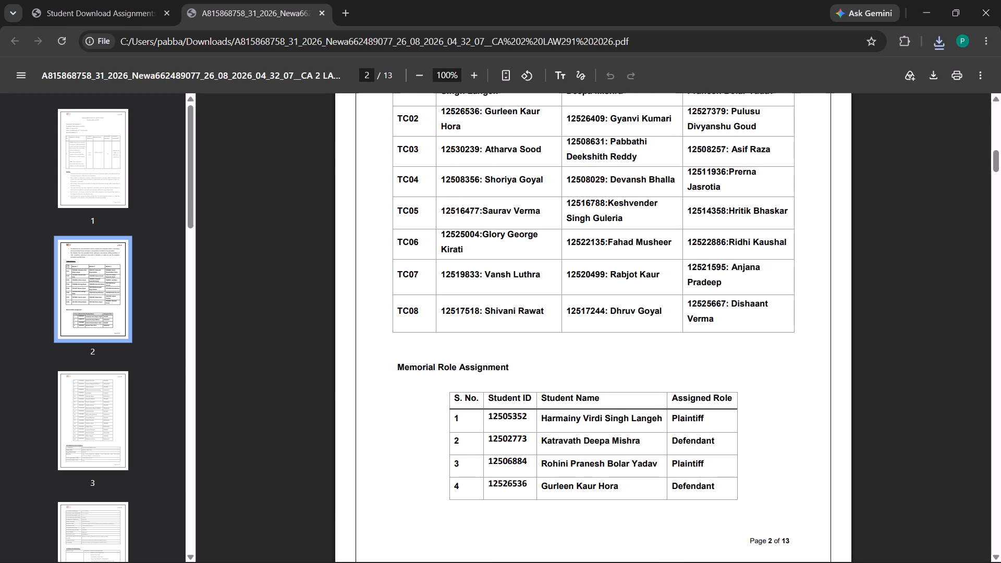
pyautogui.scroll(5, 476, 162)
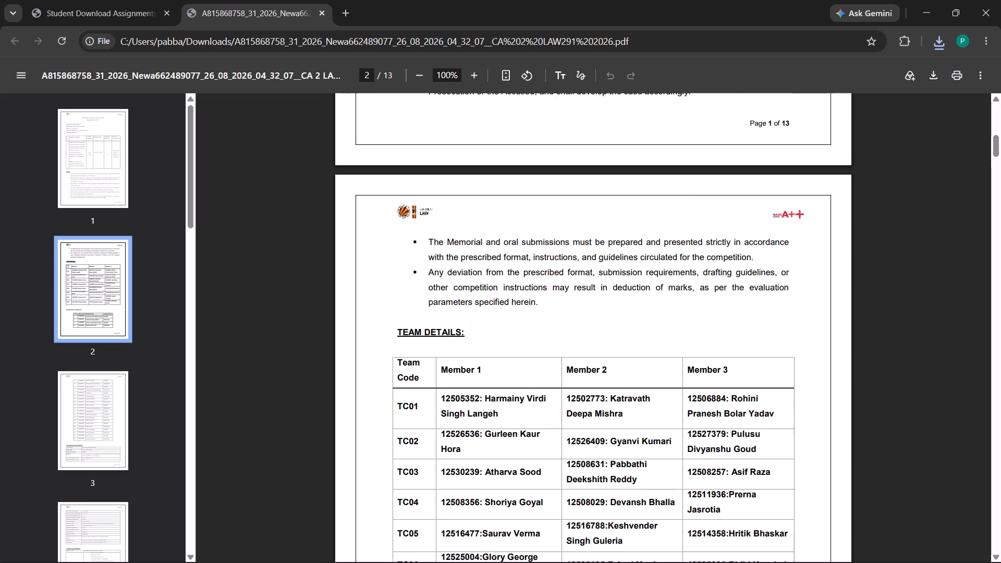
pyautogui.scroll(4, 476, 162)
pyautogui.scroll(-3, 476, 162)
pyautogui.scroll(2, 476, 162)
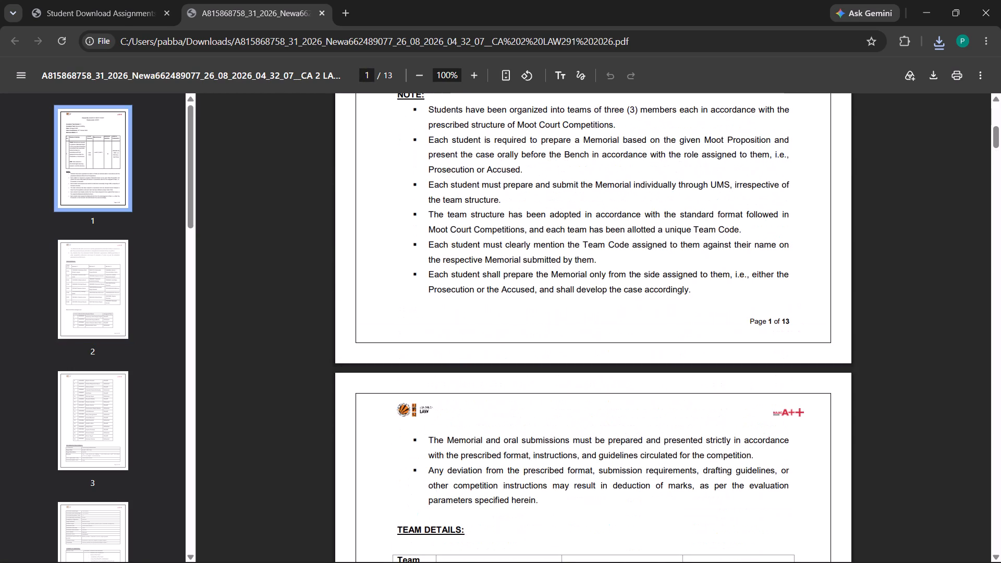
pyautogui.scroll(-3, 476, 159)
pyautogui.scroll(1, 476, 159)
pyautogui.scroll(-3, 476, 159)
pyautogui.scroll(1, 476, 159)
pyautogui.scroll(-2, 476, 159)
pyautogui.scroll(2, 476, 159)
pyautogui.scroll(-5, 476, 159)
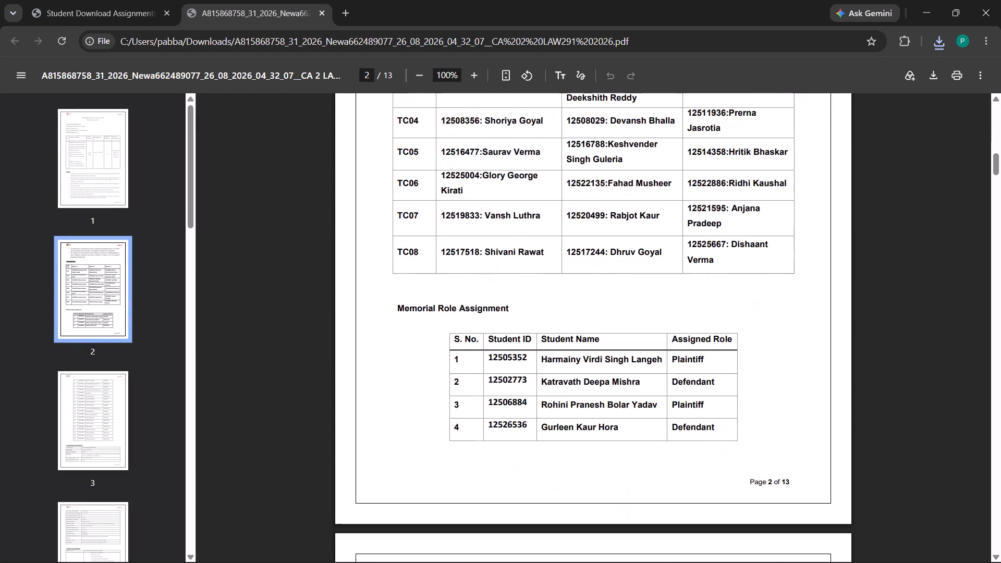
pyautogui.scroll(-14, 476, 159)
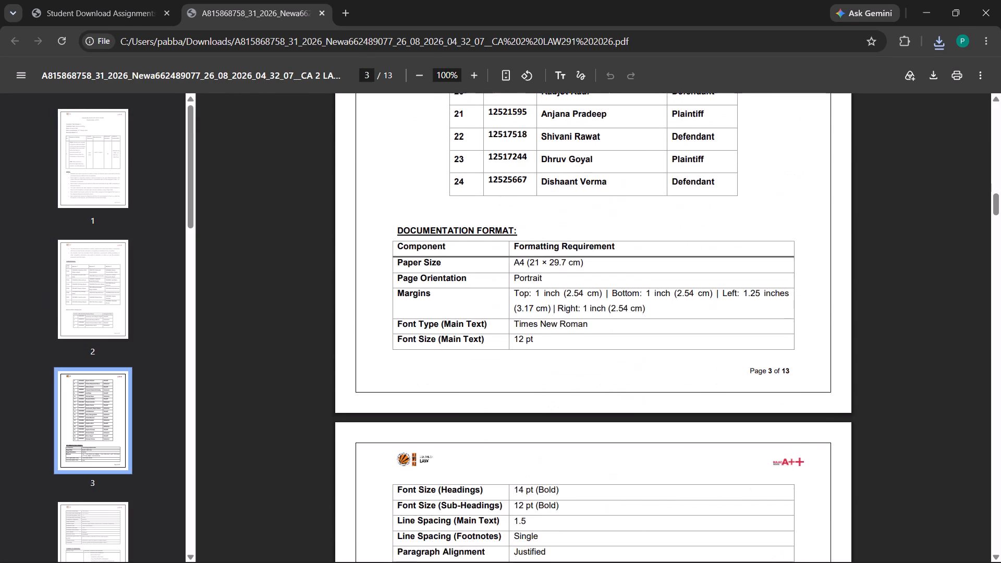
pyautogui.scroll(-16, 476, 159)
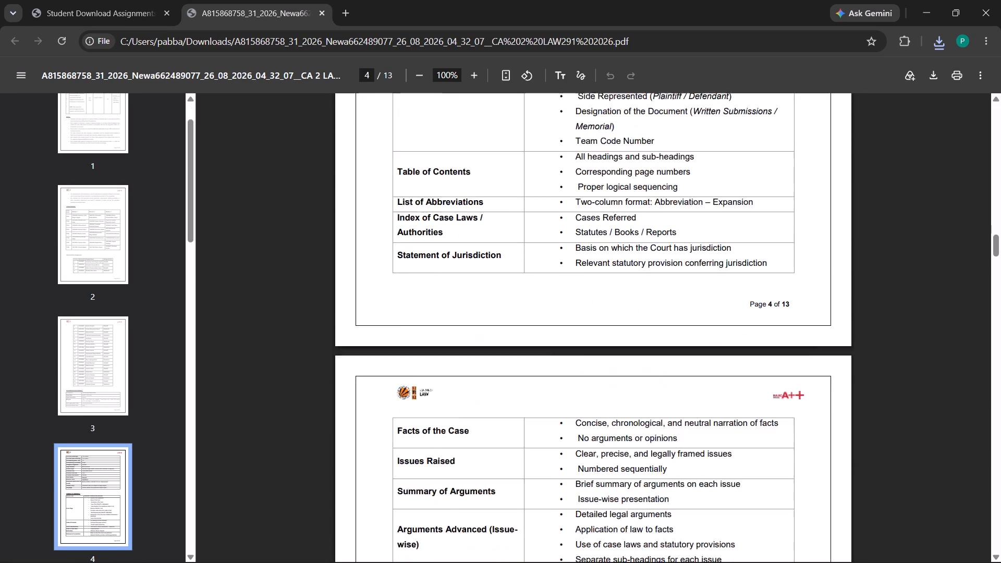
pyautogui.scroll(-13, 476, 159)
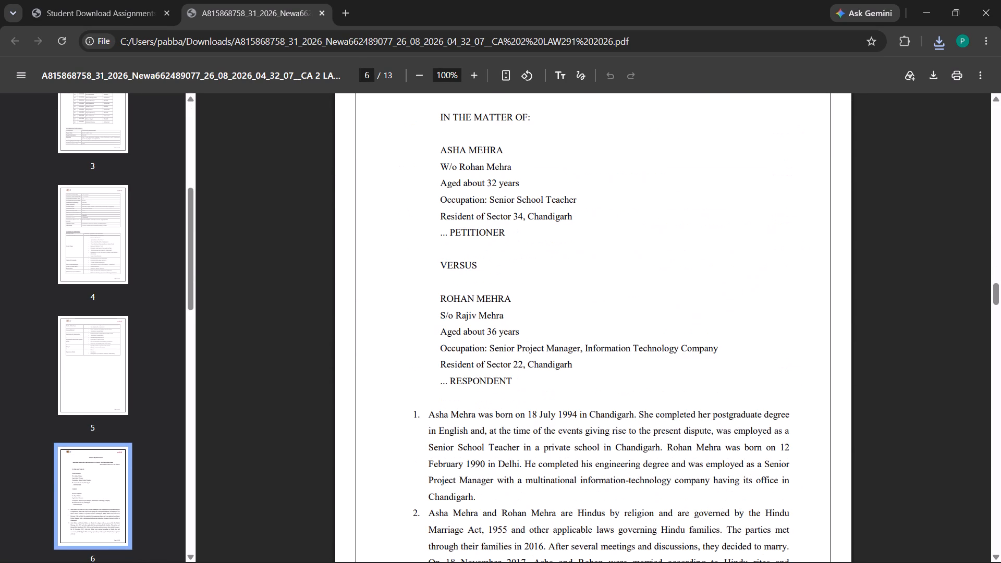
pyautogui.scroll(7, 476, 159)
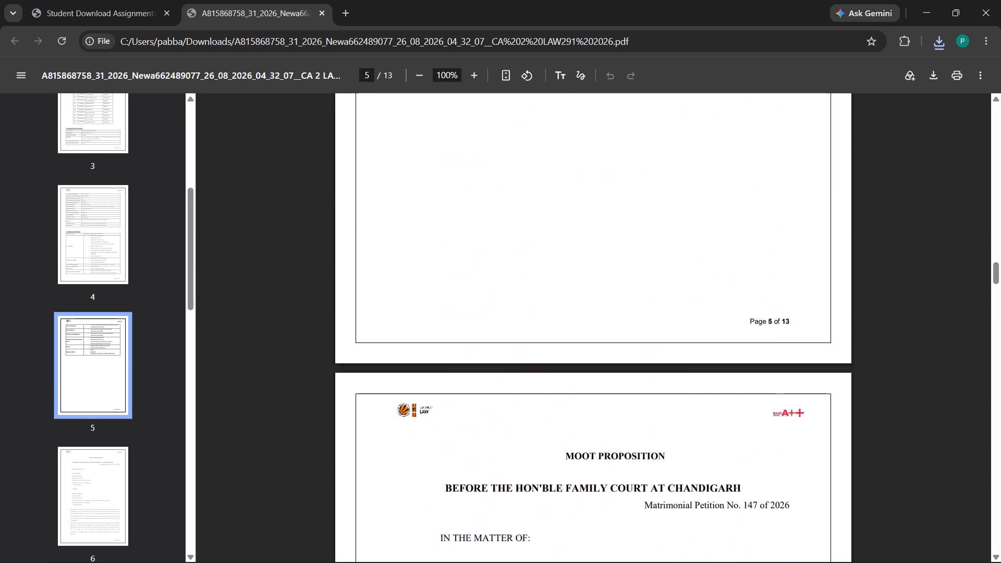
pyautogui.scroll(7, 476, 159)
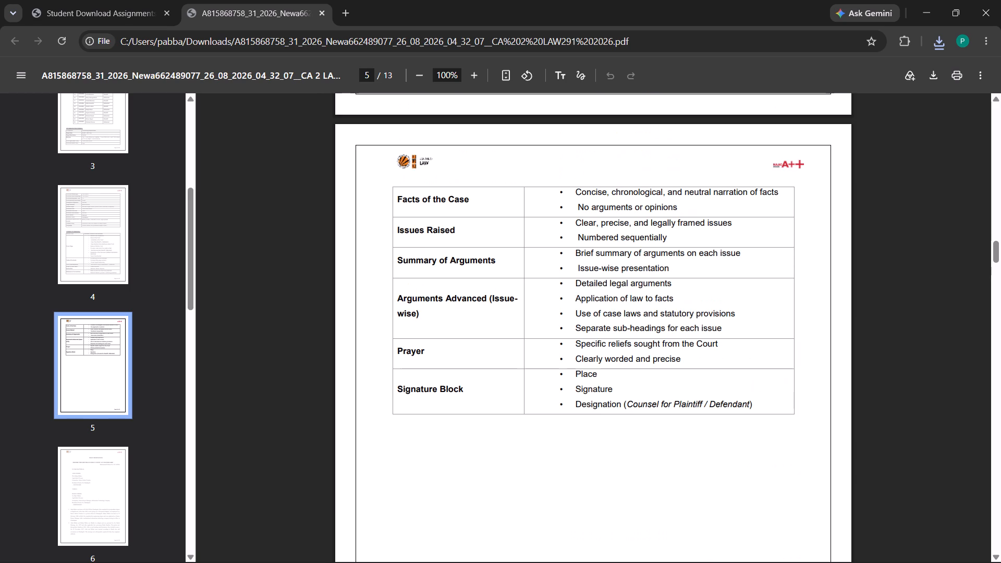
pyautogui.scroll(6, 474, 167)
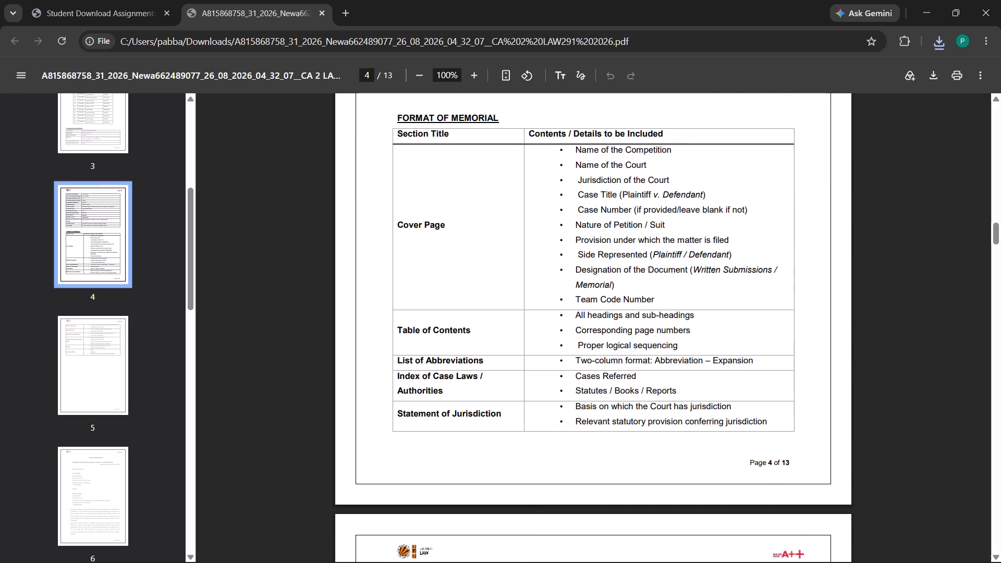
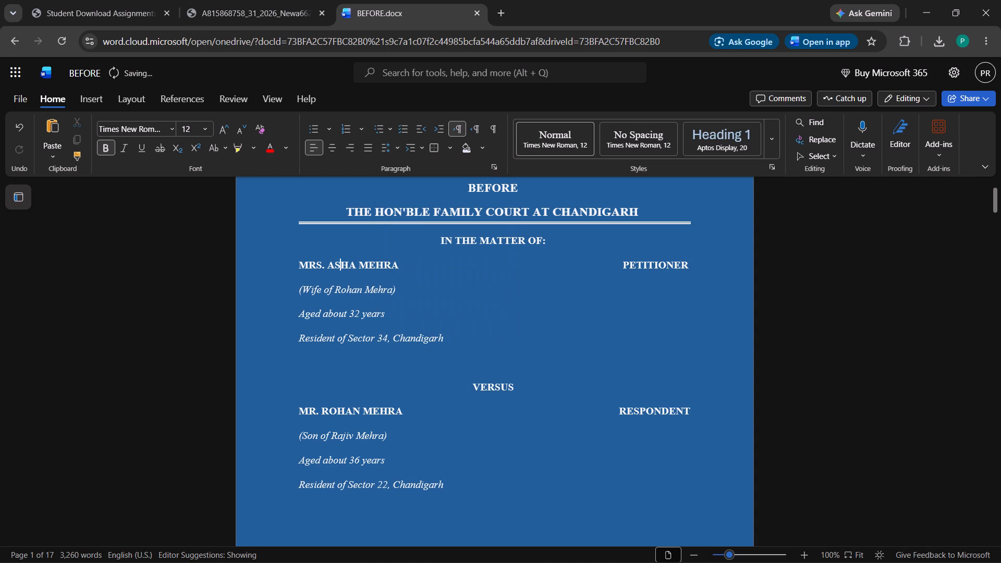
# Remove the space after the petitioner's name paragraph.
pyautogui.click(387, 149)
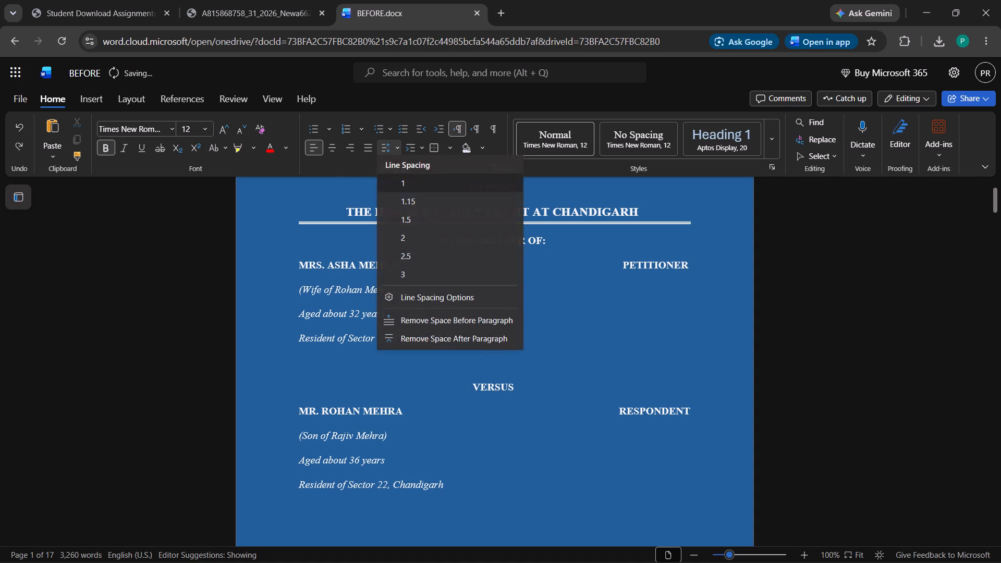
pyautogui.click(441, 333)
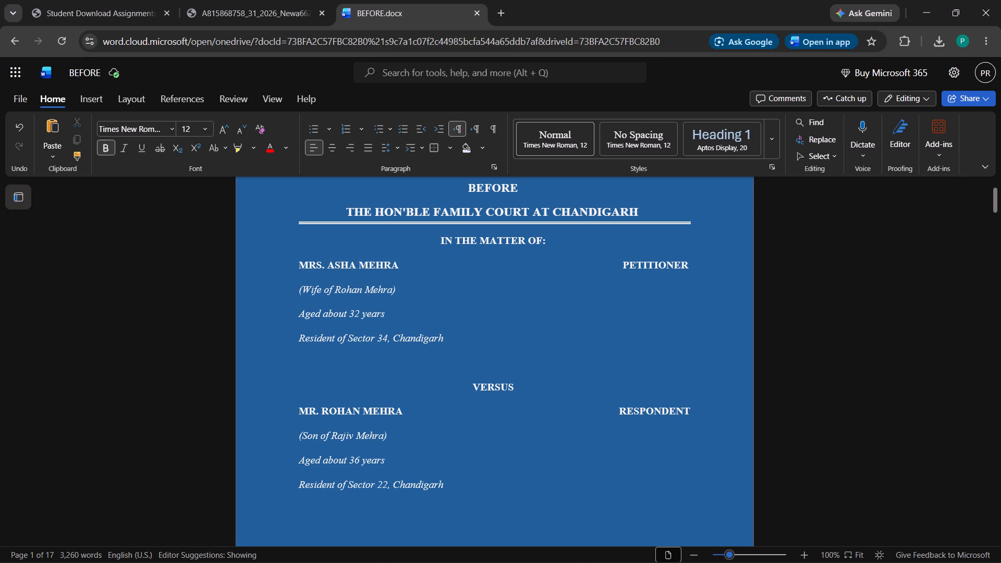
# Remove the space before and after the petitioner's three italic detail lines on the cover page.
pyautogui.moveTo(299, 287); pyautogui.dragTo(443, 338)
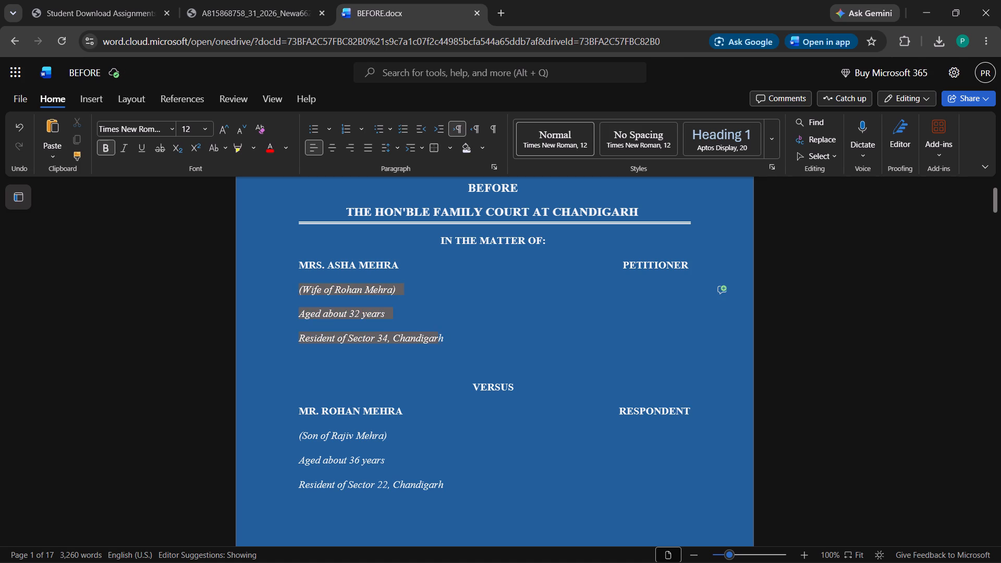
pyautogui.moveTo(443, 338); pyautogui.dragTo(443, 340)
pyautogui.click(382, 148)
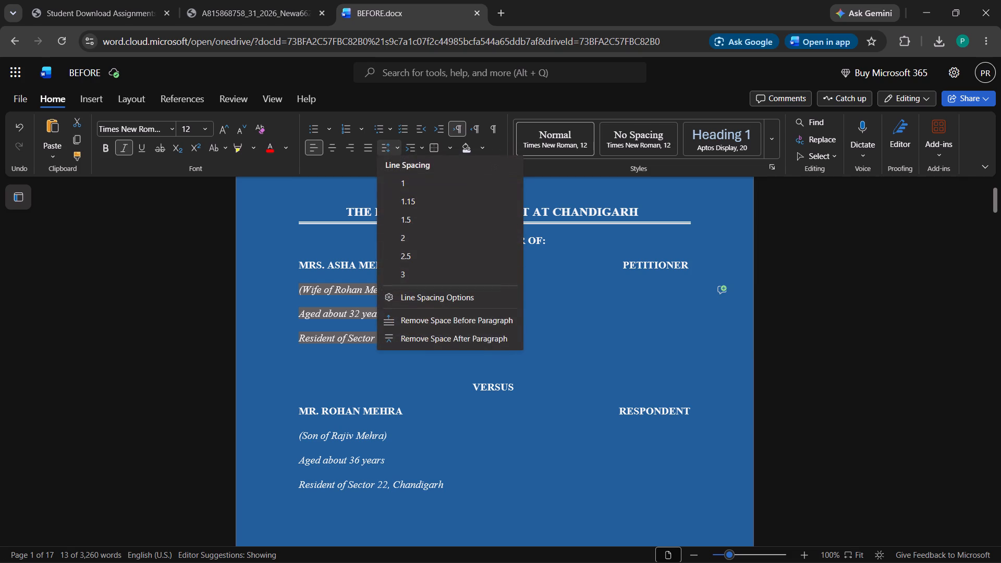
pyautogui.click(433, 312)
pyautogui.click(378, 147)
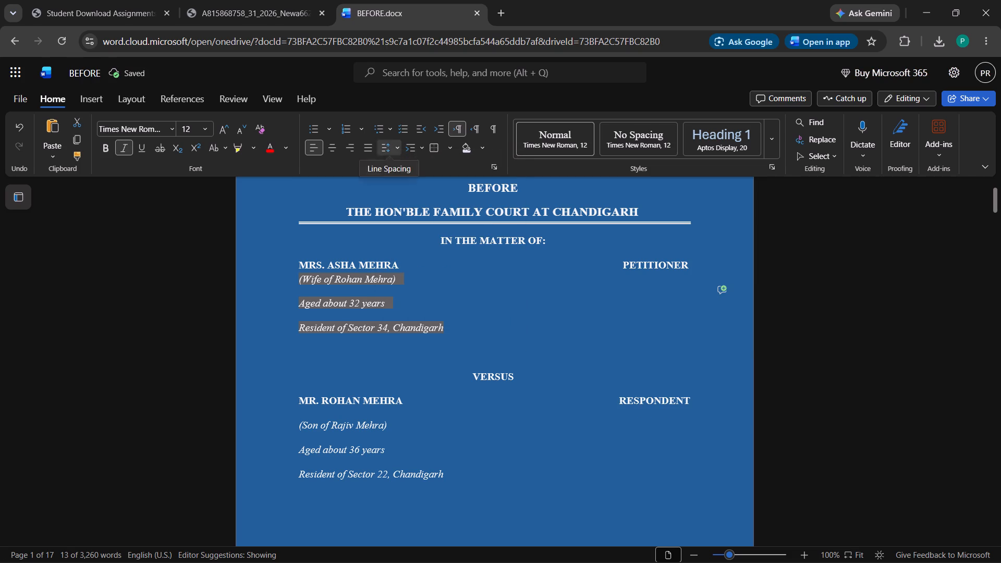
pyautogui.click(443, 332)
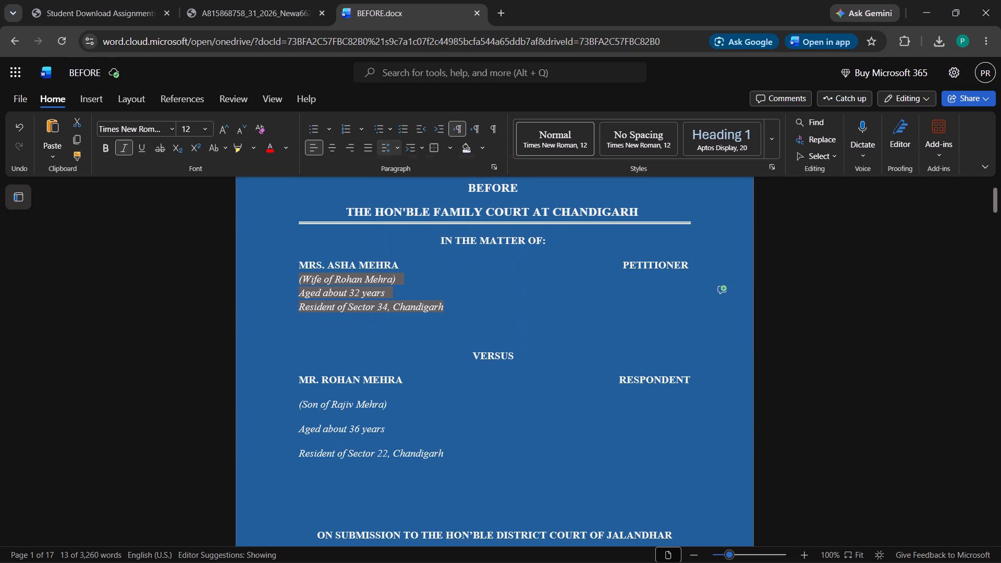
pyautogui.click(400, 331)
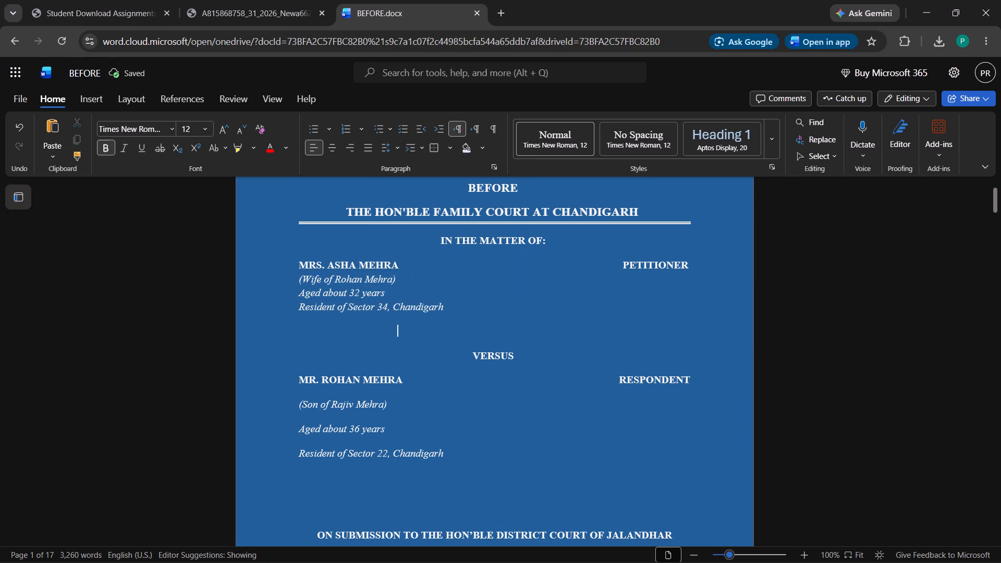
# Remove the space before and after the respondent's three italic detail lines below the respondent's name.
pyautogui.moveTo(298, 406); pyautogui.dragTo(301, 408)
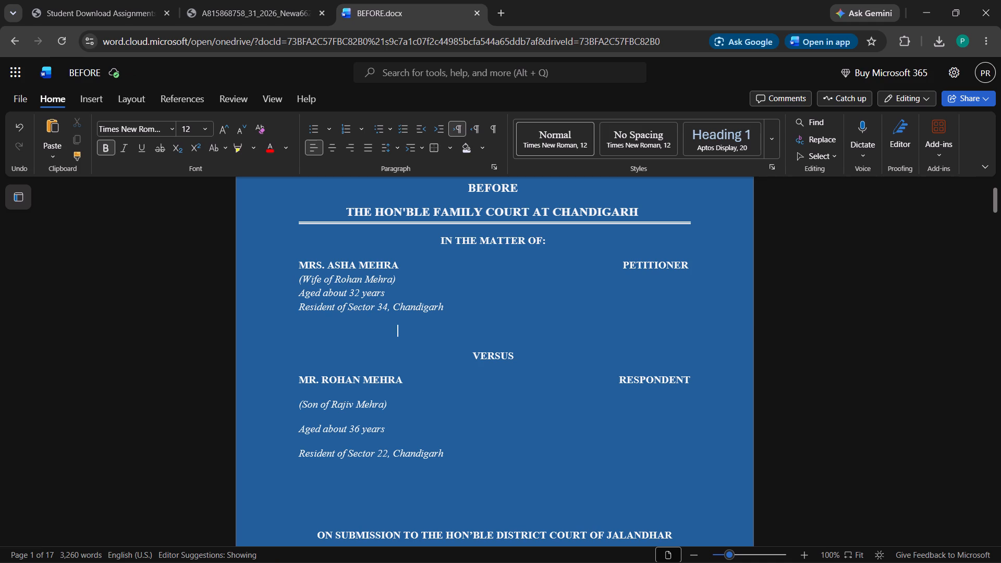
pyautogui.moveTo(301, 408); pyautogui.dragTo(446, 460)
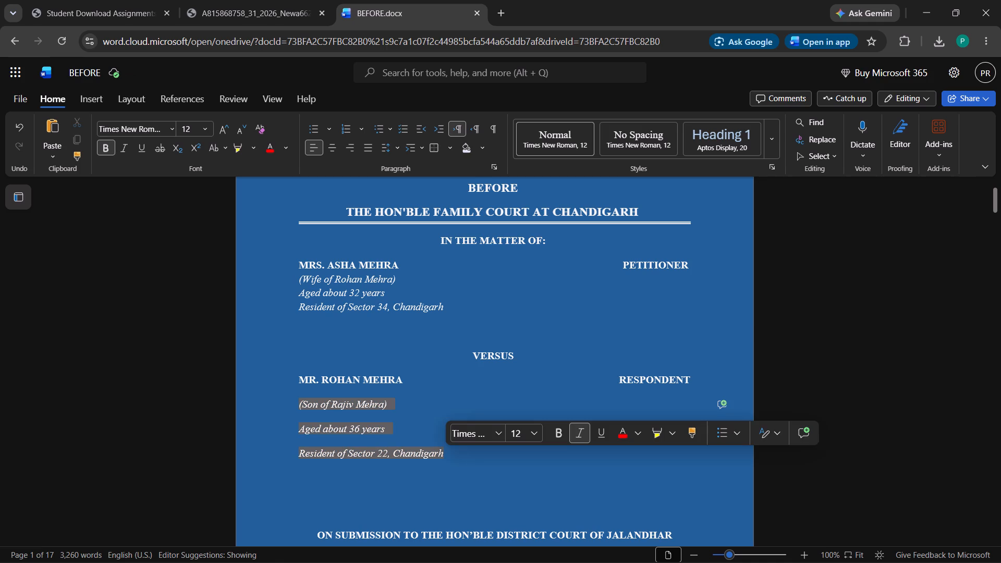
pyautogui.click(388, 145)
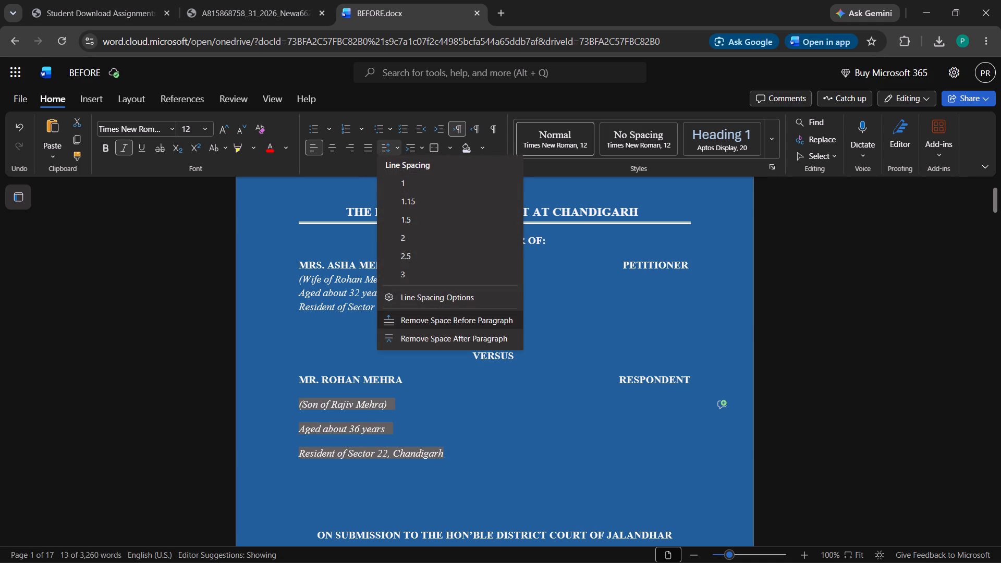
pyautogui.click(426, 318)
pyautogui.click(389, 148)
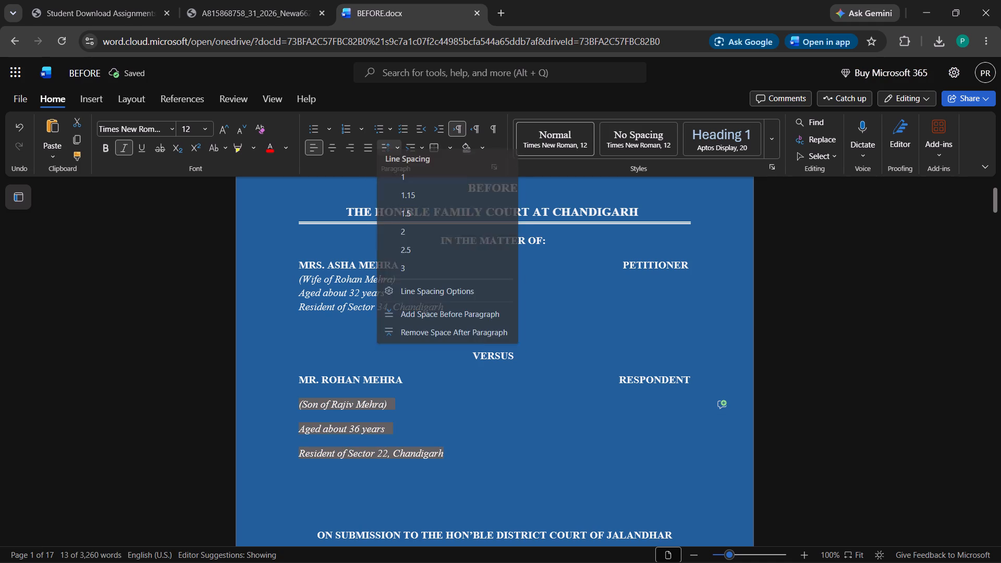
pyautogui.click(432, 335)
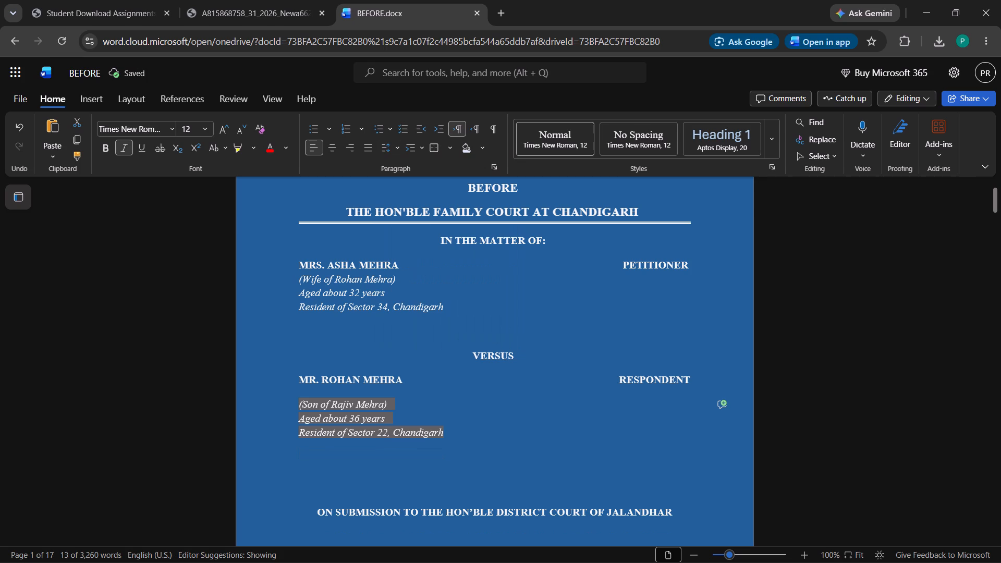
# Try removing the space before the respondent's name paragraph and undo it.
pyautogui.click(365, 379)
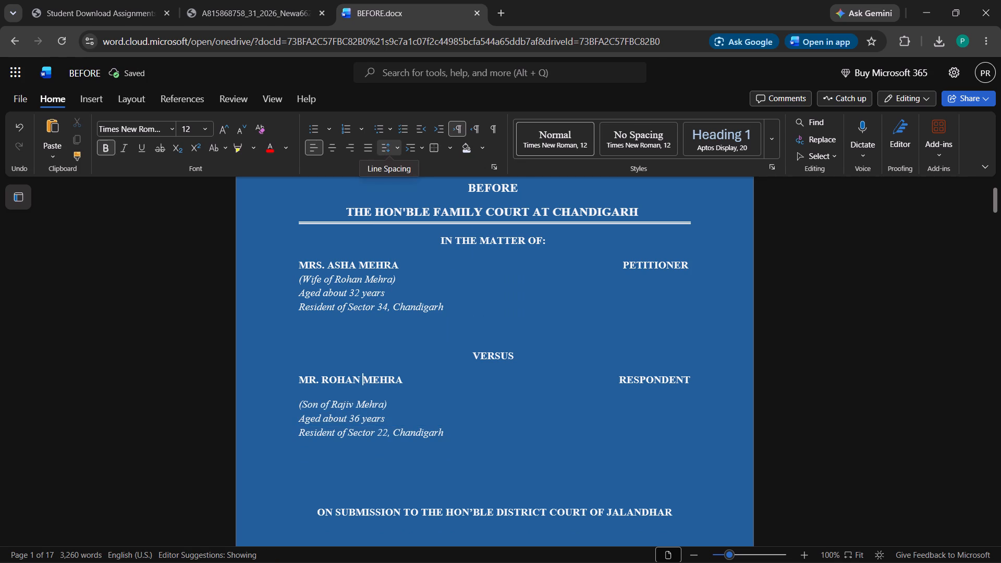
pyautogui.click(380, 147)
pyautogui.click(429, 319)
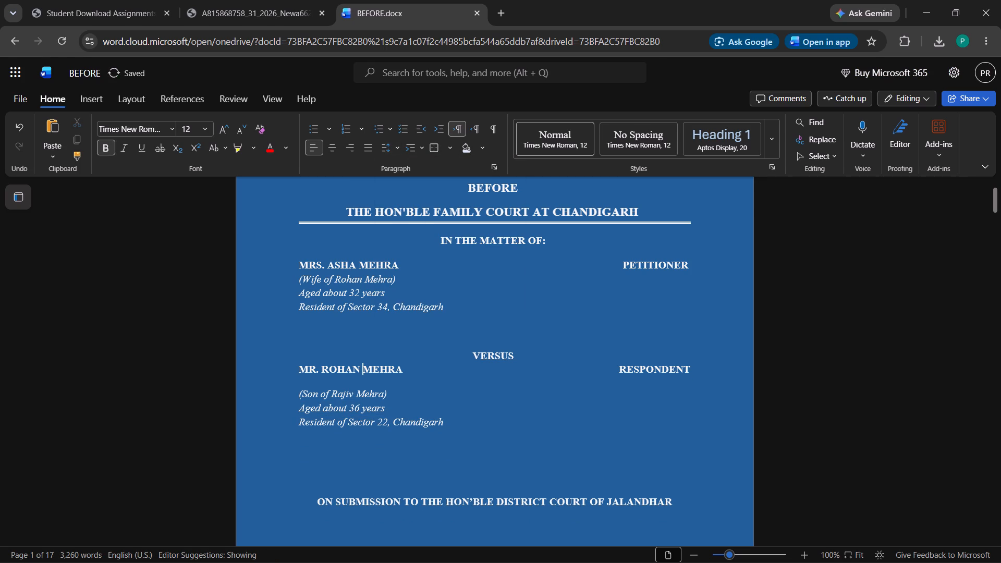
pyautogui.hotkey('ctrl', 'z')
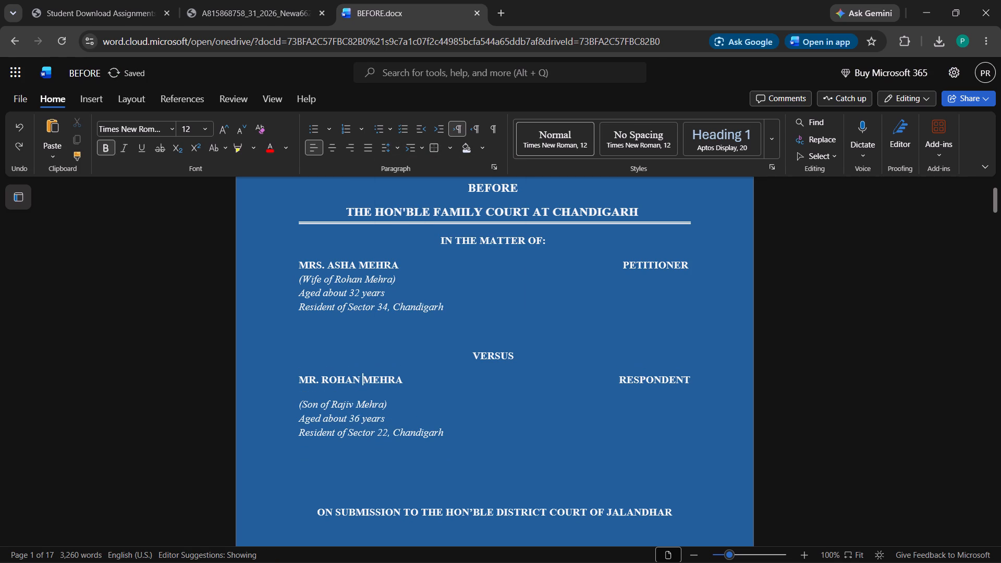
# Remove the space after the respondent's name paragraph.
pyautogui.click(386, 146)
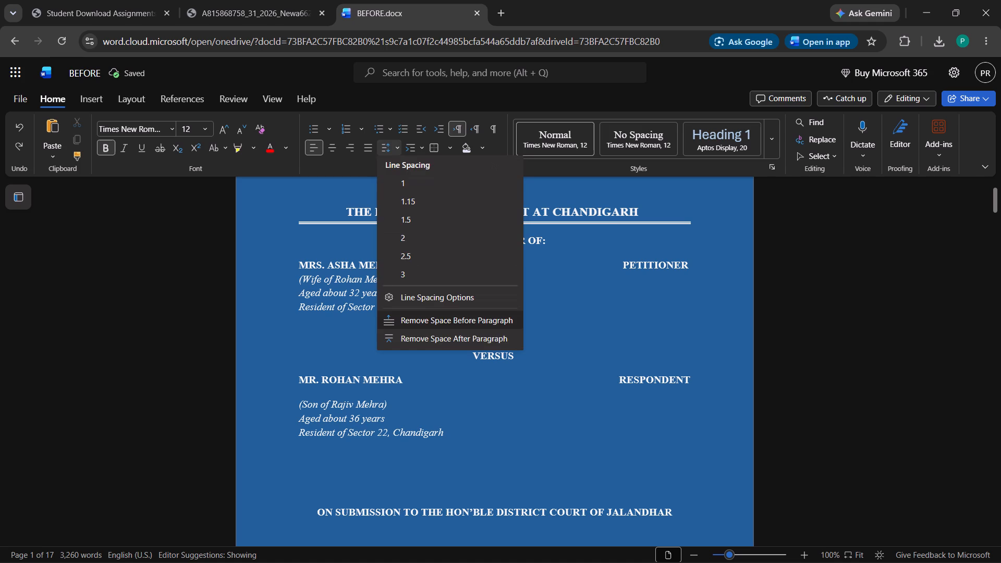
pyautogui.click(426, 333)
# Reduce the gap above VERSUS to a single tight blank line after the petitioner's details.
pyautogui.click(753, 353)
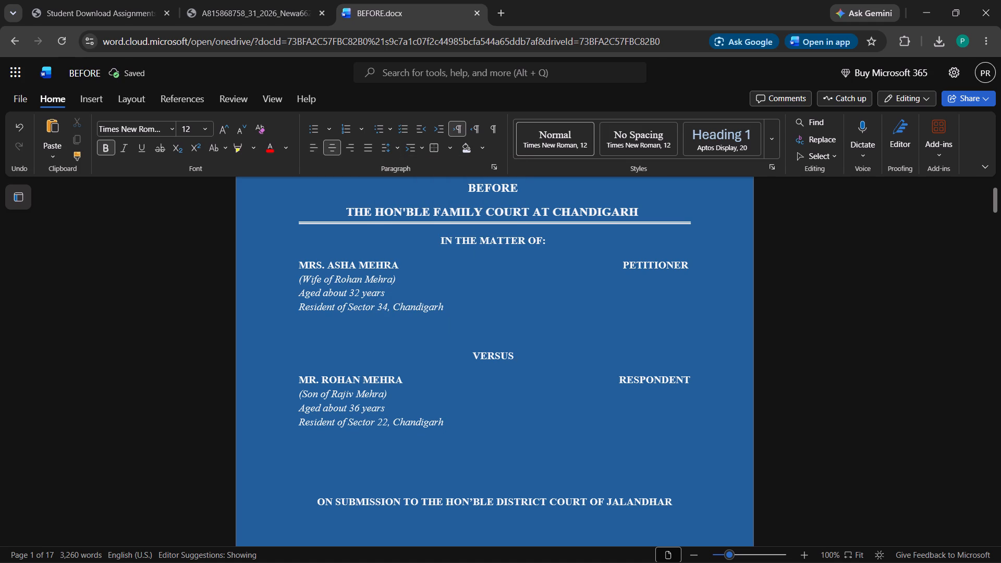
pyautogui.click(496, 328)
pyautogui.press('BackSpace')
pyautogui.hotkey('ctrl', 'Left')
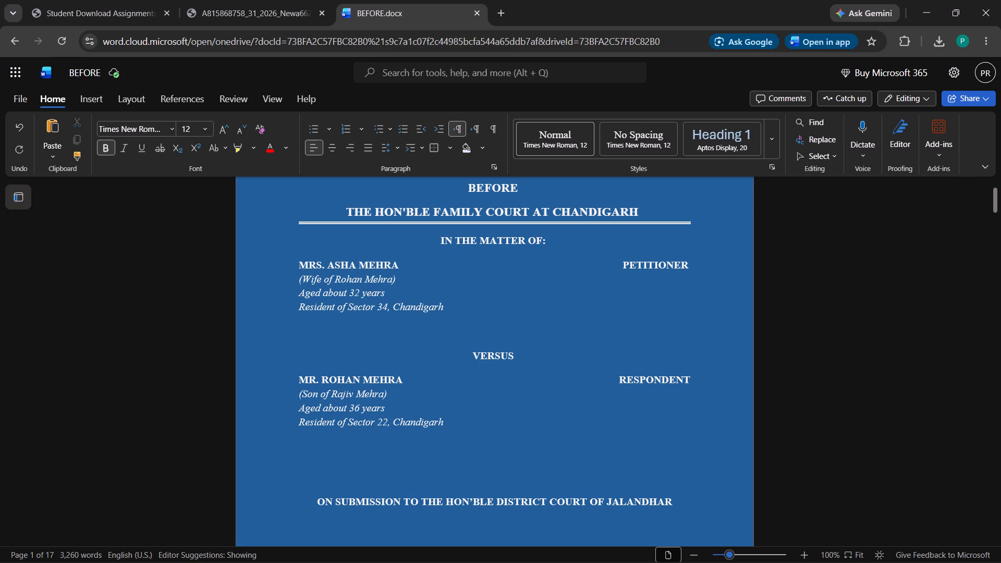
pyautogui.press('BackSpace')
pyautogui.press('Return')
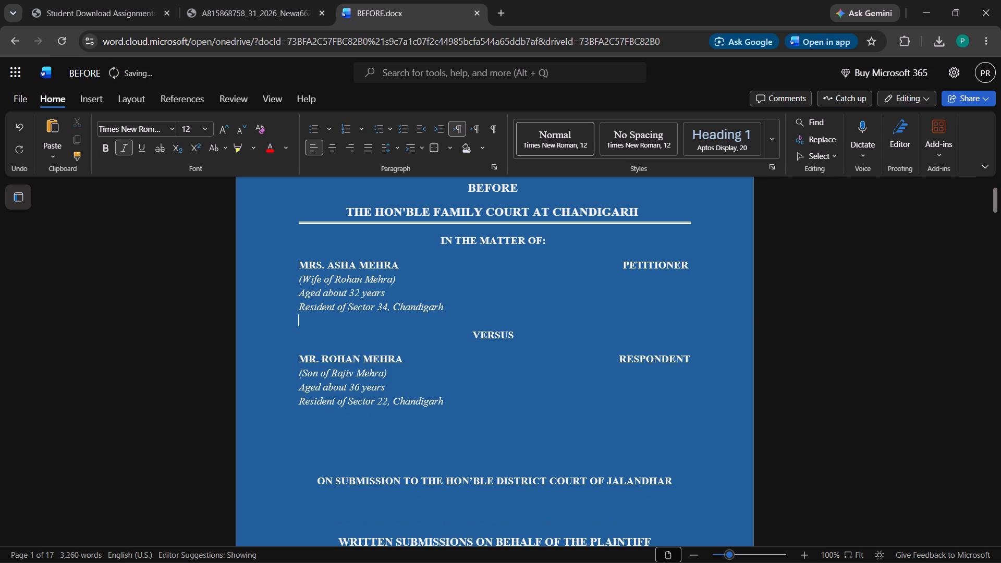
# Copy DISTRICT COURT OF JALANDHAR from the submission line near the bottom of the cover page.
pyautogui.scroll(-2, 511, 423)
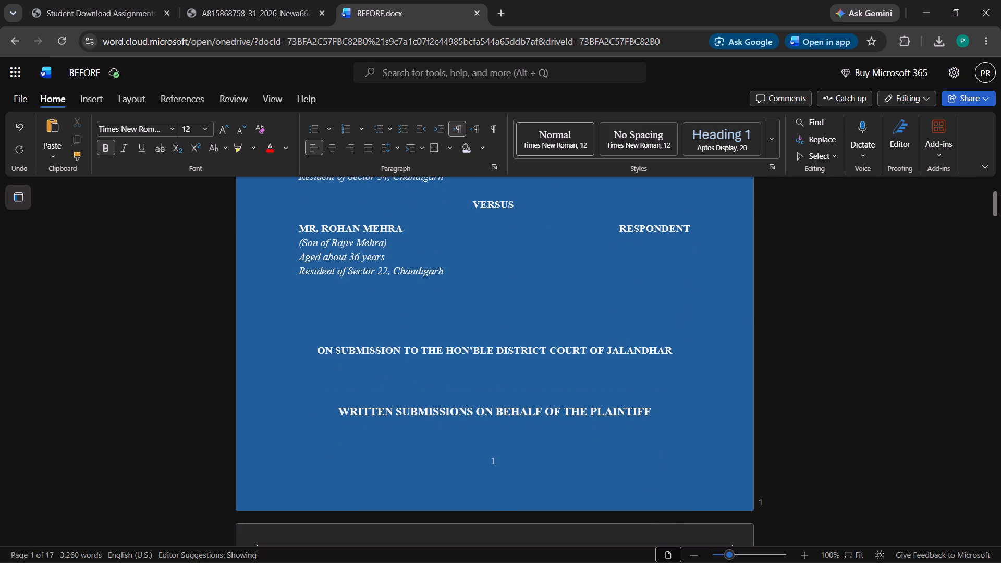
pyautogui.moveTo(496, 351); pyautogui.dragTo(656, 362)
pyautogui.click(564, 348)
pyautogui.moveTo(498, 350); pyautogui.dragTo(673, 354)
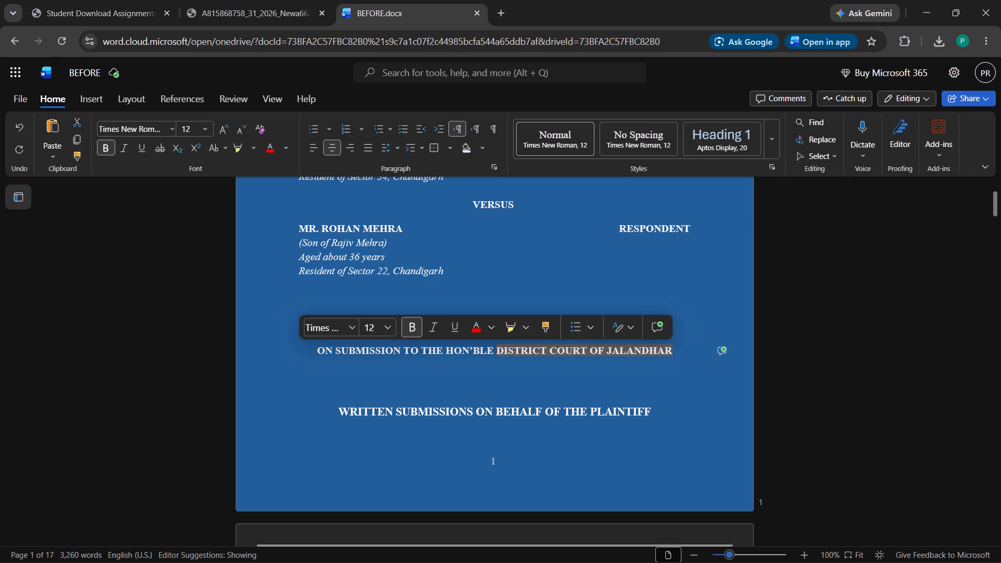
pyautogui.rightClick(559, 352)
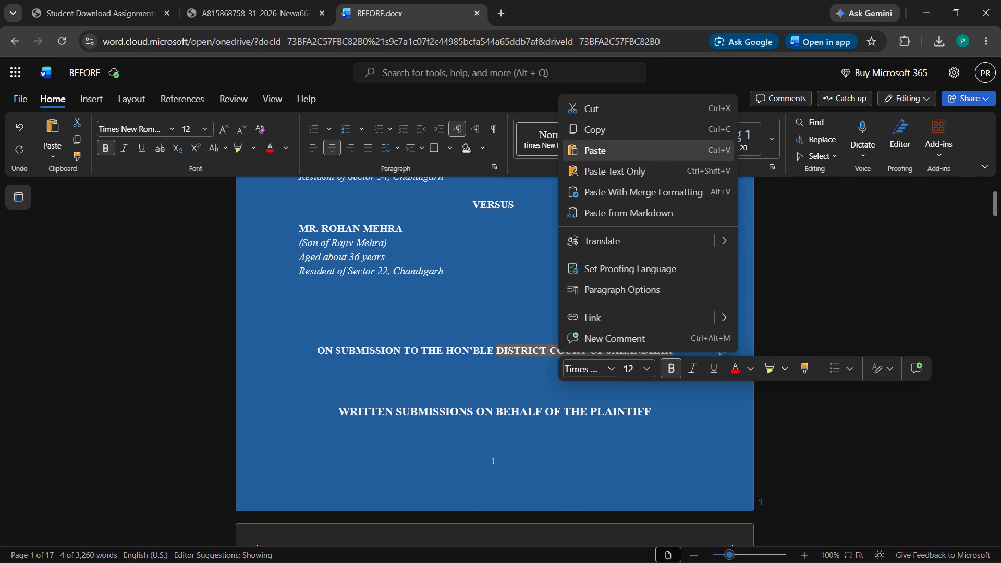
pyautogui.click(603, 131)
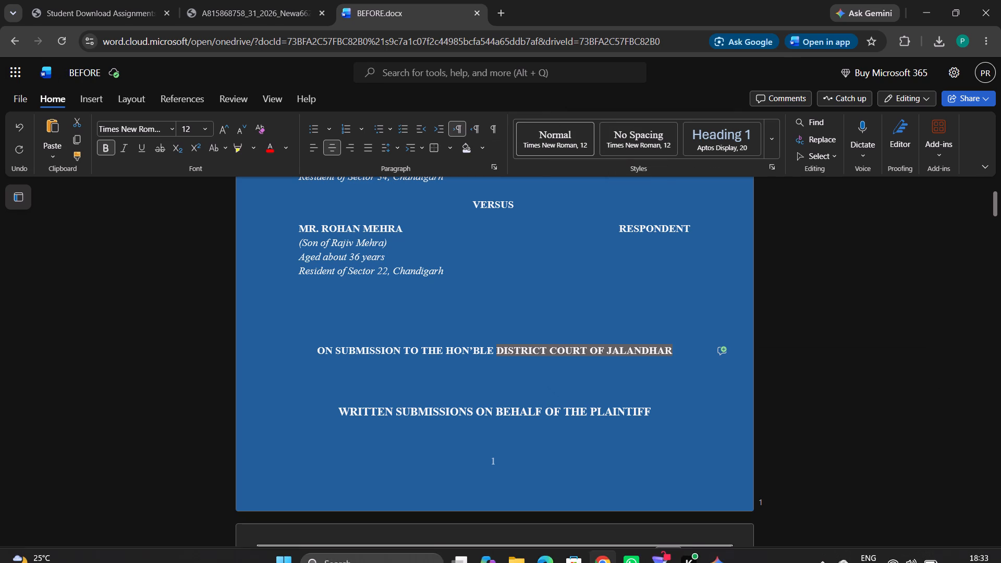
# Replace HON'BLE DISTRICT COURT OF JALANDHAR in the submission line with FAMILY COURT AT CHANDIGARH copied from the court heading.
pyautogui.scroll(4, 484, 292)
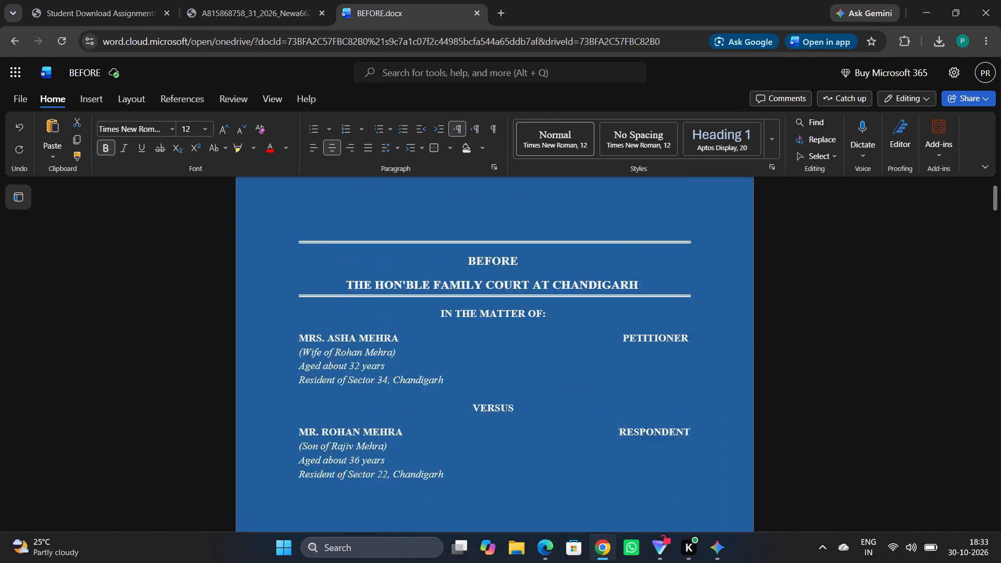
pyautogui.moveTo(434, 339); pyautogui.dragTo(506, 339)
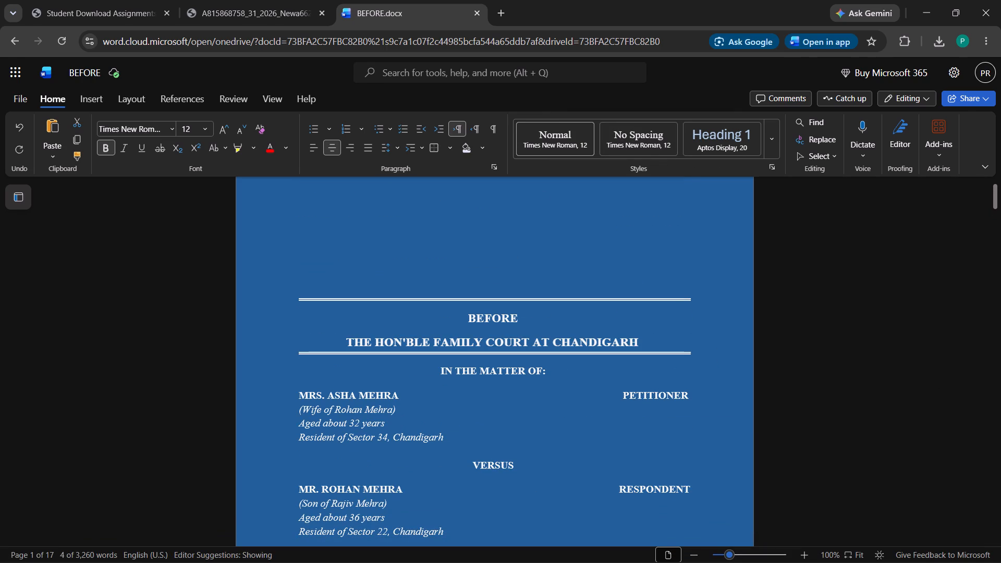
pyautogui.moveTo(506, 339); pyautogui.dragTo(636, 342)
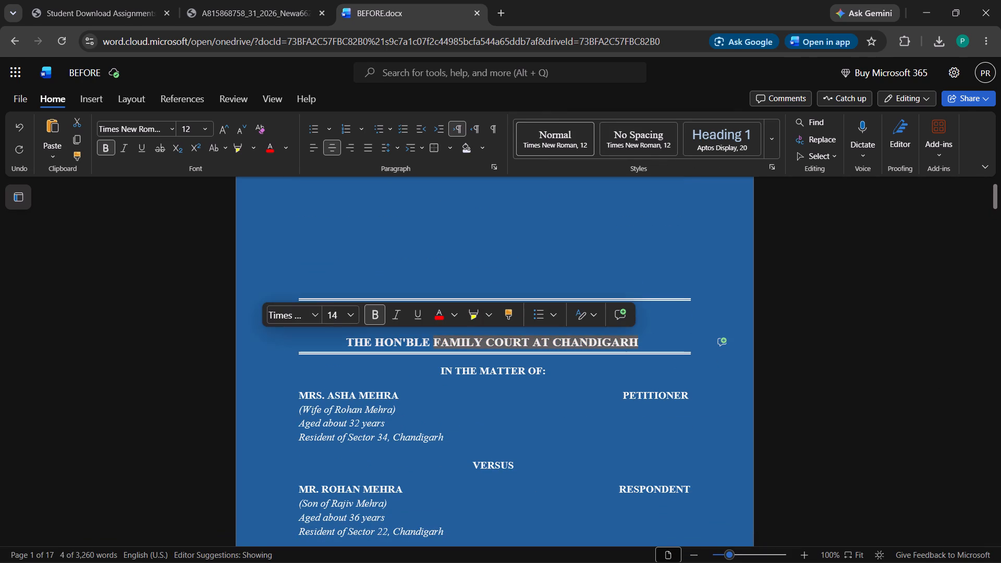
pyautogui.rightClick(457, 341)
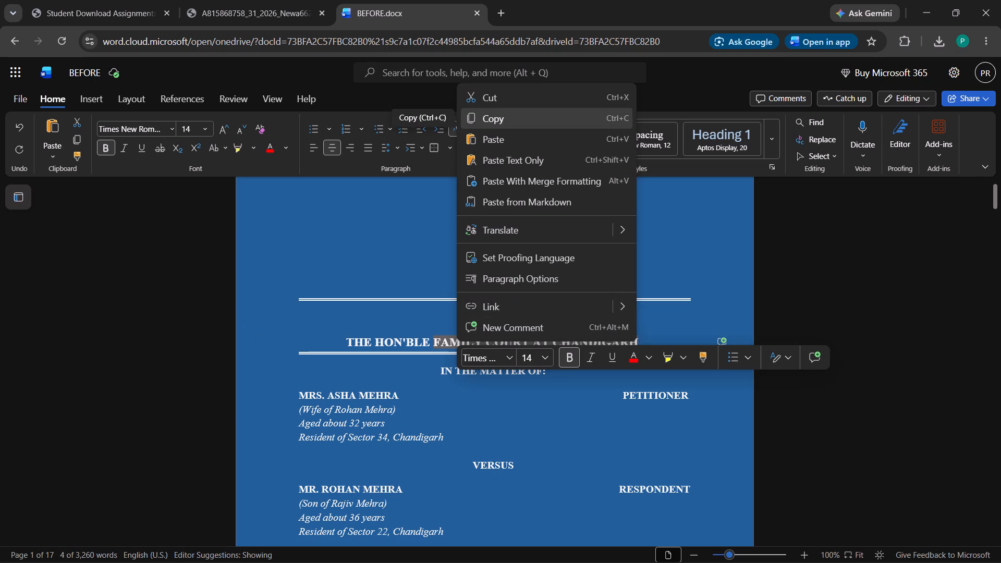
pyautogui.click(501, 112)
pyautogui.scroll(-5, 509, 323)
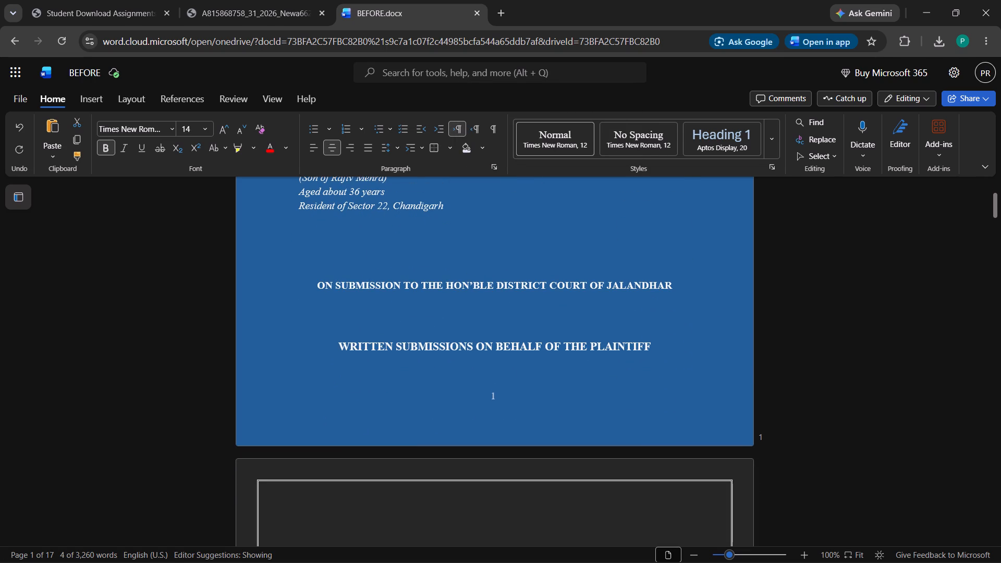
pyautogui.moveTo(669, 284); pyautogui.dragTo(467, 285)
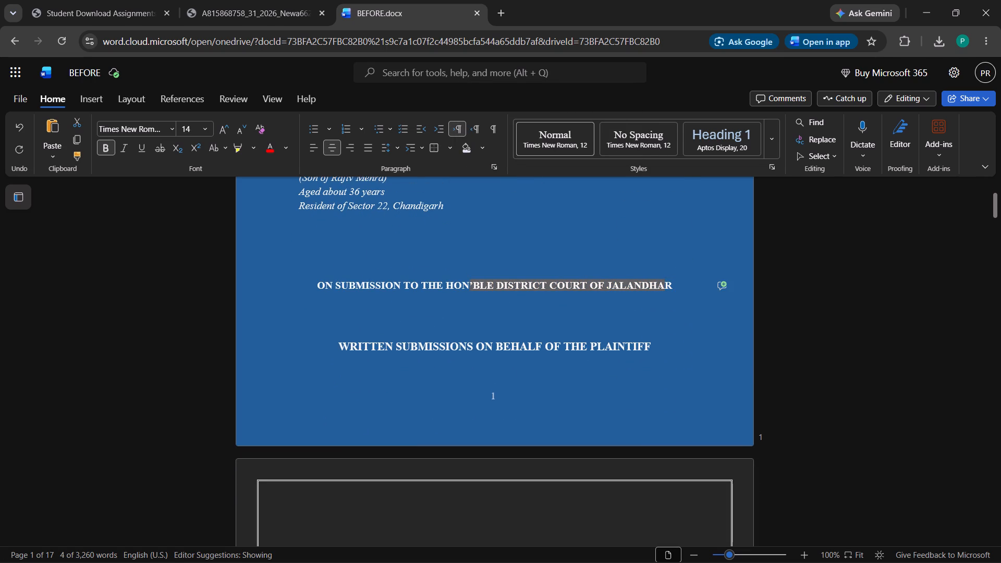
pyautogui.moveTo(467, 285); pyautogui.dragTo(448, 281)
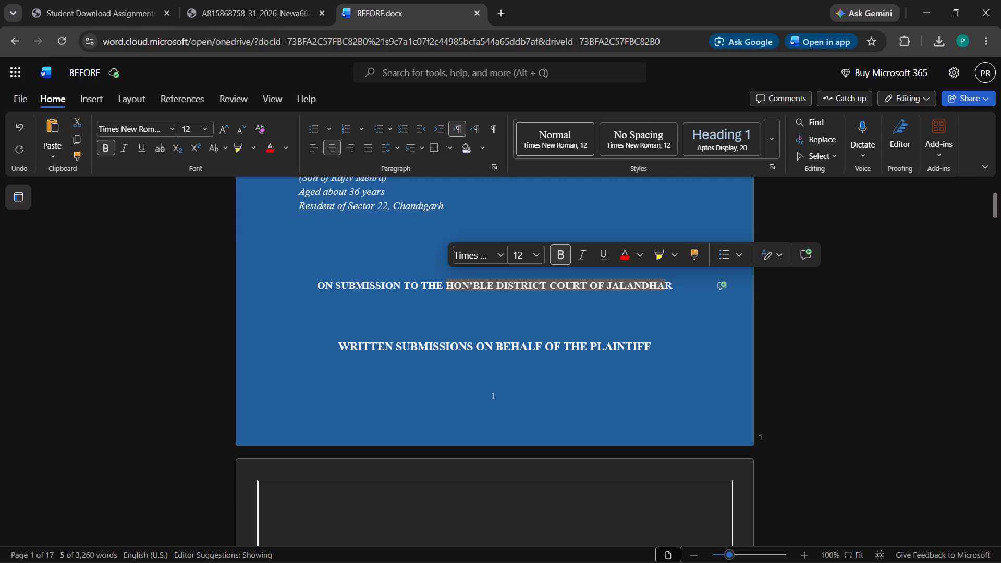
pyautogui.press('BackSpace')
pyautogui.press('Delete')
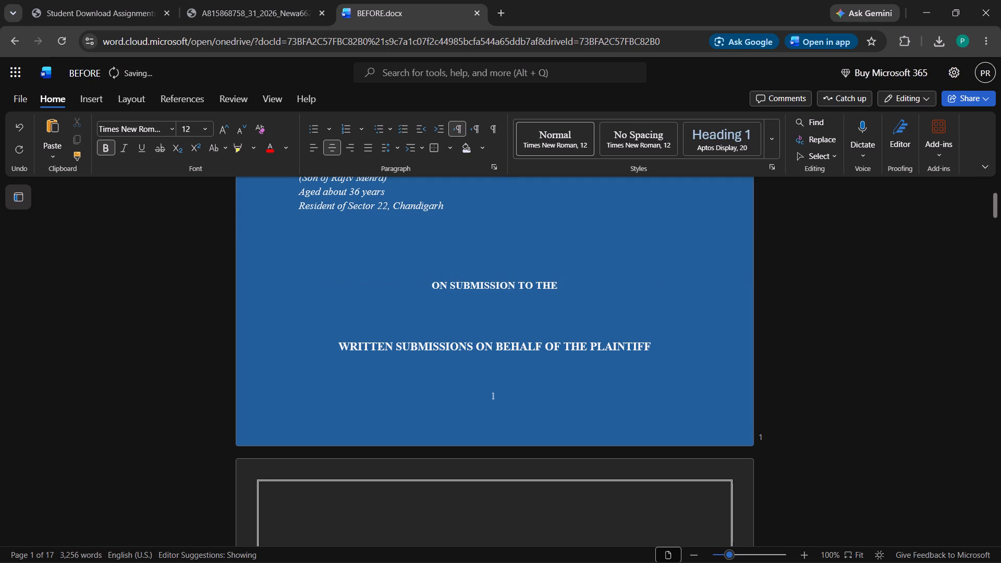
pyautogui.hotkey('ctrl', 'v')
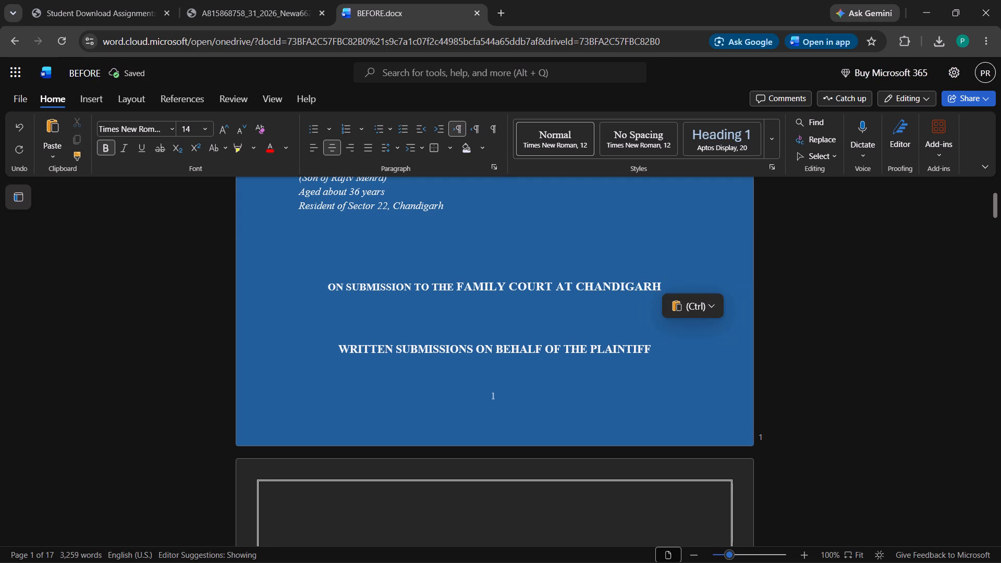
# Set the whole ON SUBMISSION TO THE FAMILY COURT AT CHANDIGARH line to font size 12.
pyautogui.click(375, 288)
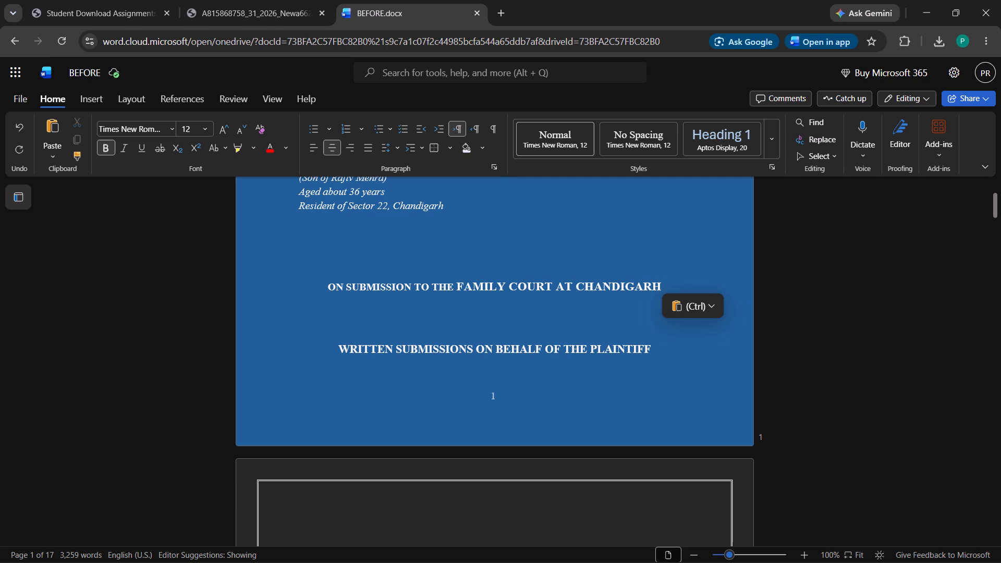
pyautogui.tripleClick(466, 286)
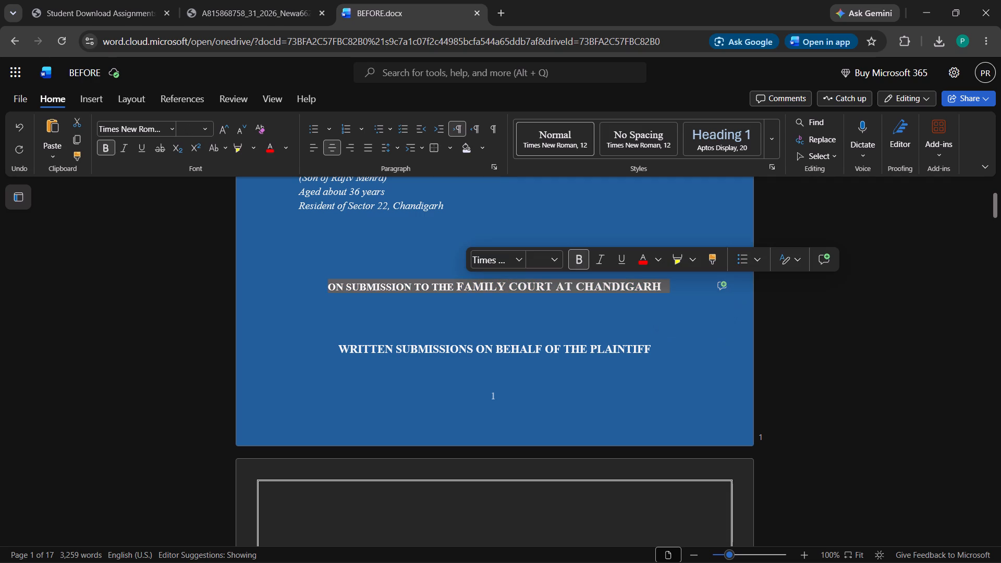
pyautogui.click(558, 264)
pyautogui.click(589, 190)
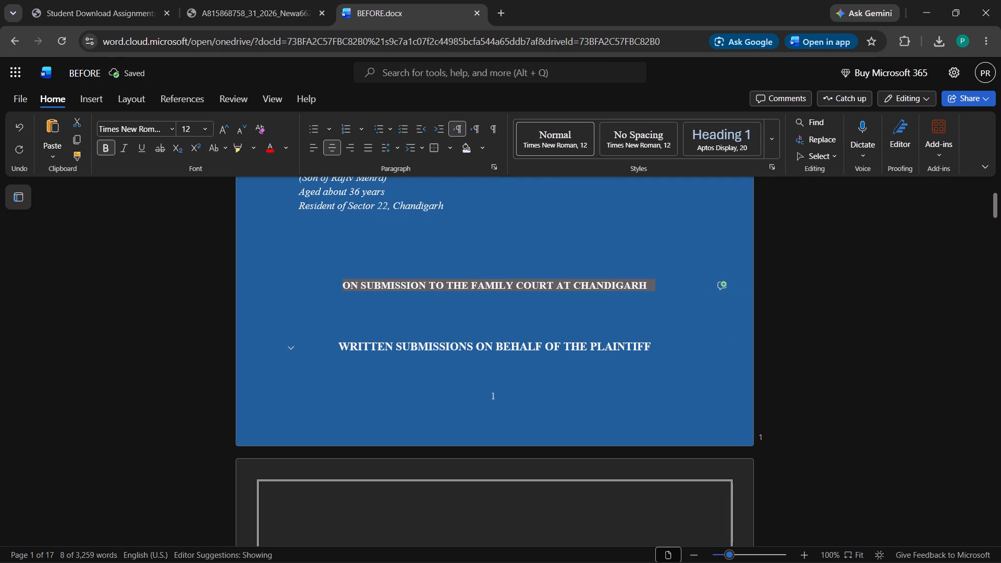
# Replace PLAINTIFF with RESPONDANT in the WRITTEN SUBMISSIONS ON BEHALF OF THE line on the cover page.
pyautogui.doubleClick(602, 348)
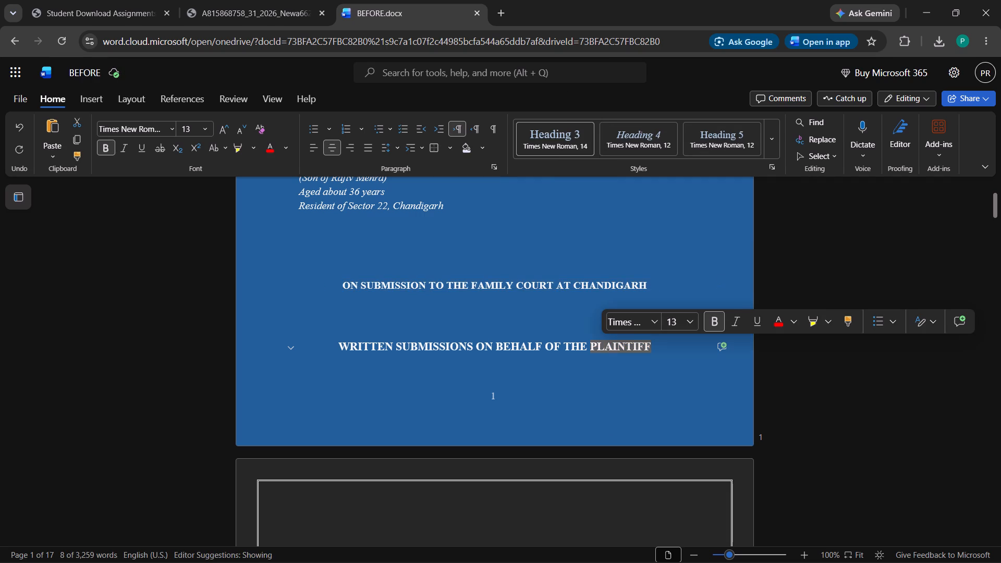
pyautogui.press('BackSpace')
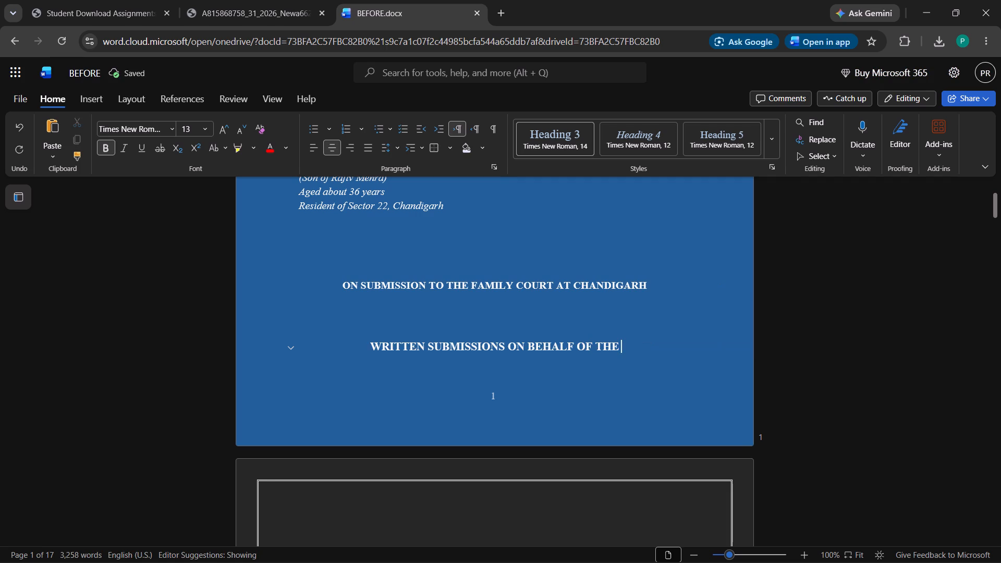
pyautogui.press('r')
pyautogui.write('ESPO')
pyautogui.press('n')
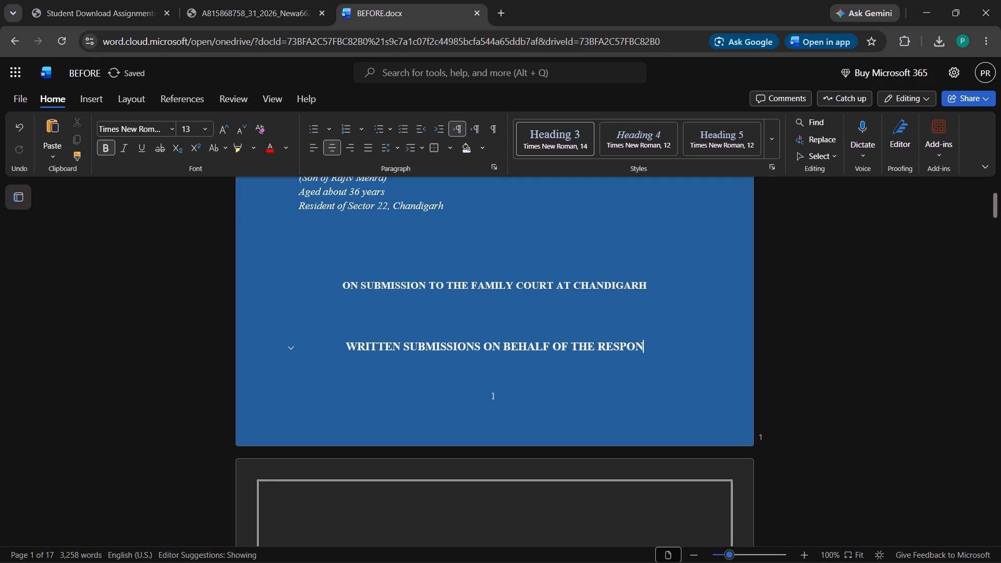
pyautogui.press('d')
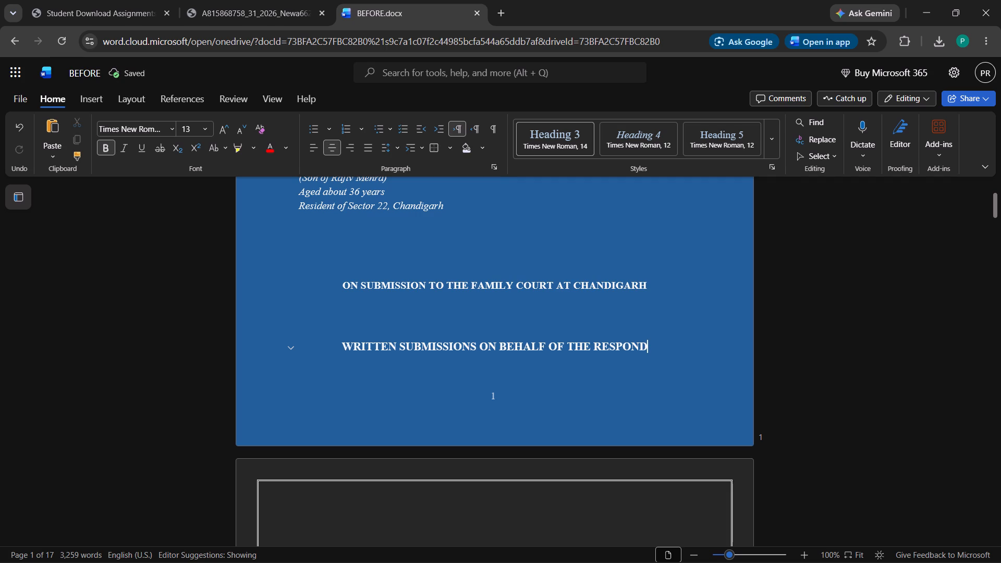
pyautogui.write('ANT')
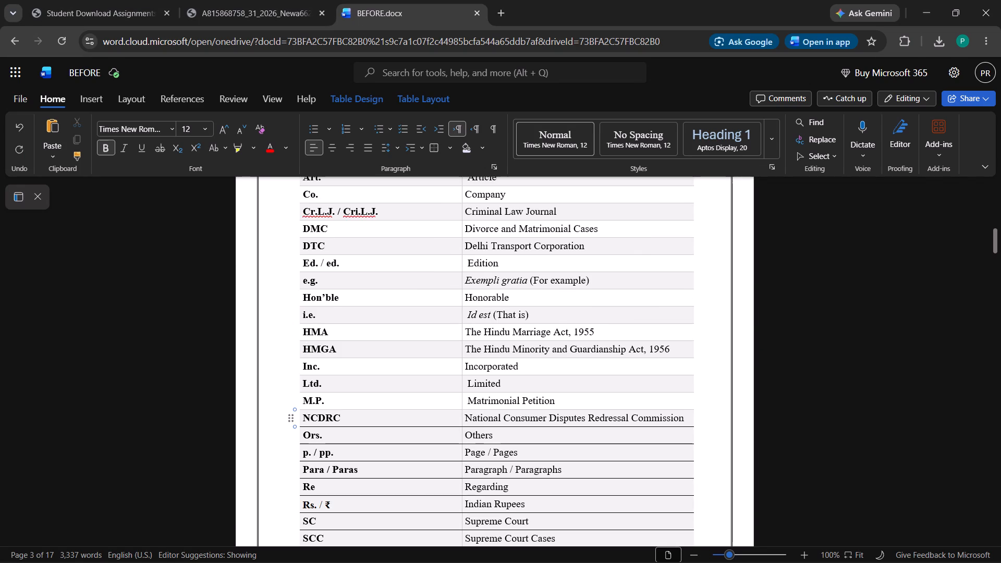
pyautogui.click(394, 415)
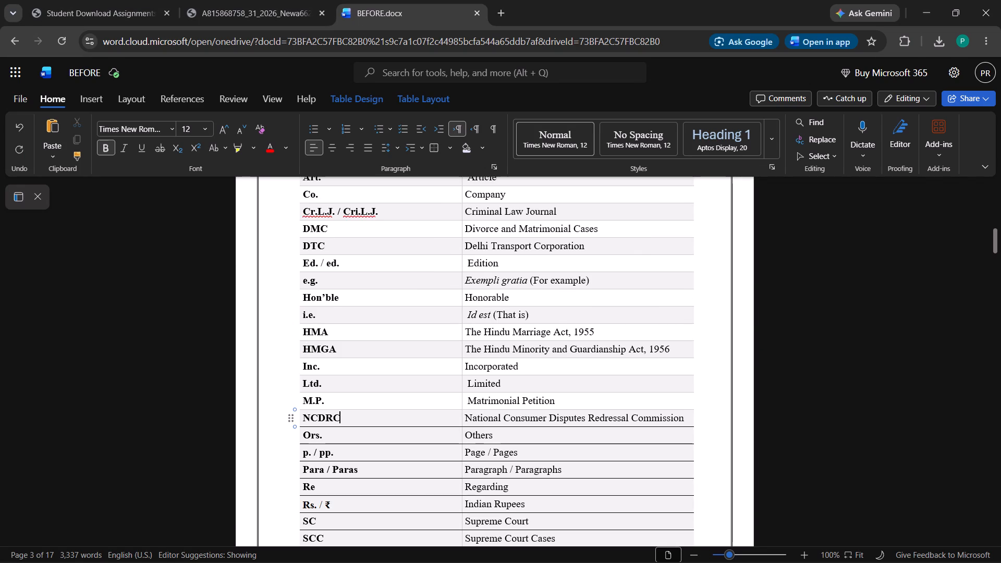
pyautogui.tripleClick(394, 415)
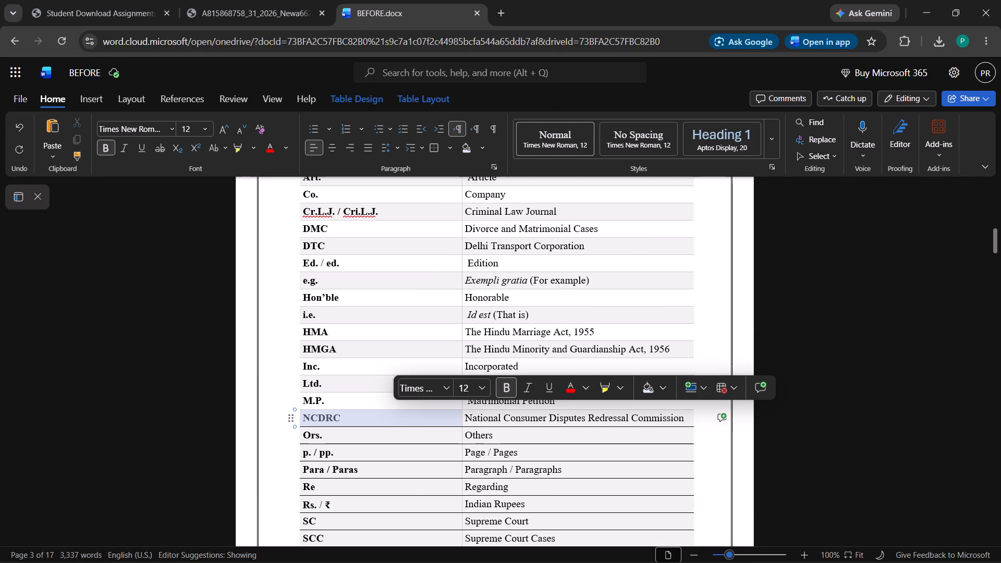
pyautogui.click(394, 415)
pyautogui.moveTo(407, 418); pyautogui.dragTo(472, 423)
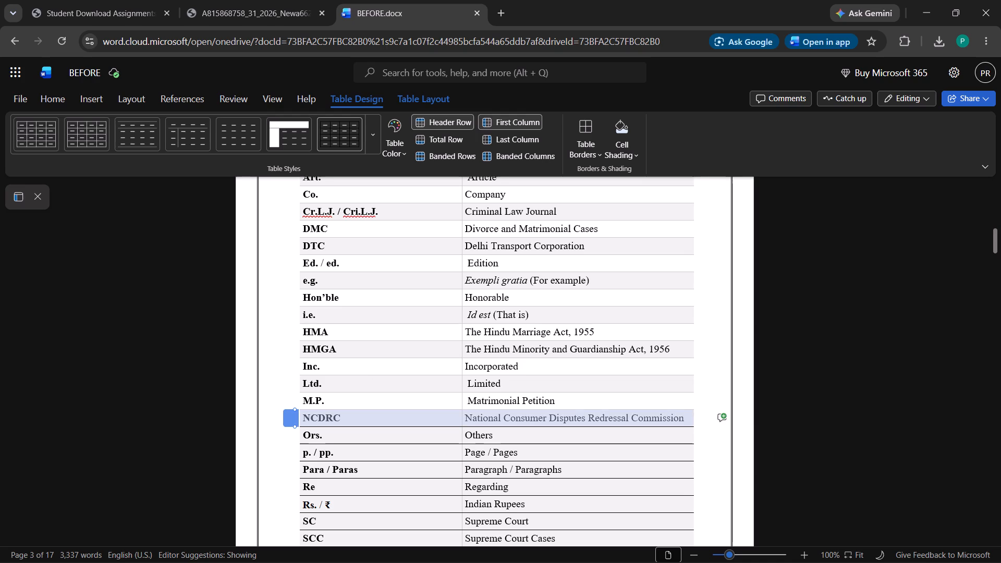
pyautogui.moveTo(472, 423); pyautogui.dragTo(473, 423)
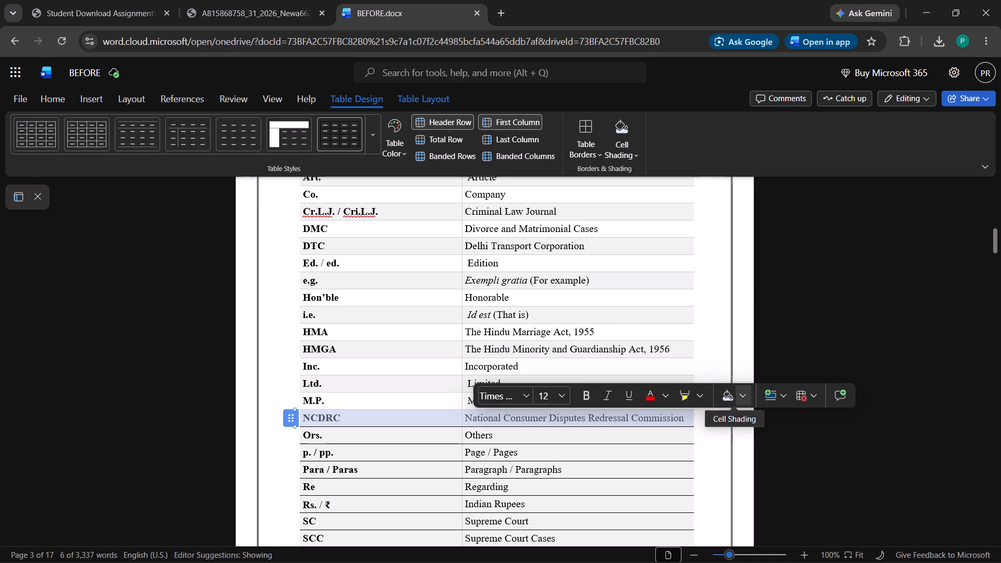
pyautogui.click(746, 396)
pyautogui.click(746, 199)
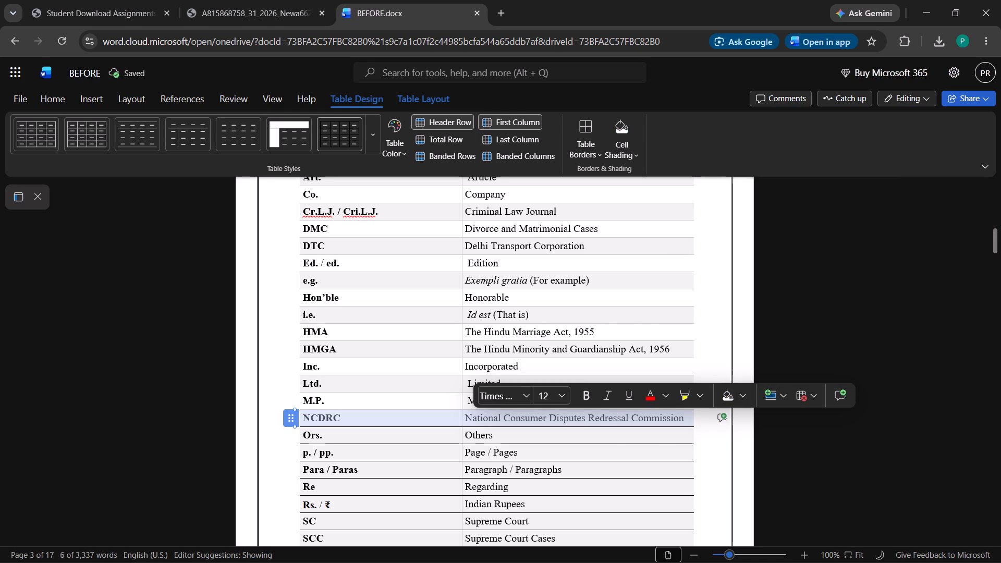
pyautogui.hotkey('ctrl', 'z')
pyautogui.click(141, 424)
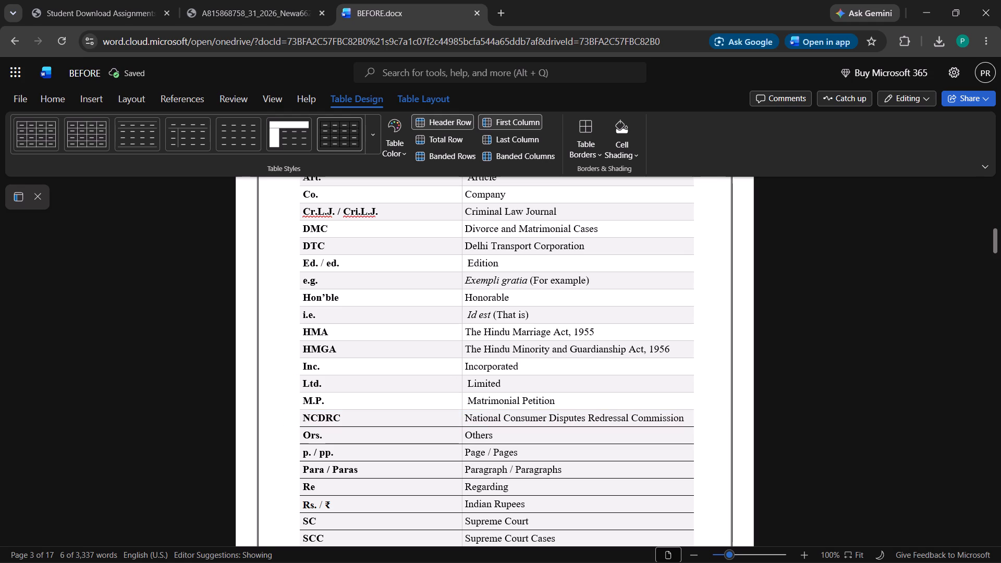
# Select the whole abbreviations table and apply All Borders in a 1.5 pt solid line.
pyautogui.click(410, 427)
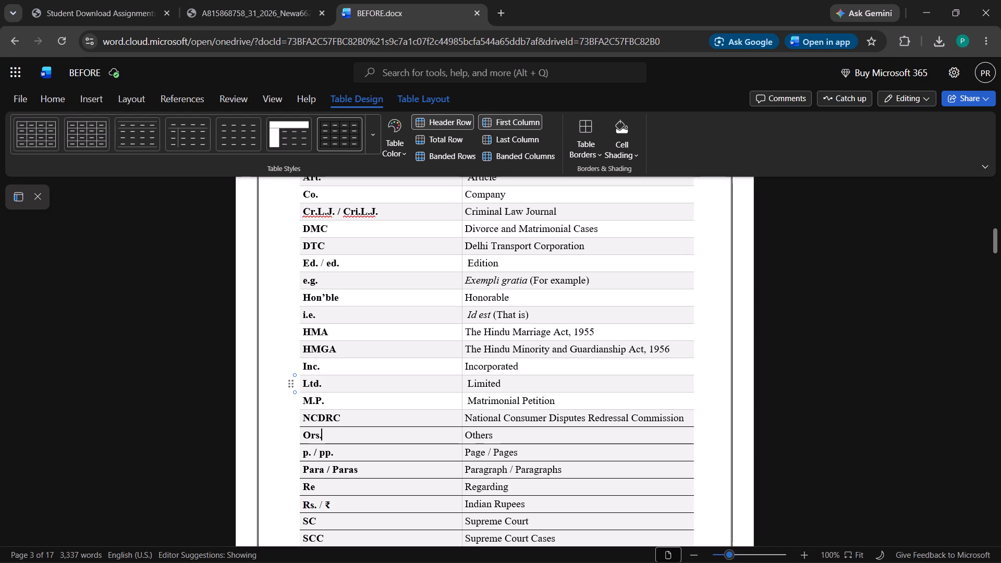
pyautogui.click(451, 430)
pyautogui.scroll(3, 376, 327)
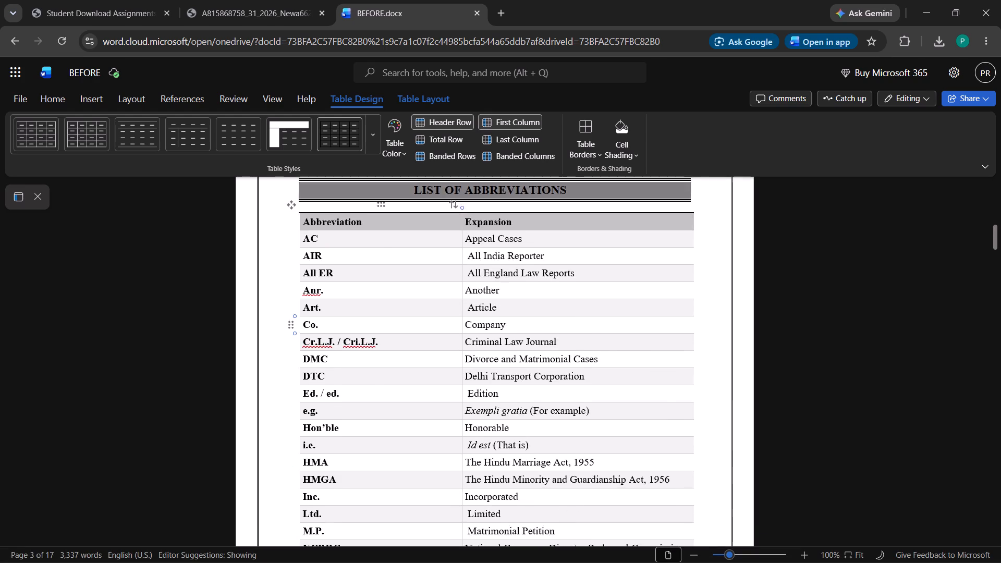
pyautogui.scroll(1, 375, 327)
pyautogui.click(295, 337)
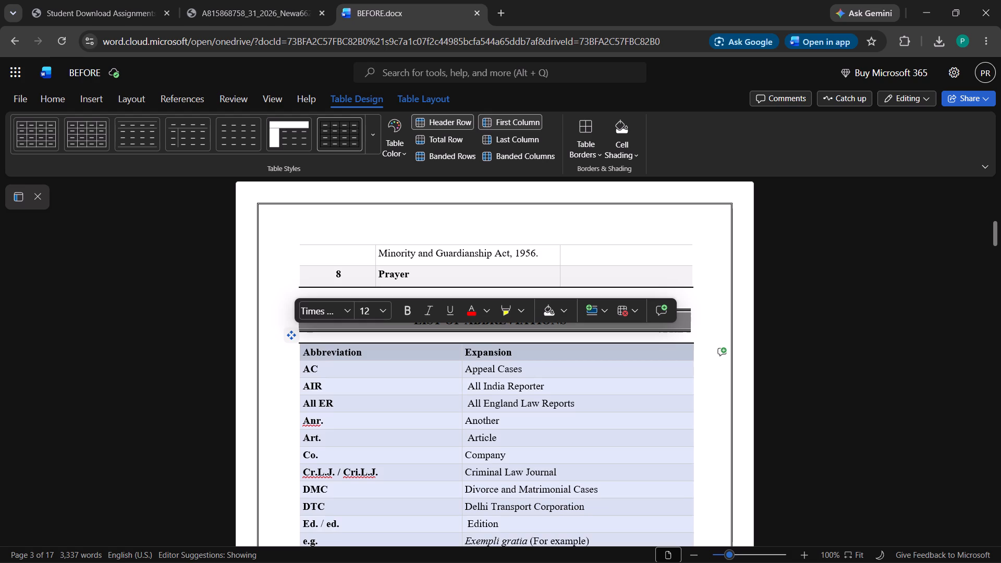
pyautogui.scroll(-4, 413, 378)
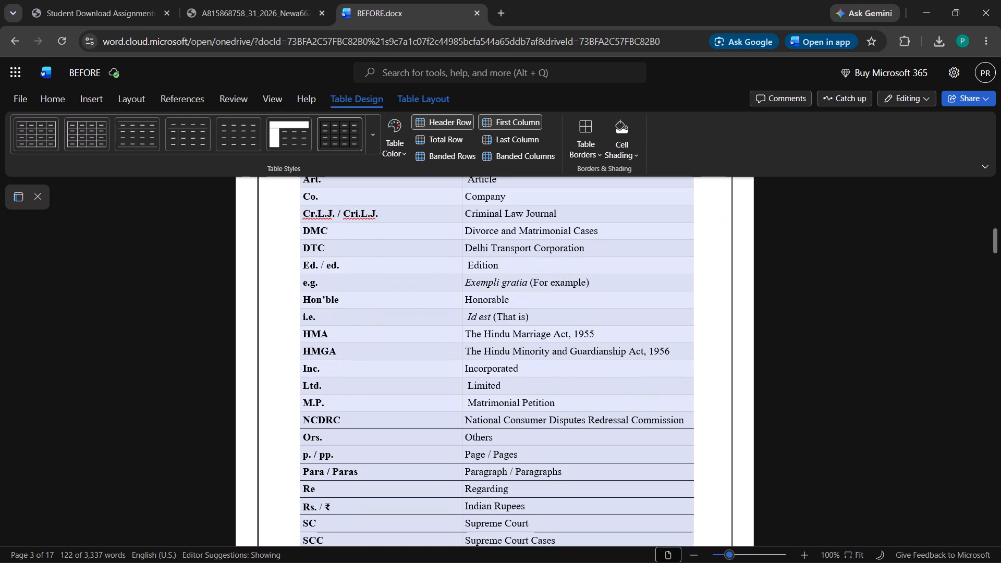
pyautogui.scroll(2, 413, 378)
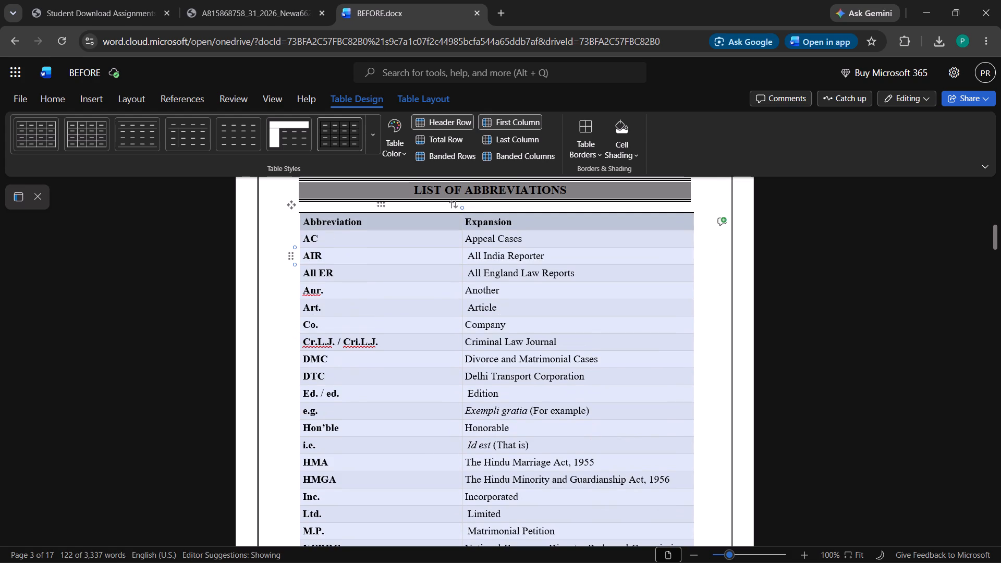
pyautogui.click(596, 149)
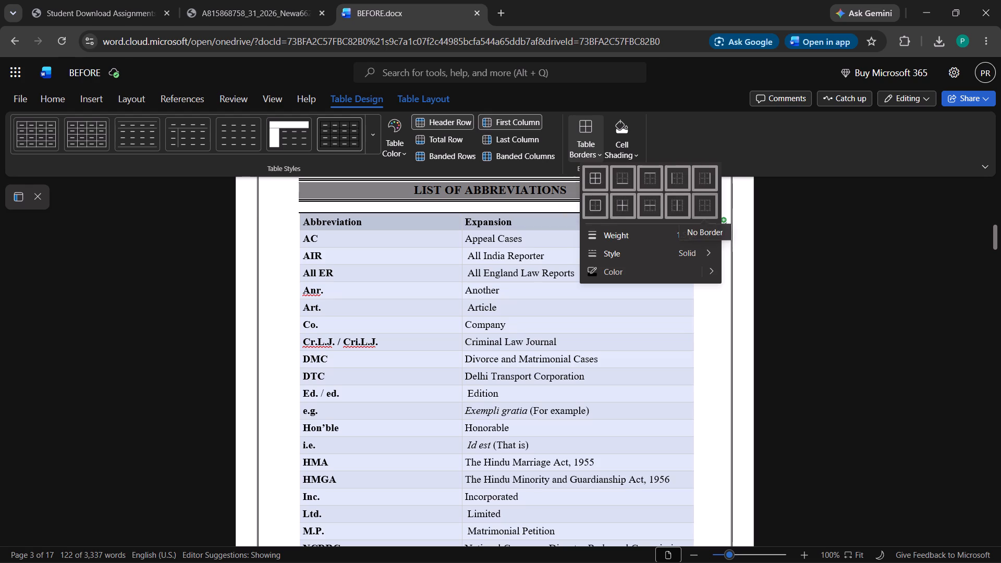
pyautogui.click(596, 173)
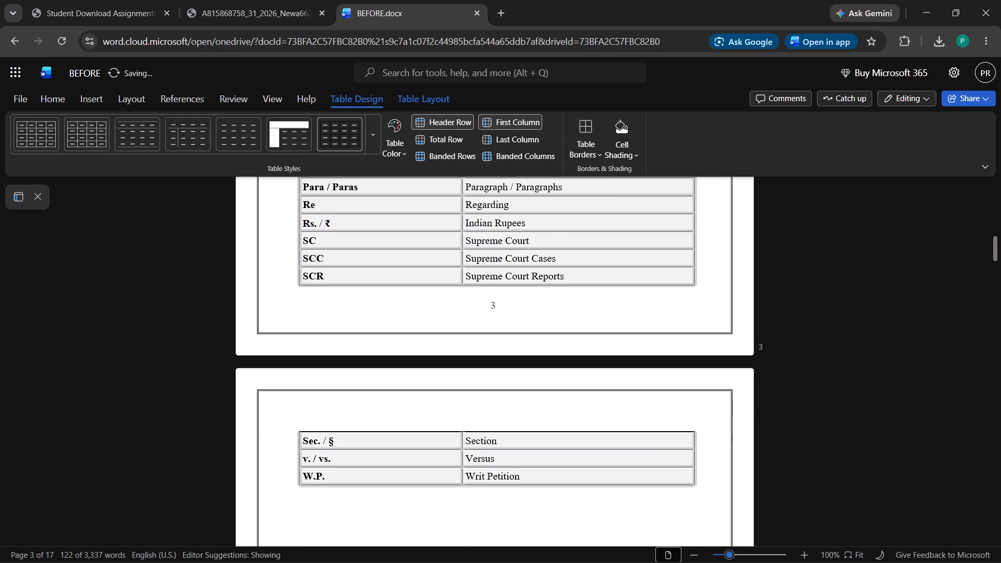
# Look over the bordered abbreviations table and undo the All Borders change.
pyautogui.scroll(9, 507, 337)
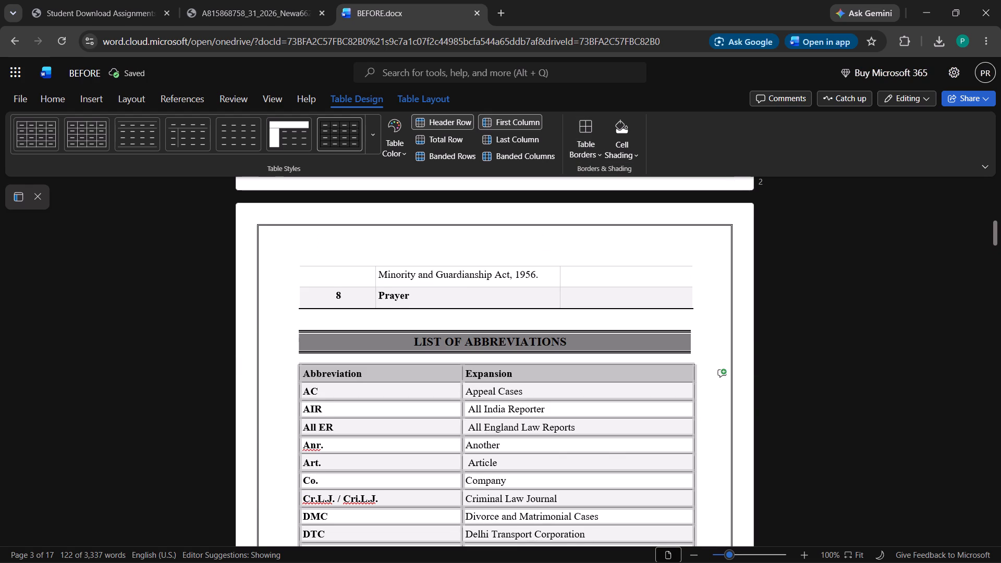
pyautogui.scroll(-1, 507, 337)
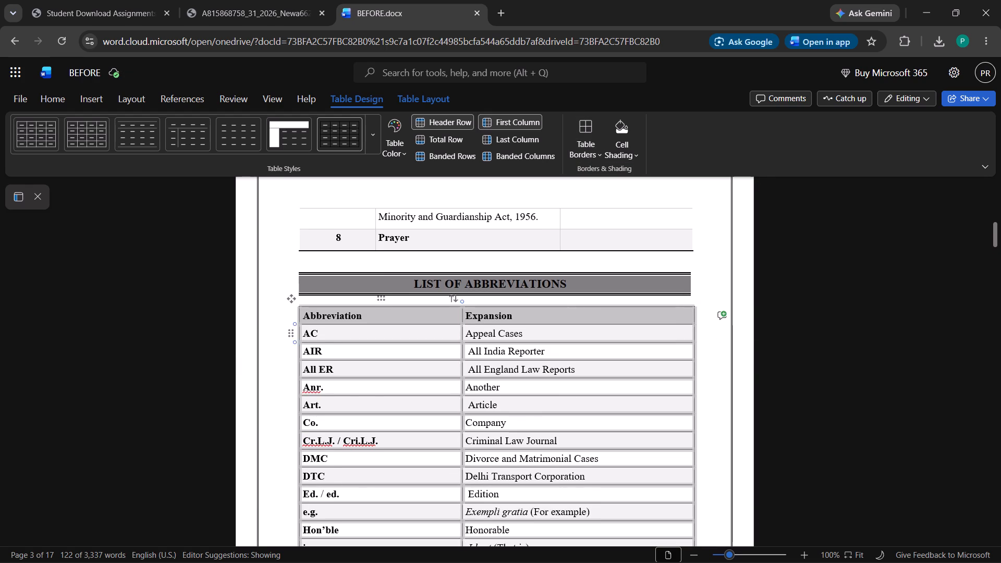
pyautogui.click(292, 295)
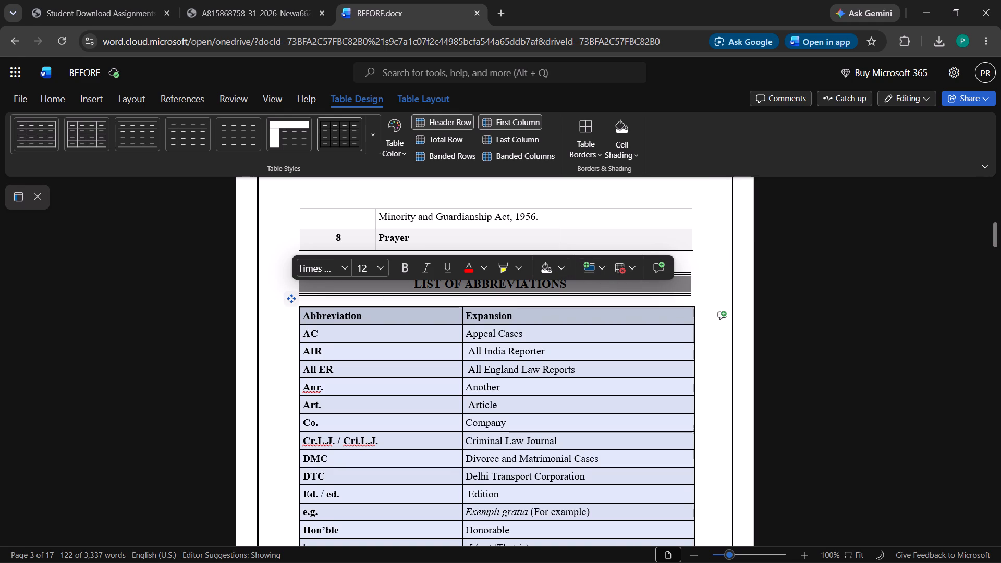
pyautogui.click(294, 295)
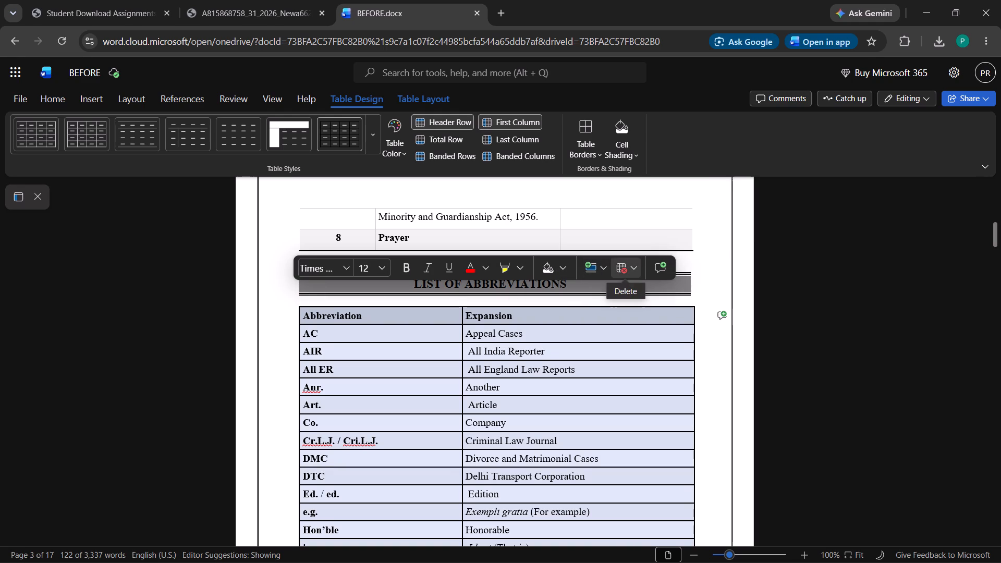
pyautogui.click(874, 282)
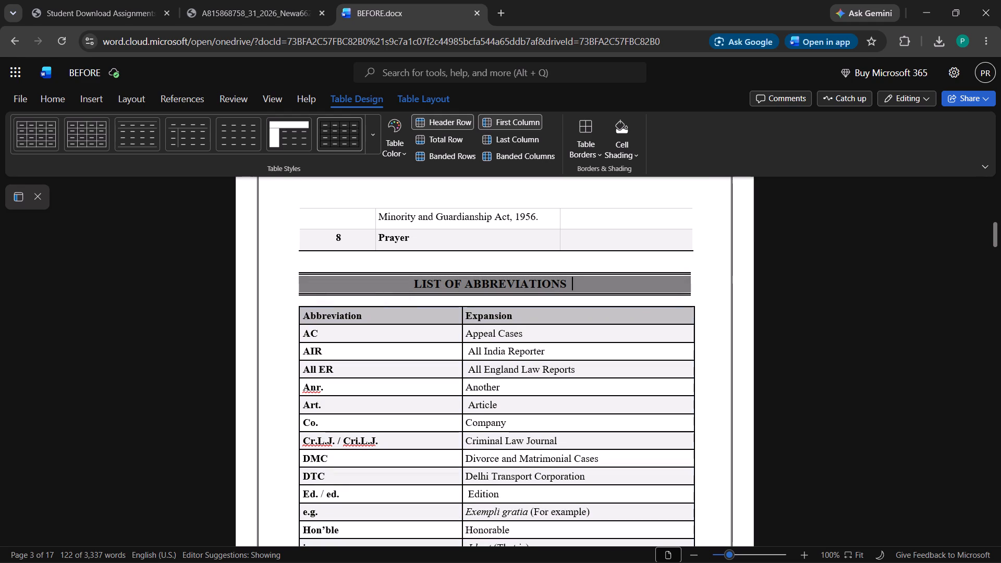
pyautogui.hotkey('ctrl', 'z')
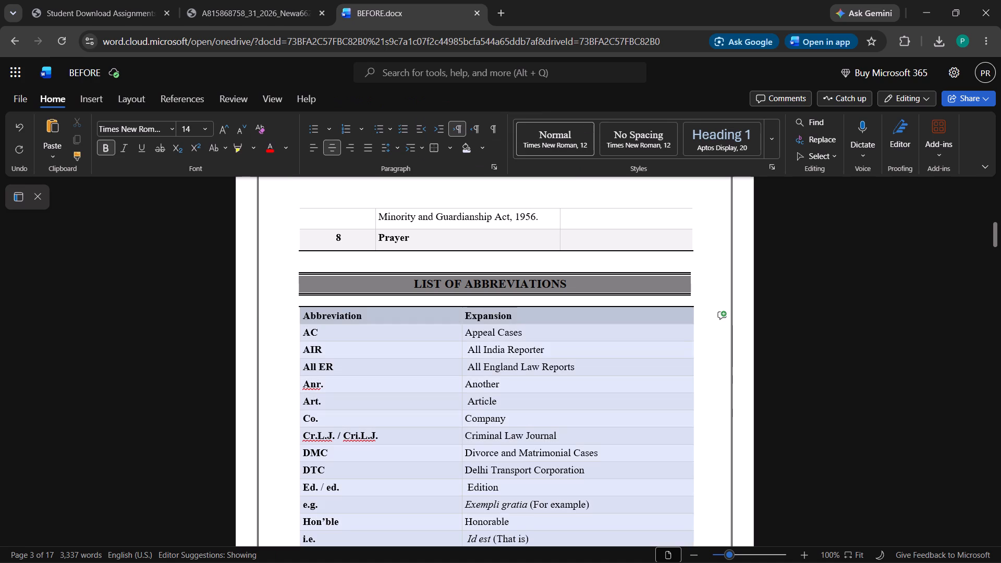
# Check the cell shading colour of the Ltd. row against the palette, leaving the shading as it is.
pyautogui.scroll(-6, 559, 389)
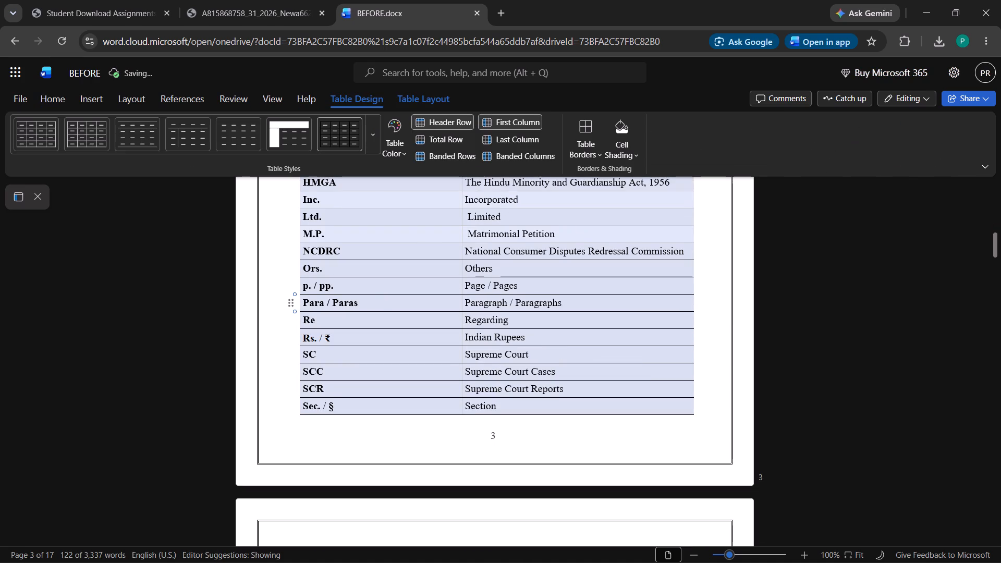
pyautogui.click(442, 308)
pyautogui.click(423, 251)
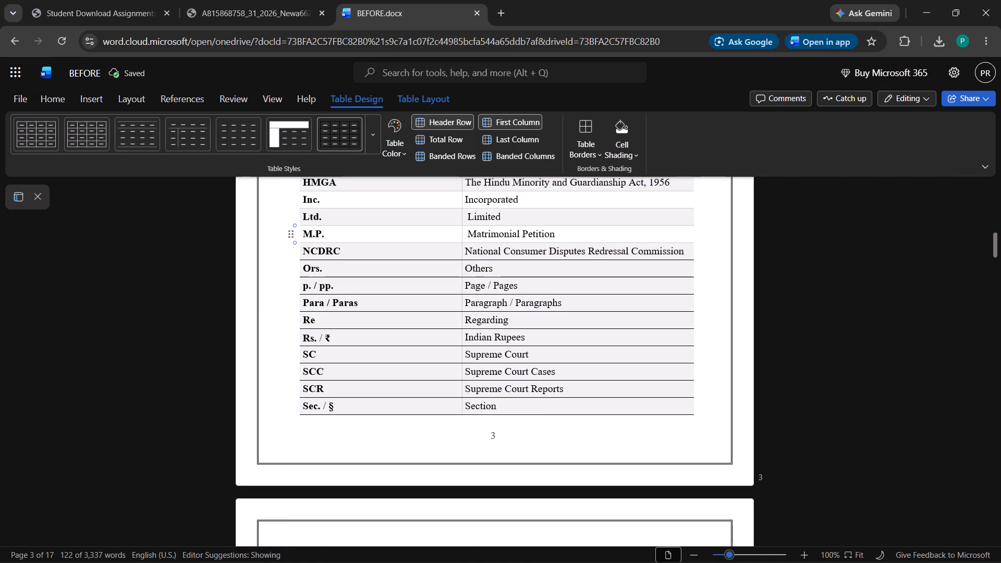
pyautogui.click(422, 214)
pyautogui.doubleClick(422, 212)
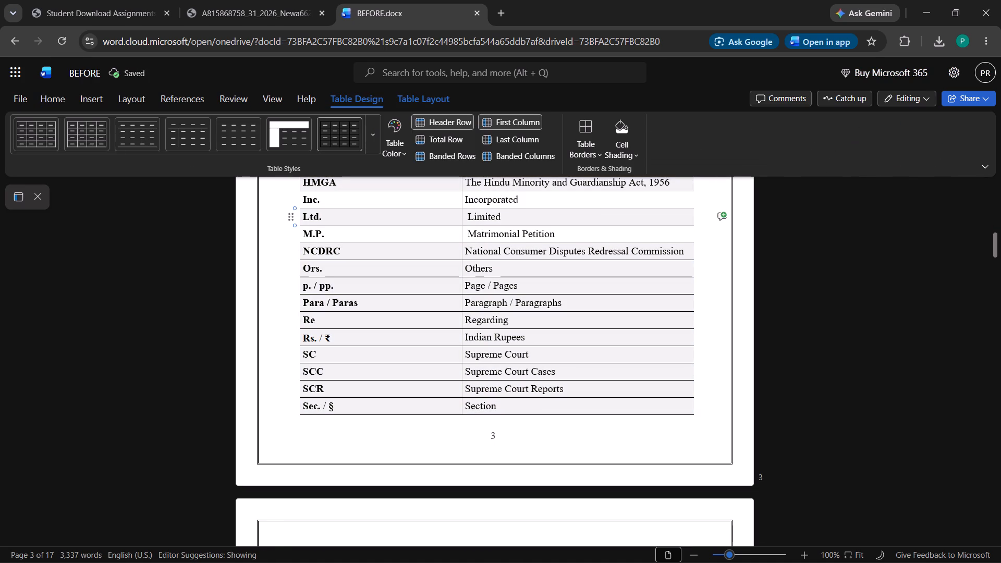
pyautogui.click(437, 215)
pyautogui.moveTo(437, 215); pyautogui.dragTo(470, 218)
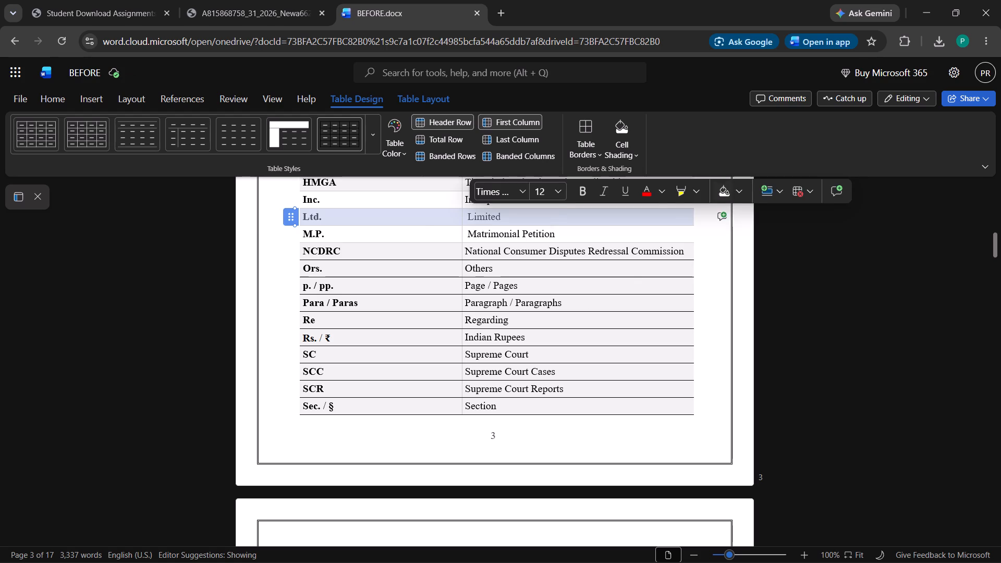
pyautogui.click(739, 193)
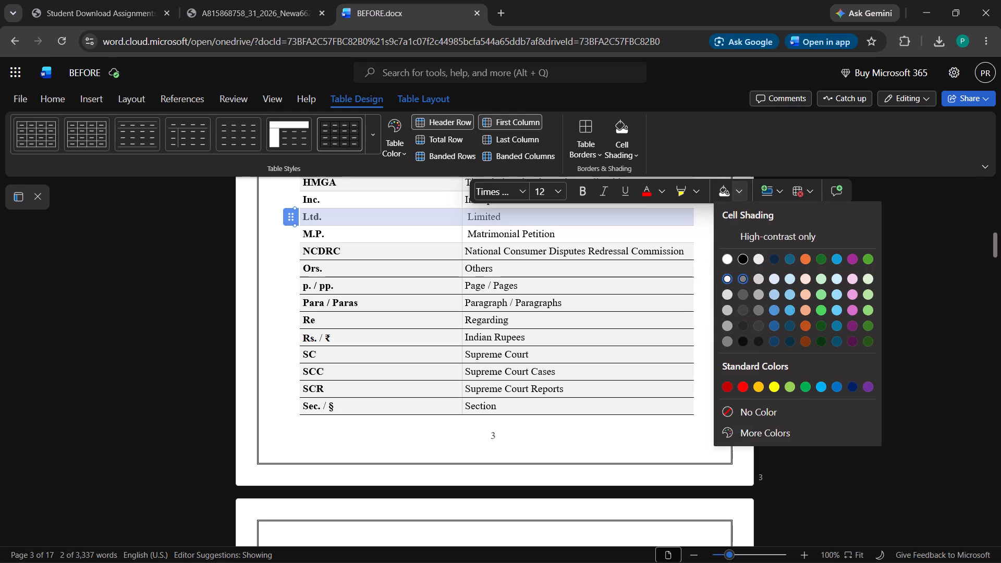
pyautogui.click(943, 452)
pyautogui.click(777, 241)
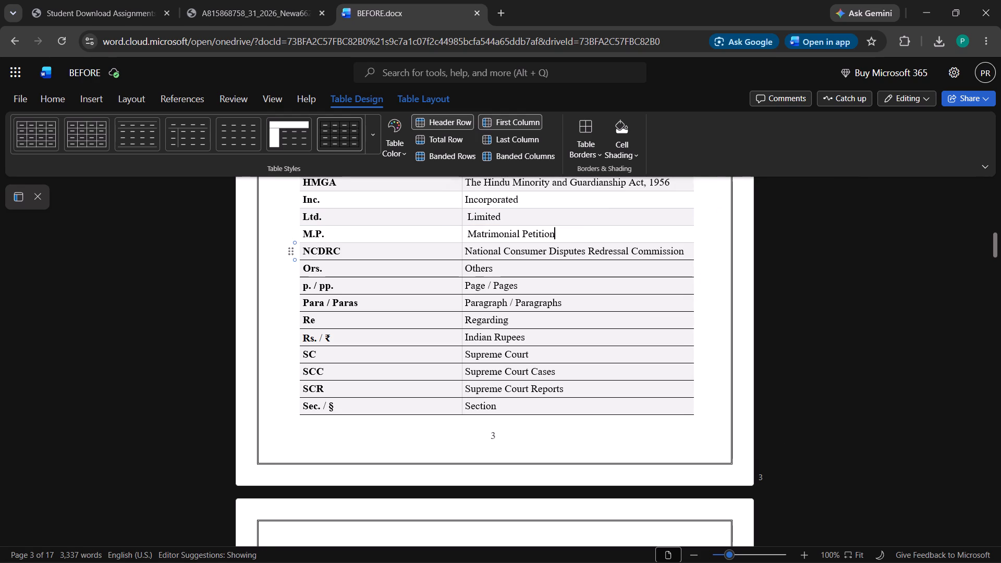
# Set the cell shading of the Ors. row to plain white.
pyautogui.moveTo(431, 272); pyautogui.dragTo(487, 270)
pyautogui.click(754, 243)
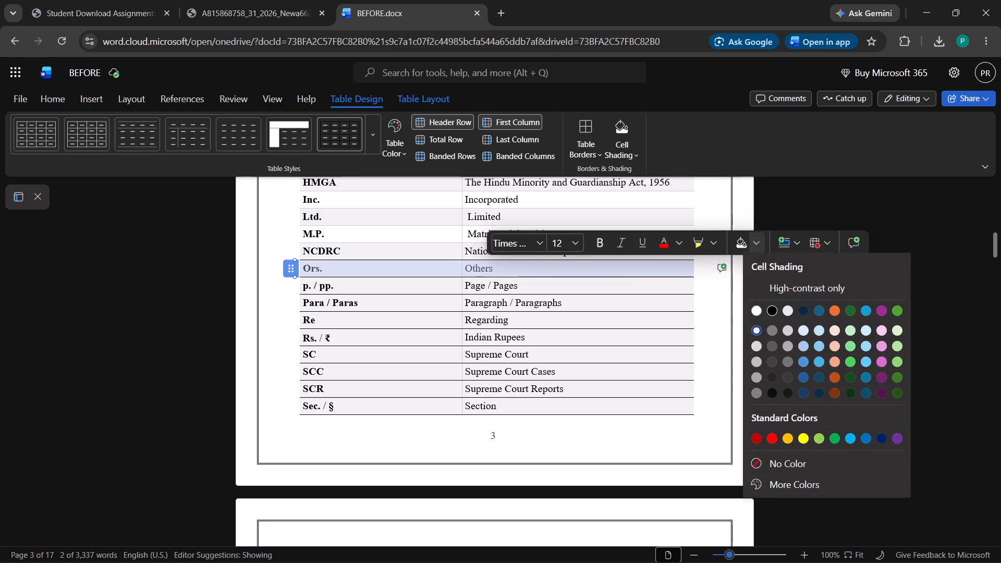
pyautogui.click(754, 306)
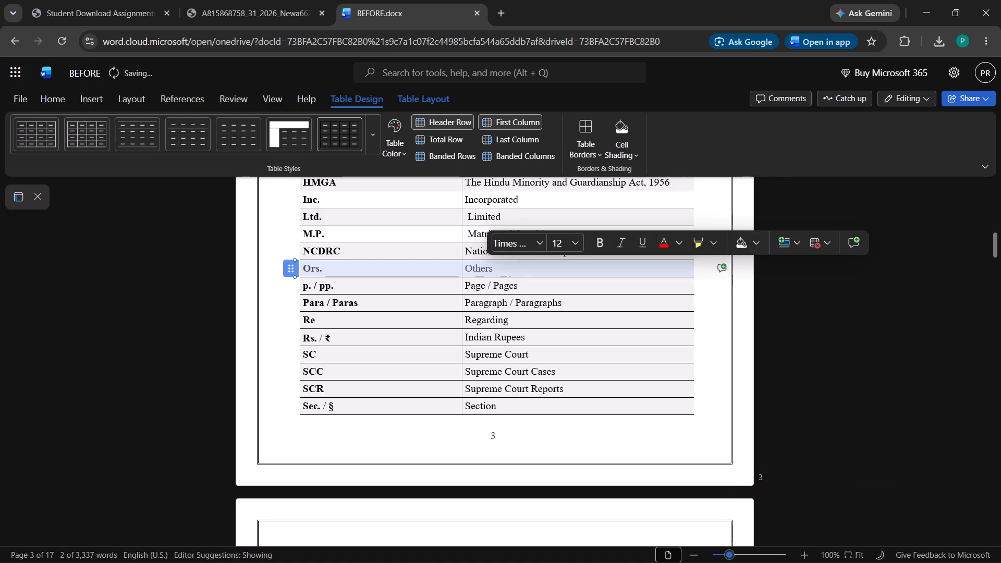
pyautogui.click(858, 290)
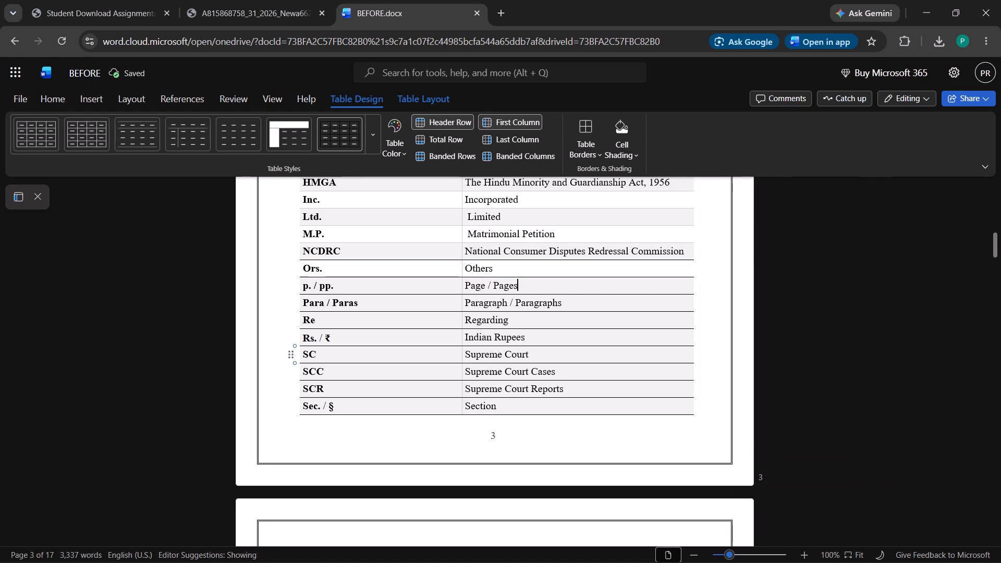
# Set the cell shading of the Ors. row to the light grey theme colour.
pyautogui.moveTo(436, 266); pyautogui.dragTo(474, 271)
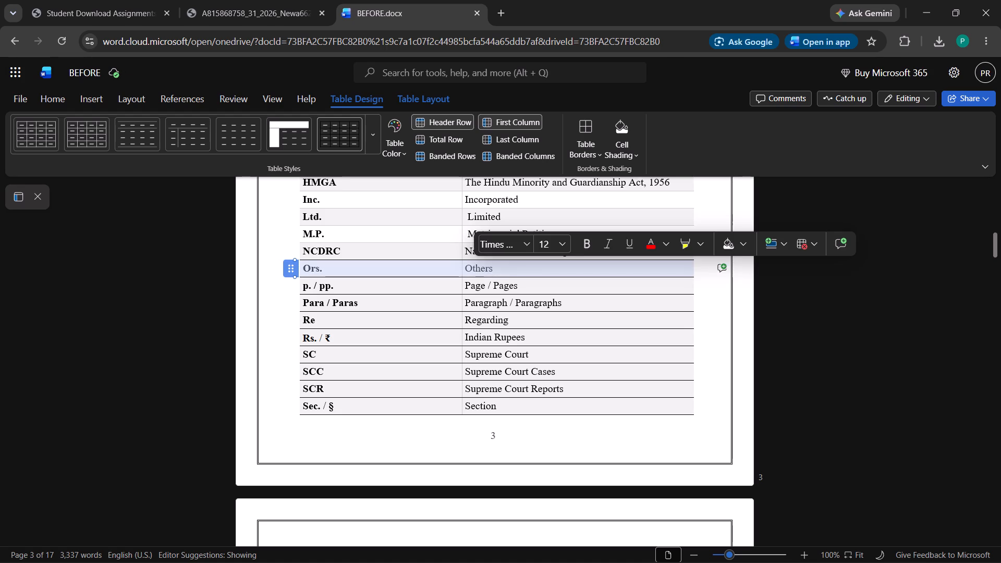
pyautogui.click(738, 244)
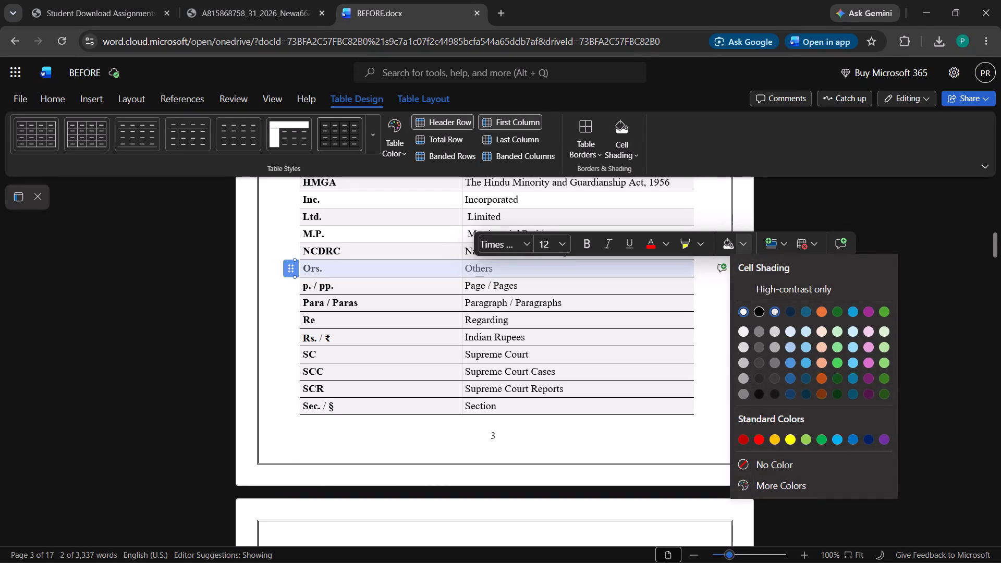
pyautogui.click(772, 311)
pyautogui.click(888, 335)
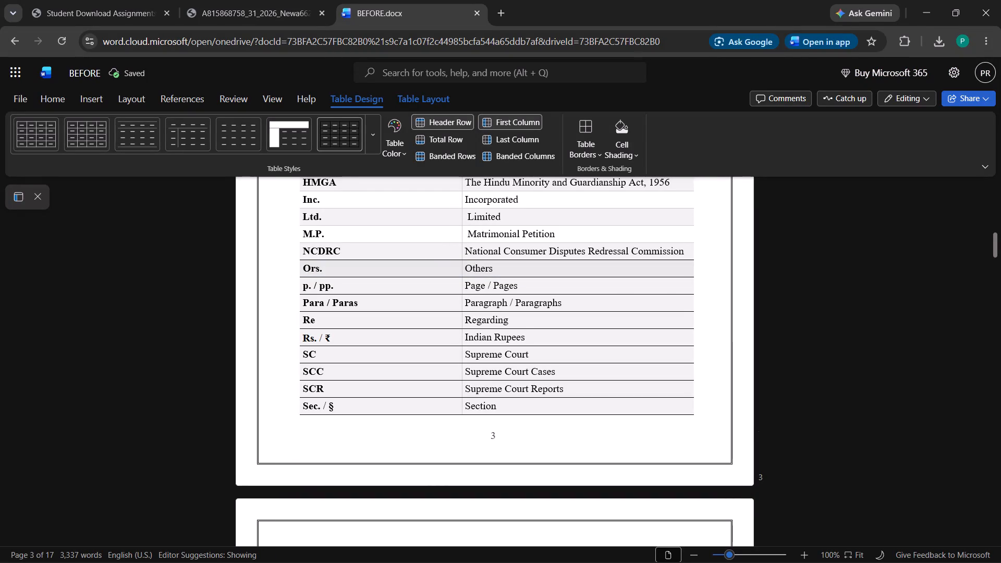
# Set the cell shading of the Ors. row to White, Background 1, Darker 5%.
pyautogui.moveTo(448, 268); pyautogui.dragTo(484, 269)
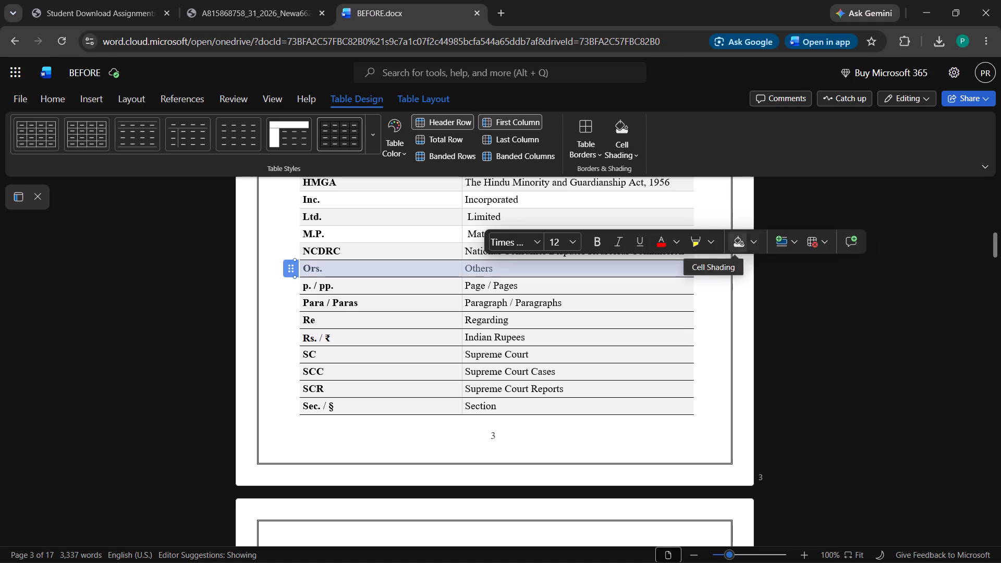
pyautogui.click(755, 244)
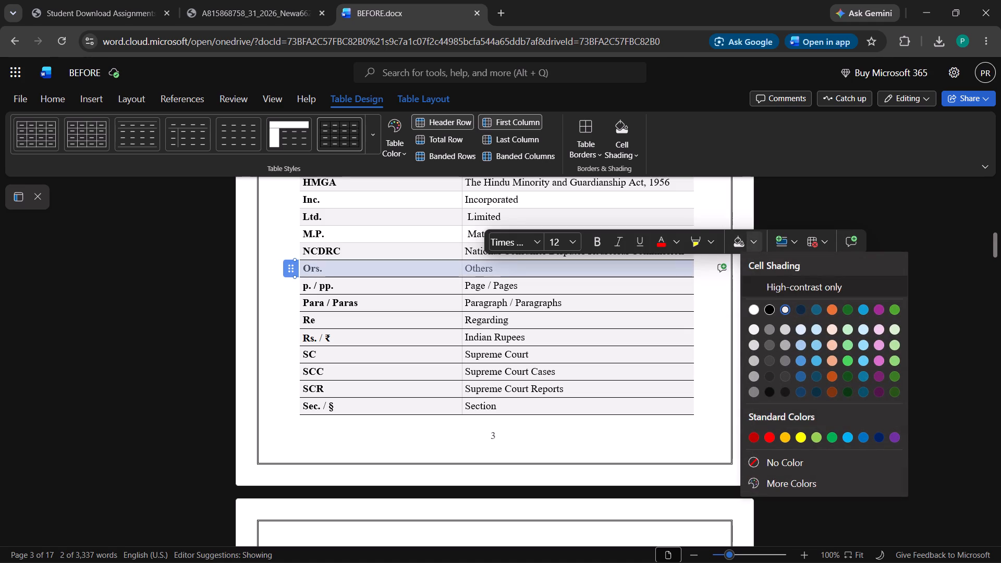
pyautogui.click(754, 328)
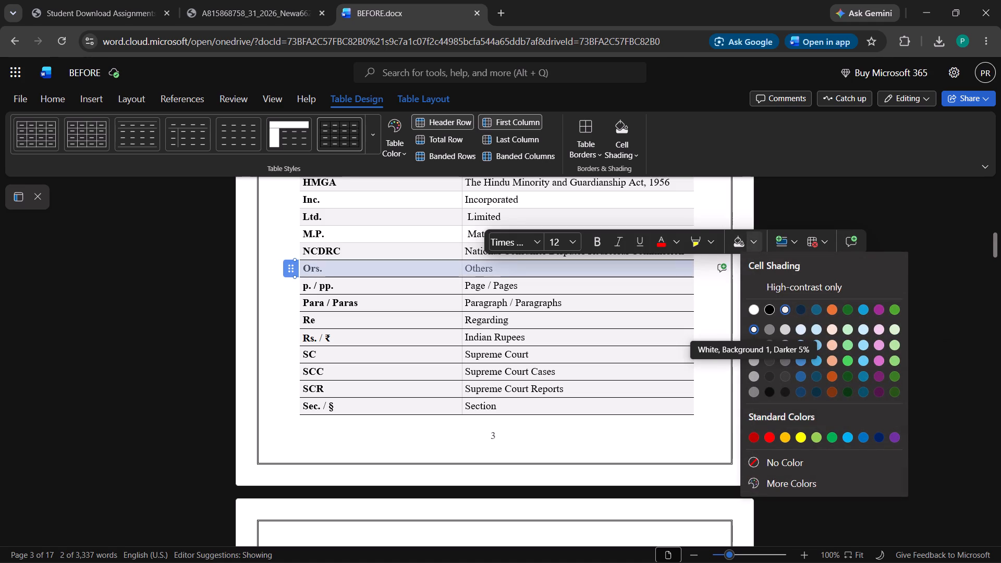
pyautogui.click(898, 331)
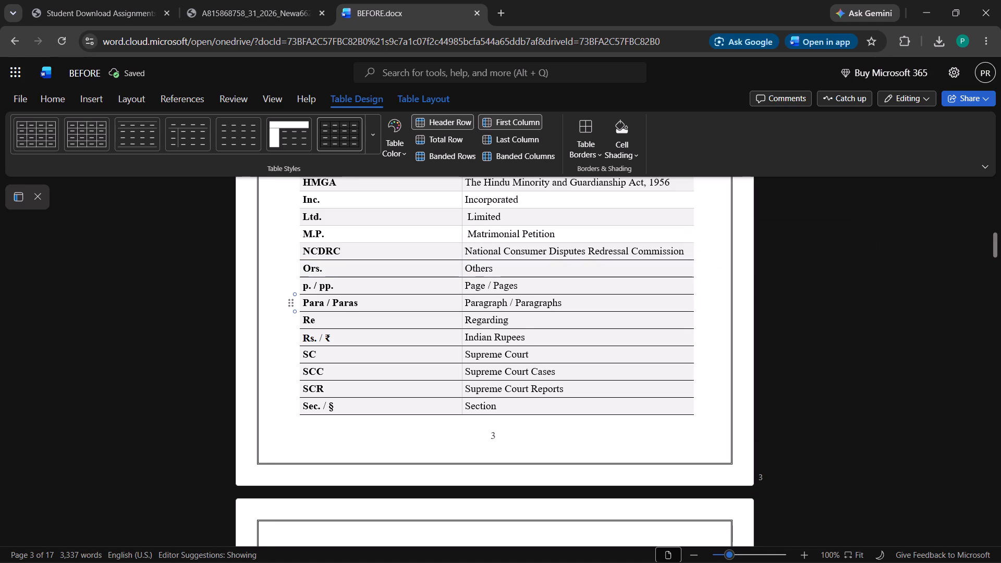
pyautogui.moveTo(439, 265); pyautogui.dragTo(471, 267)
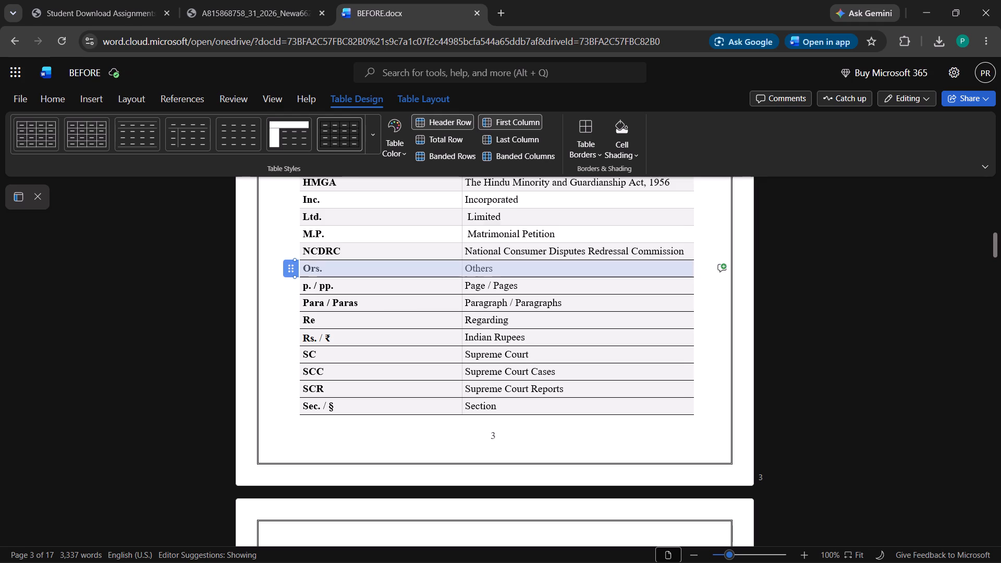
pyautogui.click(413, 242)
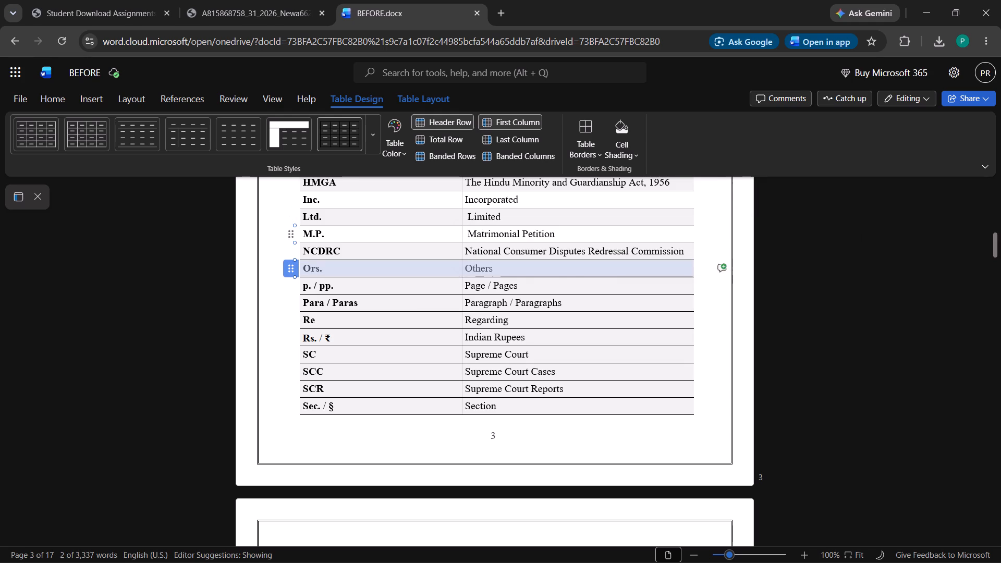
# Set the cell shading of the M.P. row to White, Background 1.
pyautogui.moveTo(420, 234); pyautogui.dragTo(465, 234)
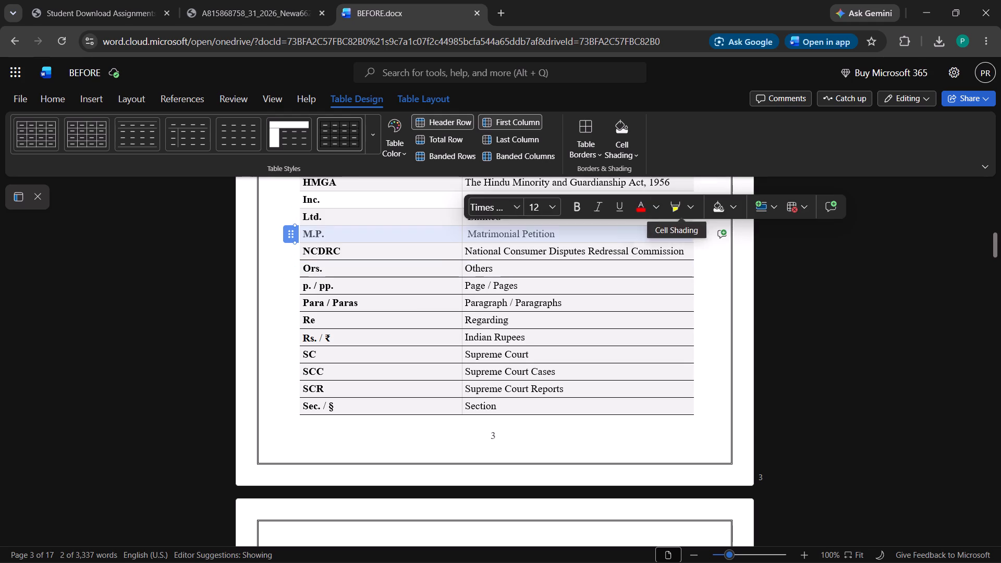
pyautogui.click(737, 199)
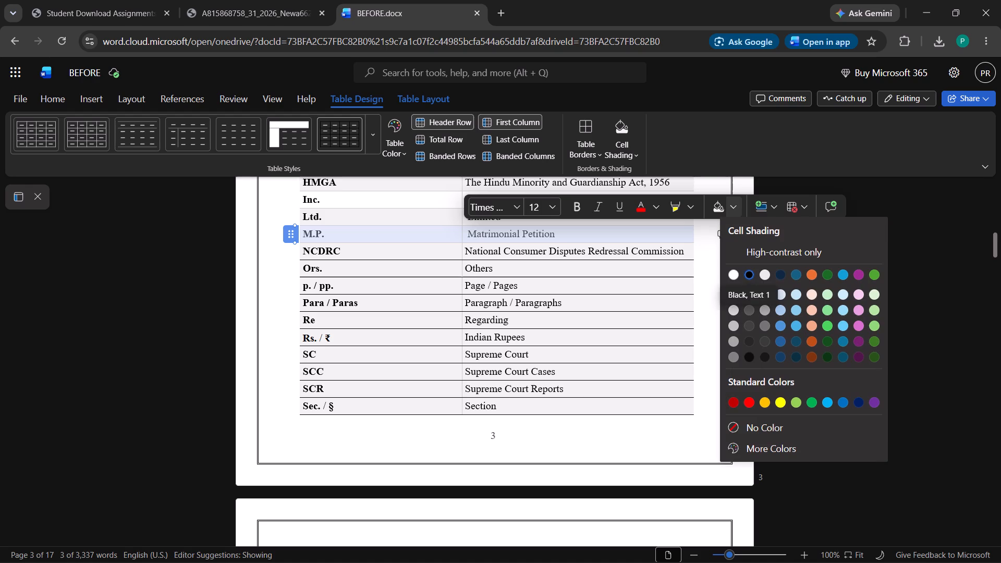
pyautogui.click(748, 278)
pyautogui.click(731, 209)
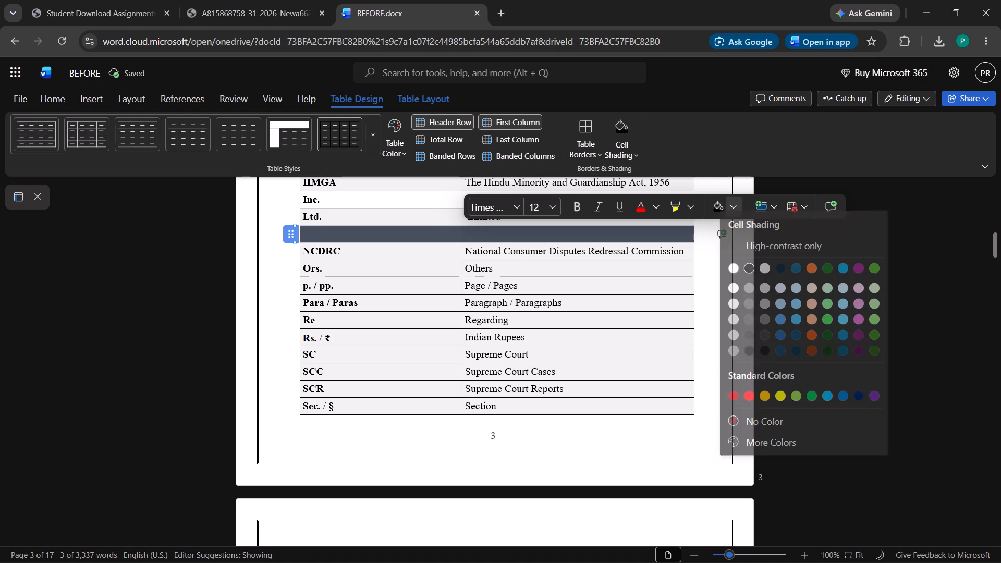
pyautogui.click(732, 272)
pyautogui.click(173, 305)
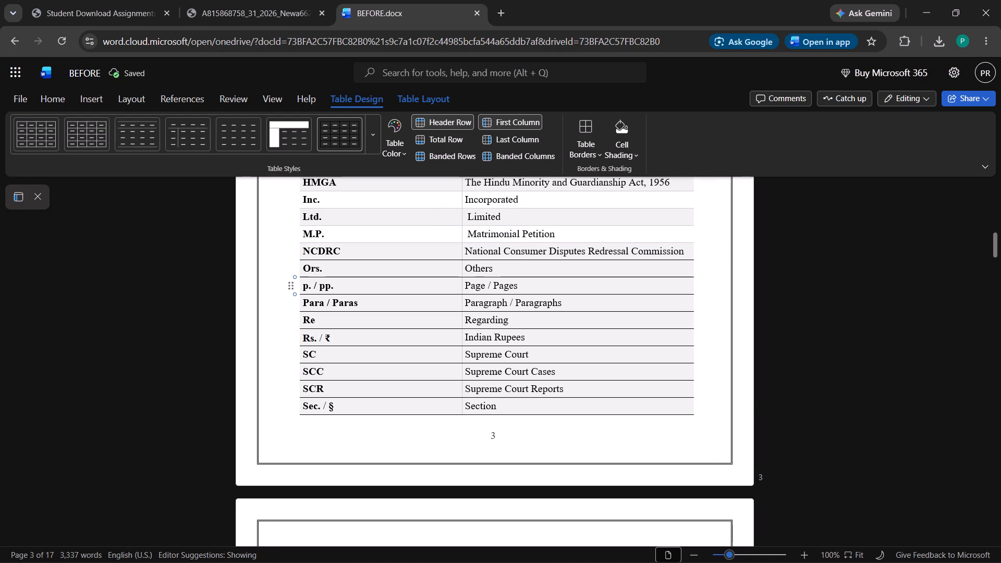
# Set the cell shading of the Ors. row to White, Background 1.
pyautogui.moveTo(448, 271); pyautogui.dragTo(475, 270)
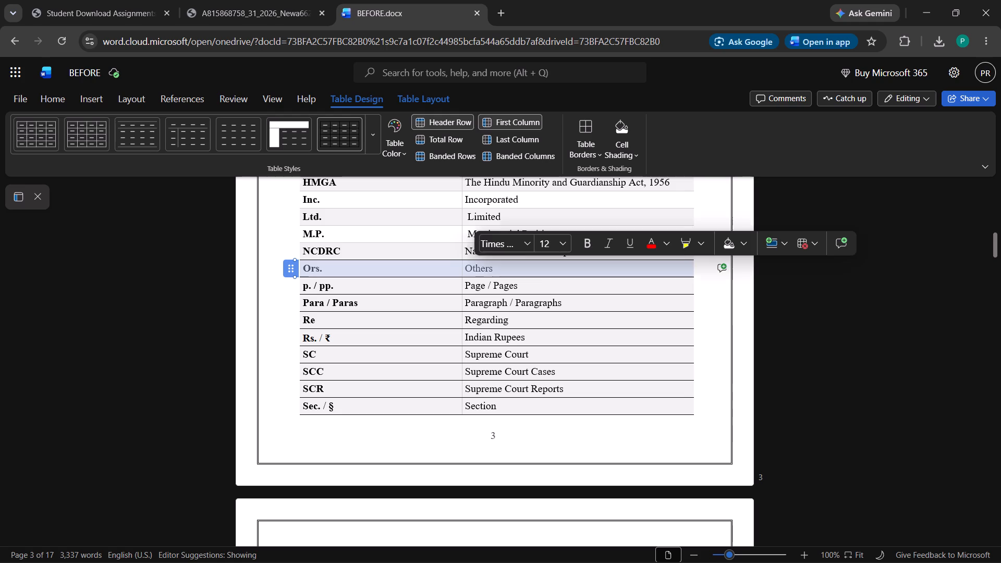
pyautogui.click(739, 246)
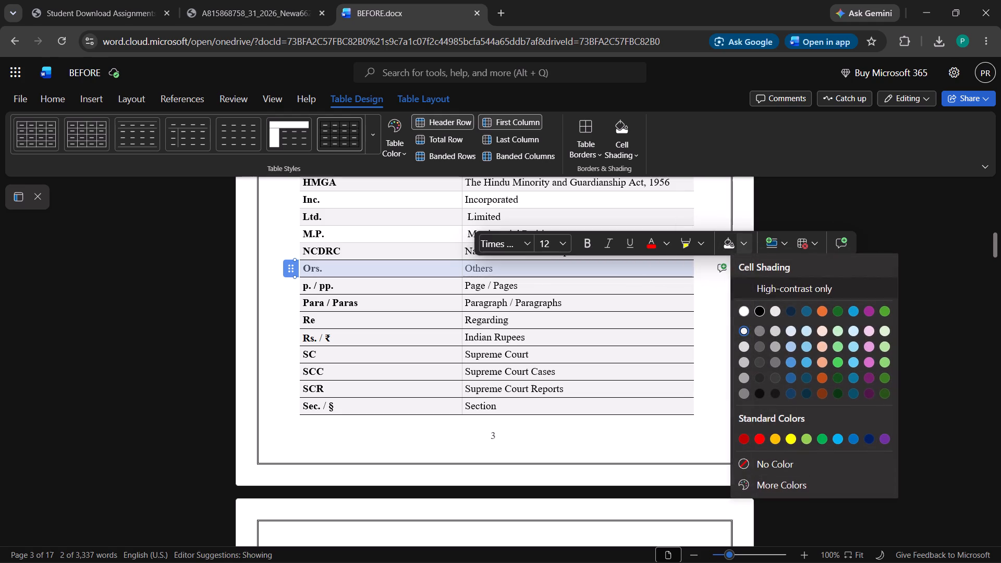
pyautogui.click(742, 309)
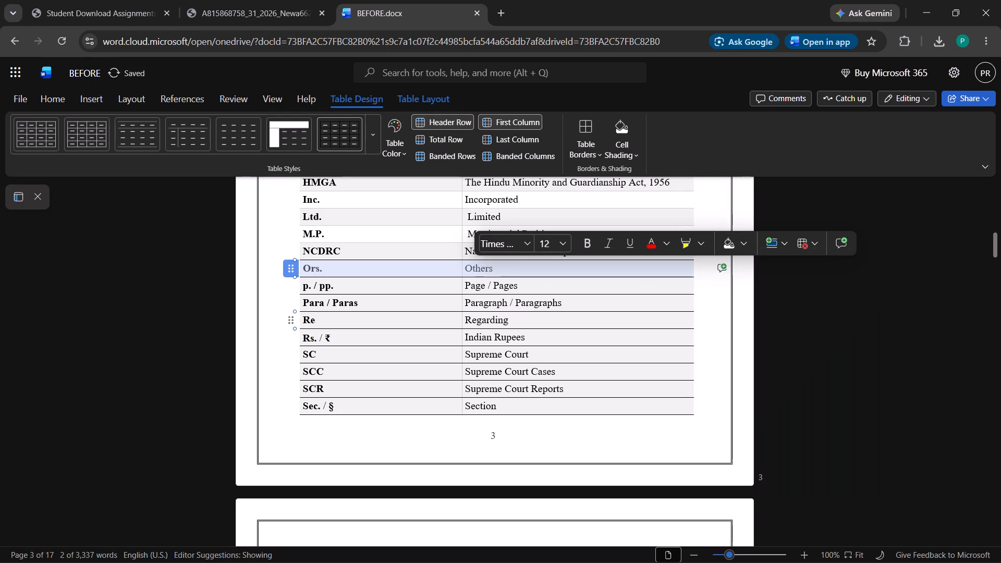
# Set the cell shading of the Para / Paras row to White, Background 1.
pyautogui.moveTo(446, 302); pyautogui.dragTo(478, 307)
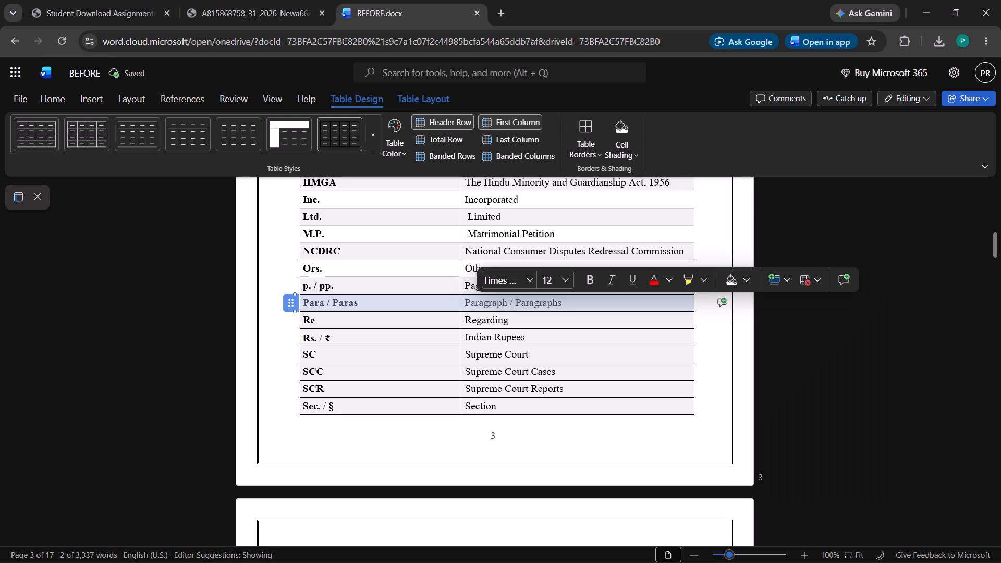
pyautogui.click(748, 280)
pyautogui.click(744, 345)
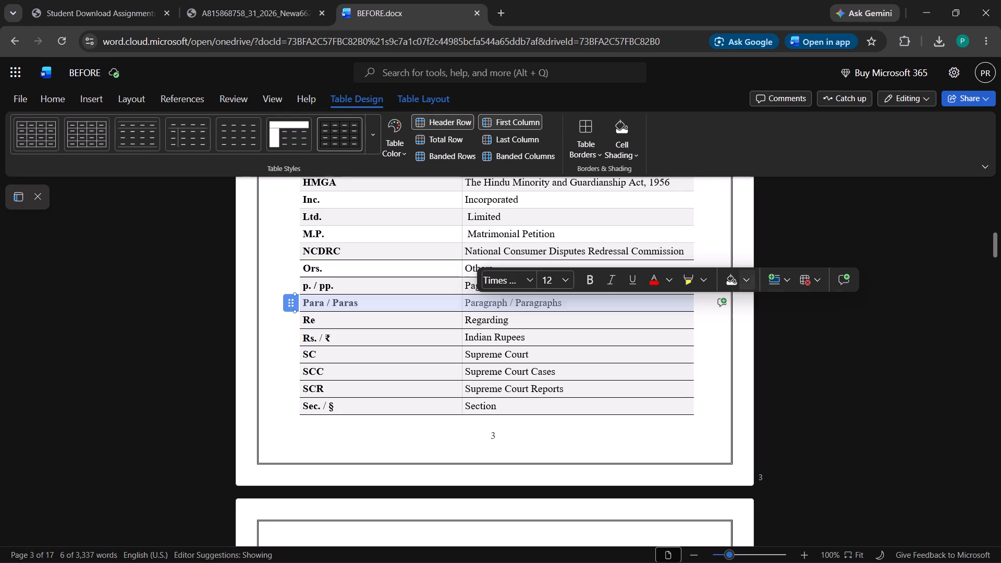
# Set the cell shading of both cells in the Rs. / ₹ row to White, Background 1.
pyautogui.moveTo(440, 341); pyautogui.dragTo(480, 342)
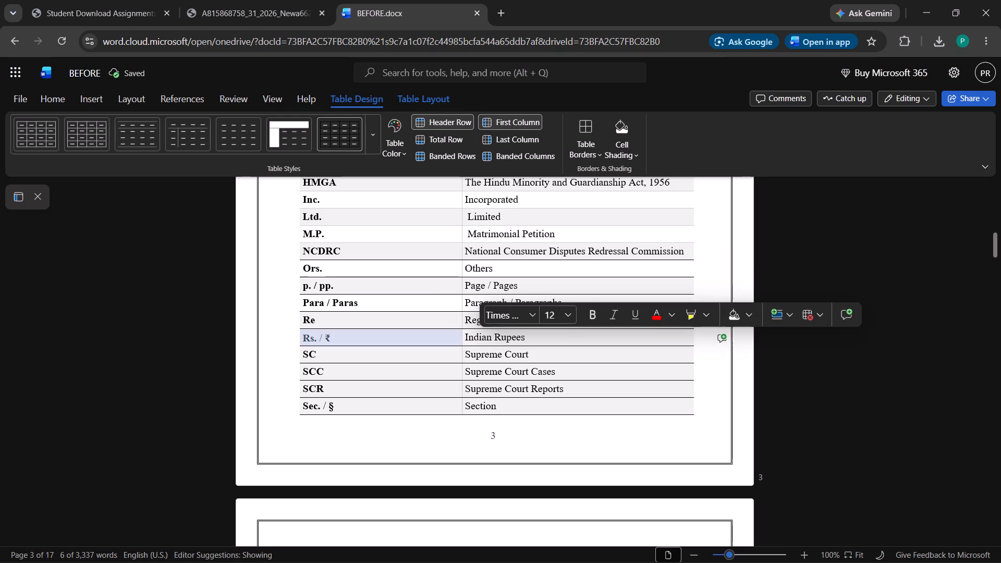
pyautogui.moveTo(562, 340); pyautogui.dragTo(454, 335)
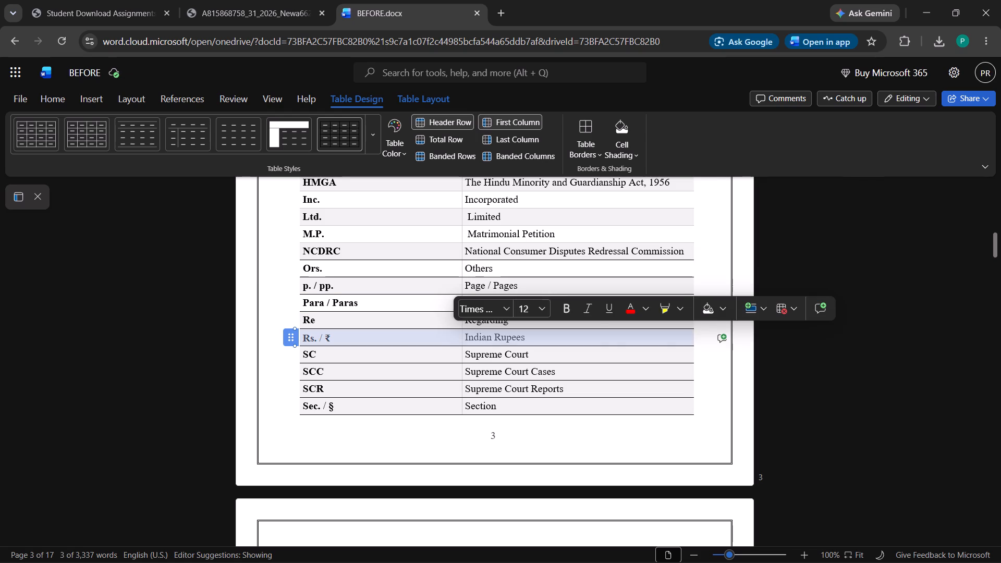
pyautogui.click(730, 311)
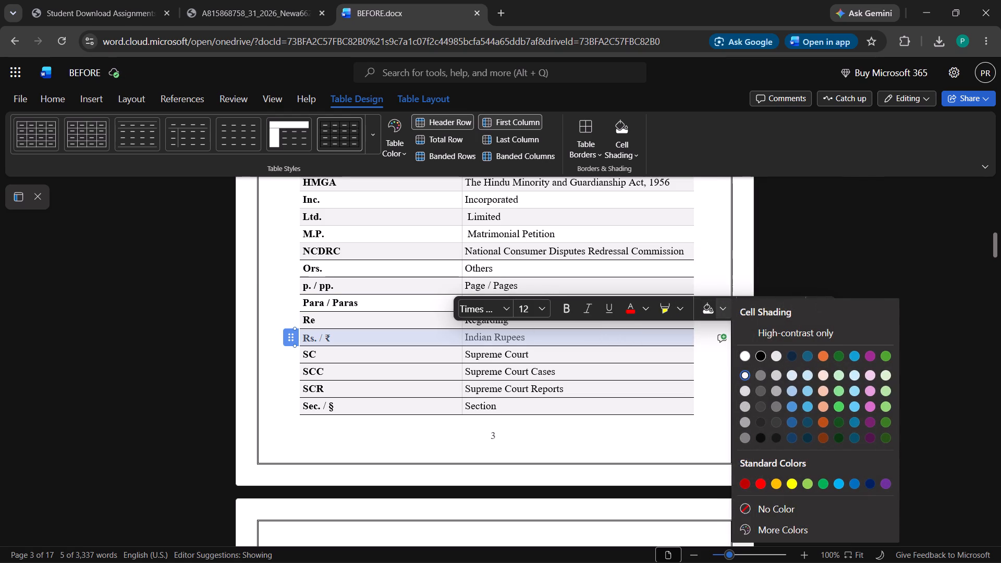
pyautogui.click(739, 356)
pyautogui.click(745, 358)
pyautogui.click(804, 237)
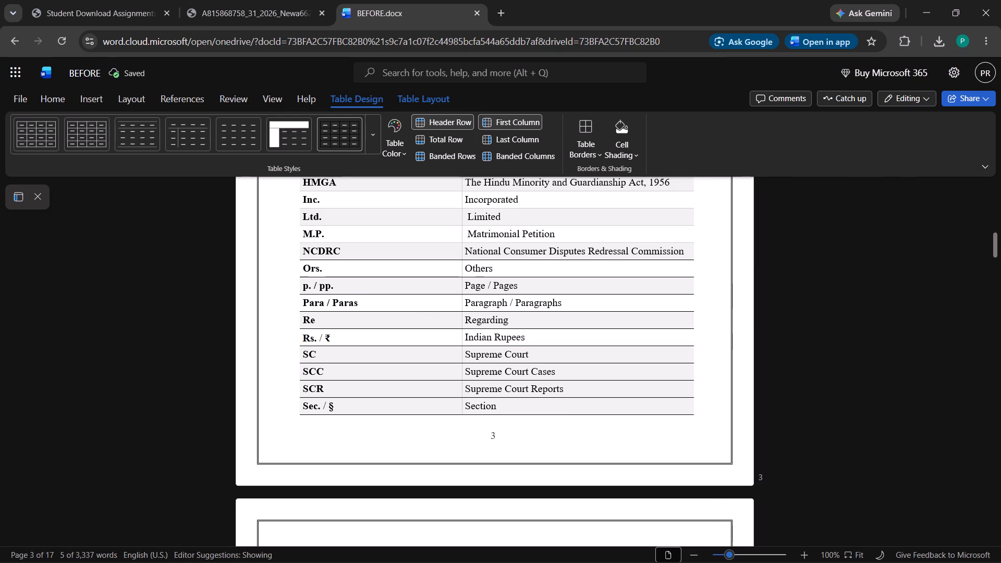
# Set the cell shading of the SCC row to White, Background 1.
pyautogui.scroll(-1, 513, 360)
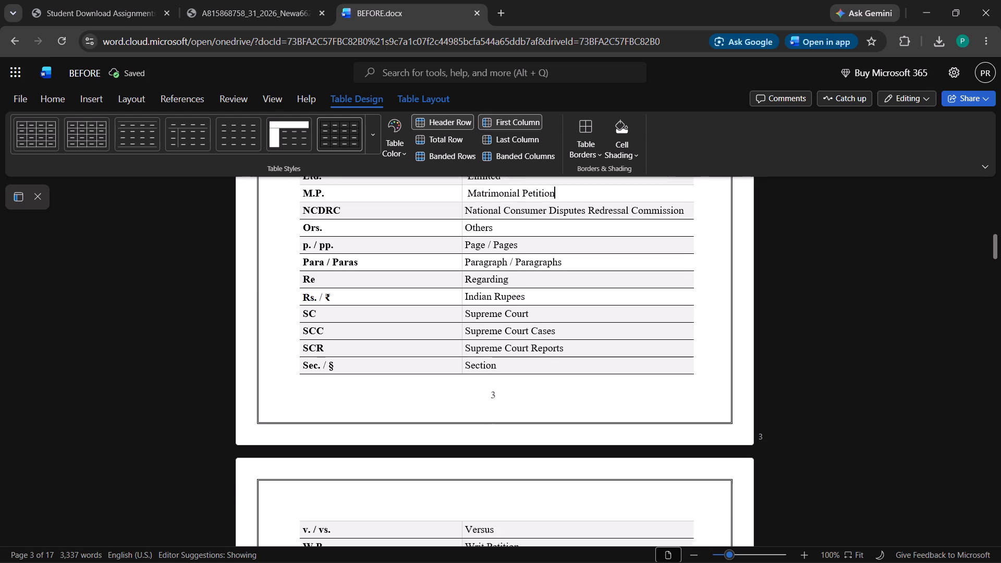
pyautogui.moveTo(450, 308); pyautogui.dragTo(489, 309)
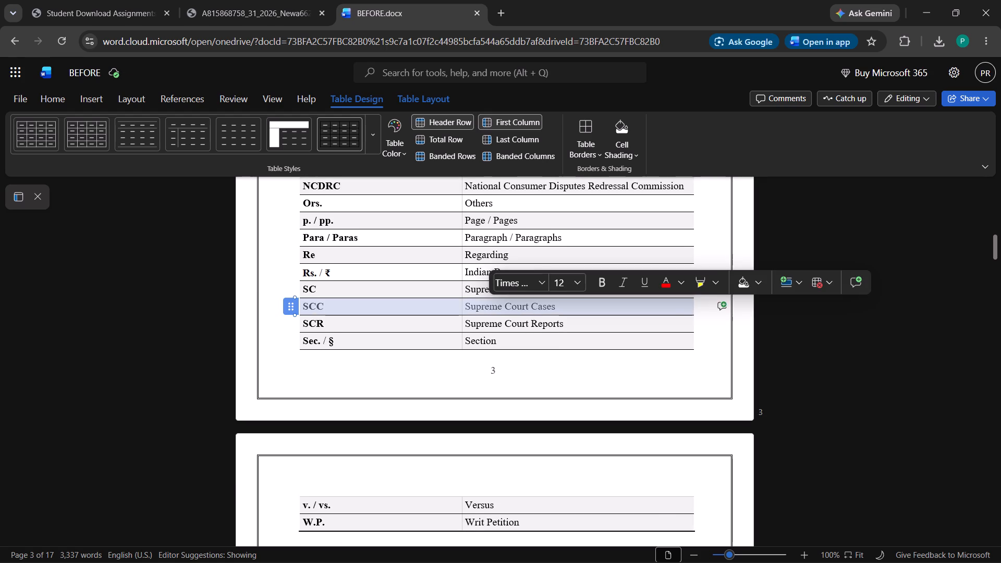
pyautogui.click(758, 285)
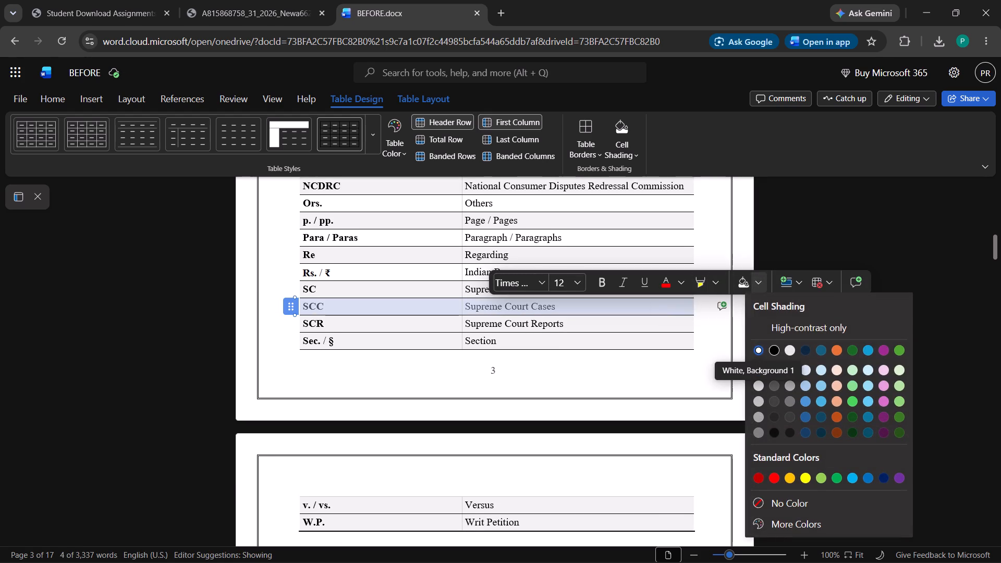
pyautogui.click(754, 349)
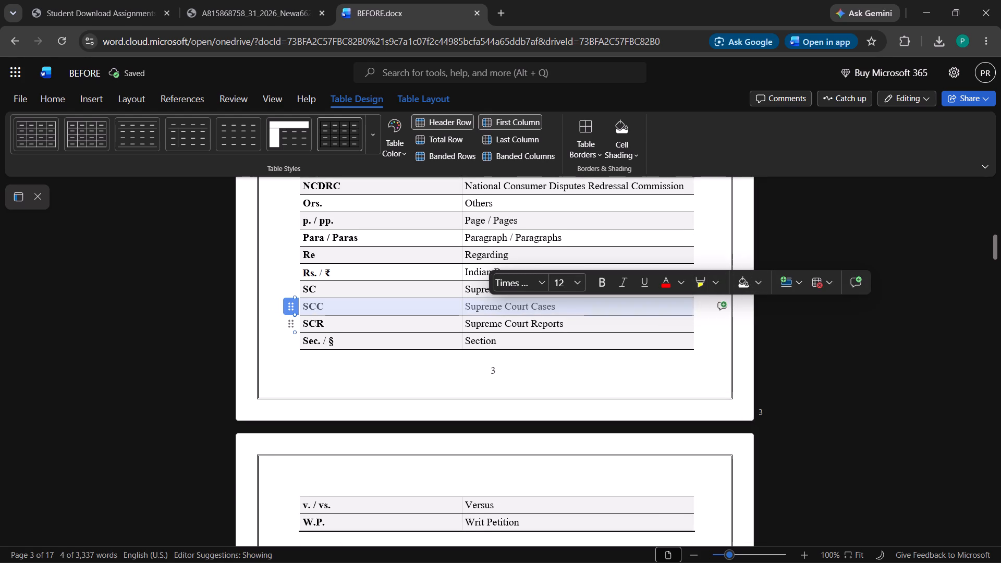
pyautogui.click(558, 364)
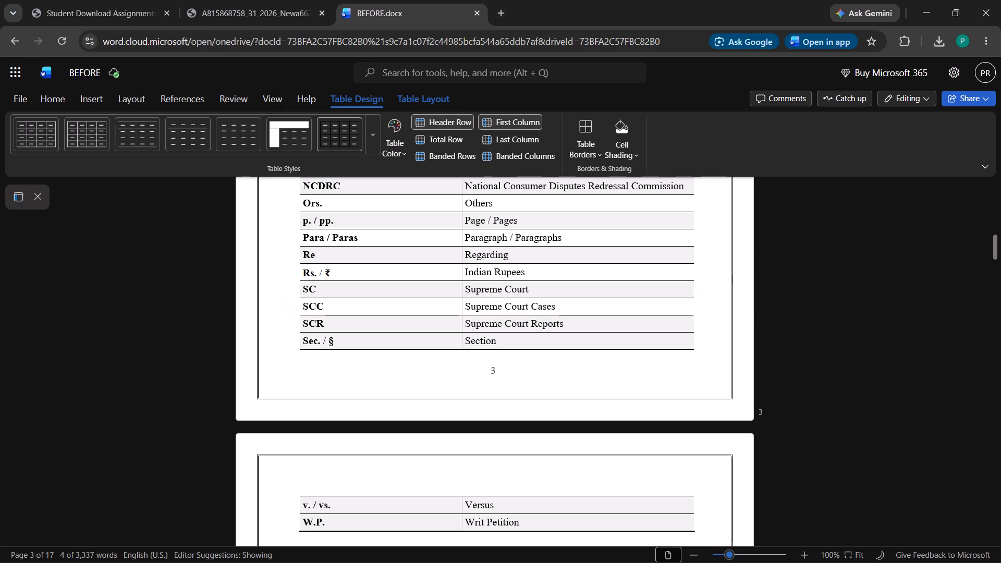
# Set the cell shading of the Sec. / § row to White, Background 1.
pyautogui.moveTo(450, 337); pyautogui.dragTo(482, 345)
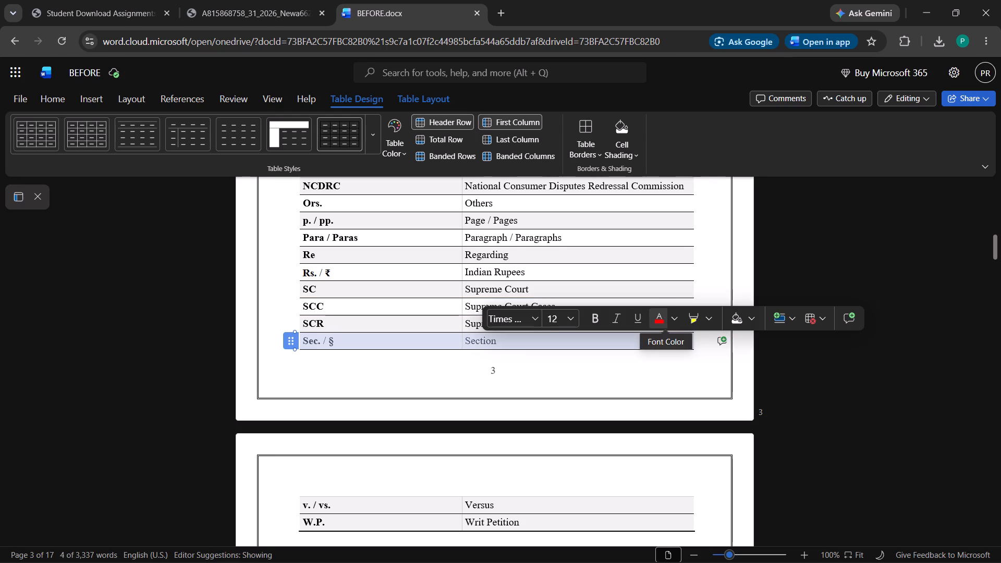
pyautogui.click(756, 324)
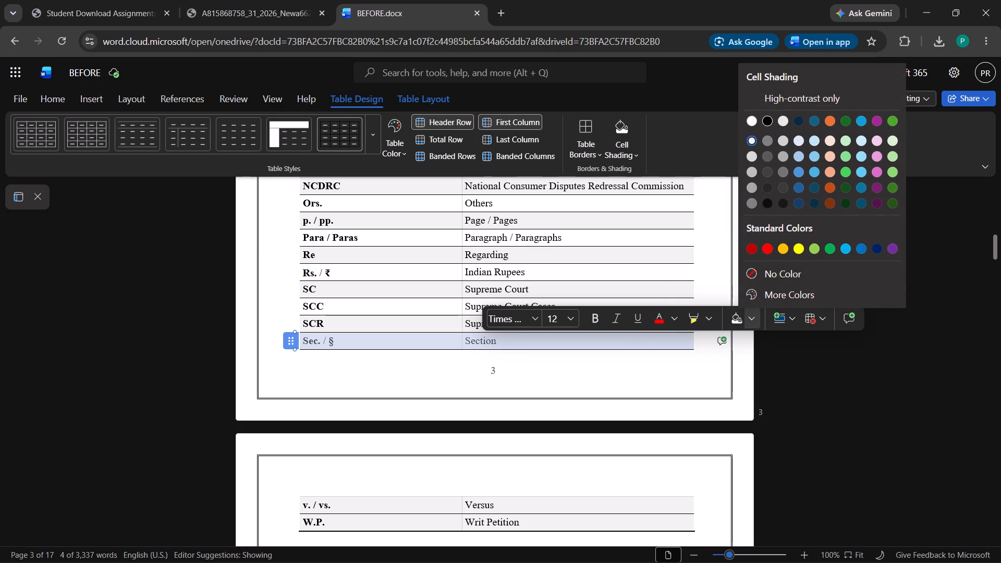
pyautogui.click(748, 121)
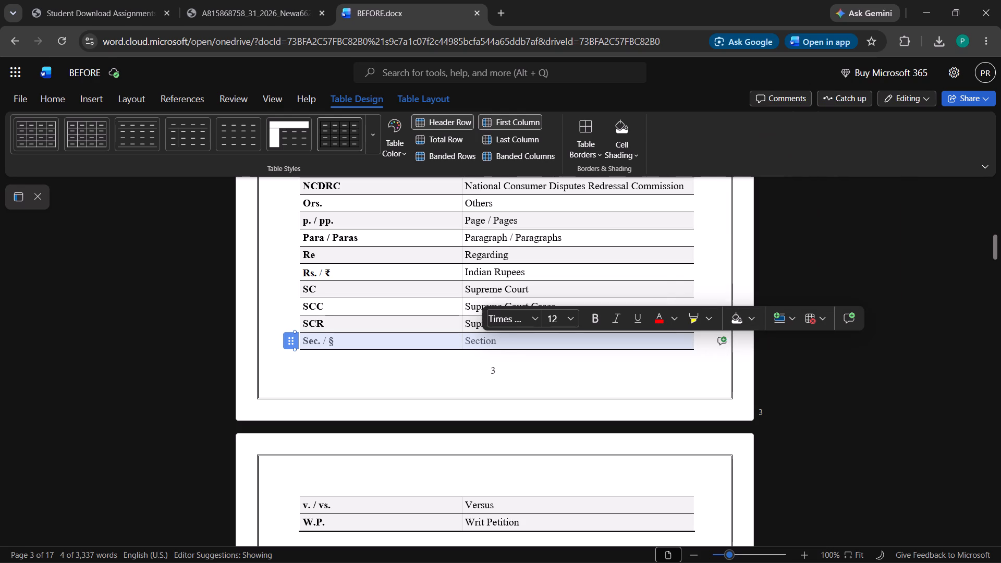
pyautogui.scroll(-3, 509, 310)
pyautogui.click(390, 373)
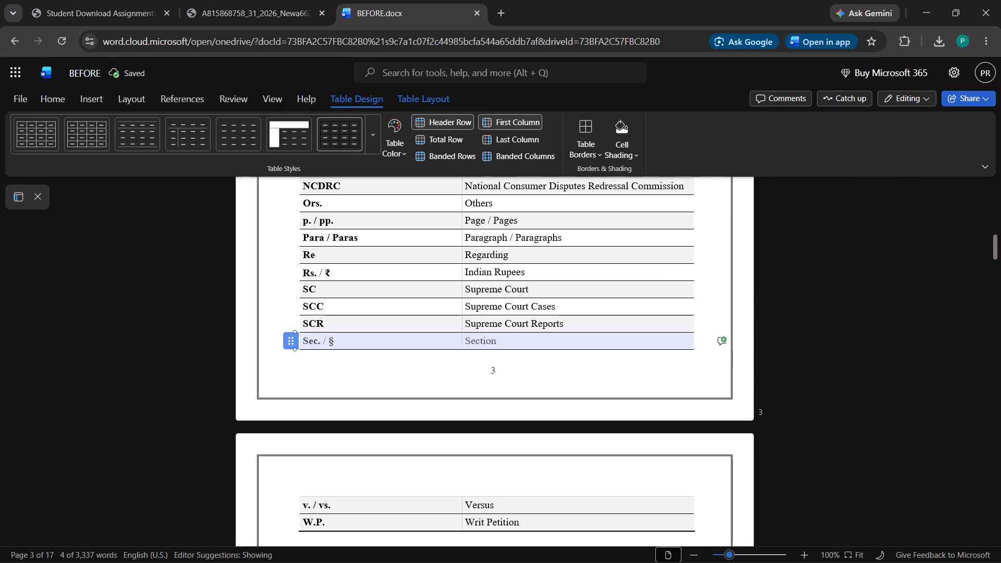
pyautogui.click(765, 369)
# Set the cell shading of the W.P. row on page 4 to White, Background 1.
pyautogui.scroll(-3, 576, 368)
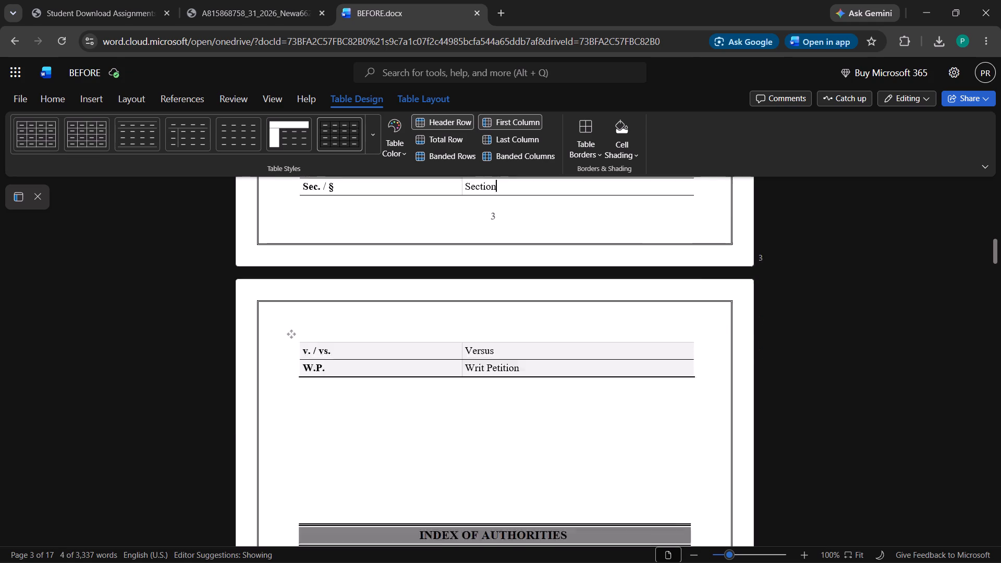
pyautogui.moveTo(450, 324); pyautogui.dragTo(485, 329)
pyautogui.click(758, 299)
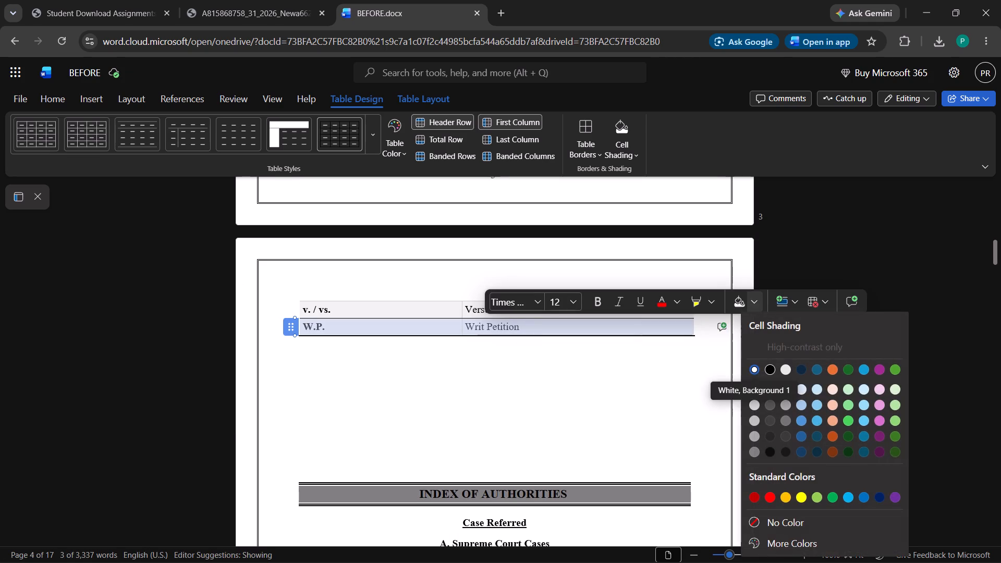
pyautogui.click(753, 367)
pyautogui.click(411, 393)
# Apply all borders to the abbreviations table rows from Ors. through v. / vs.
pyautogui.scroll(2, 411, 393)
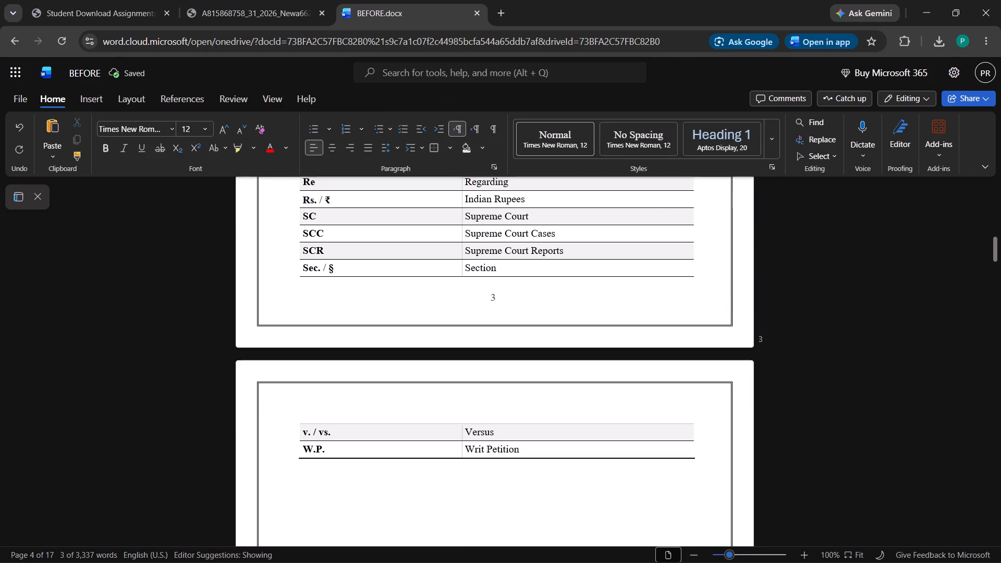
pyautogui.scroll(5, 410, 393)
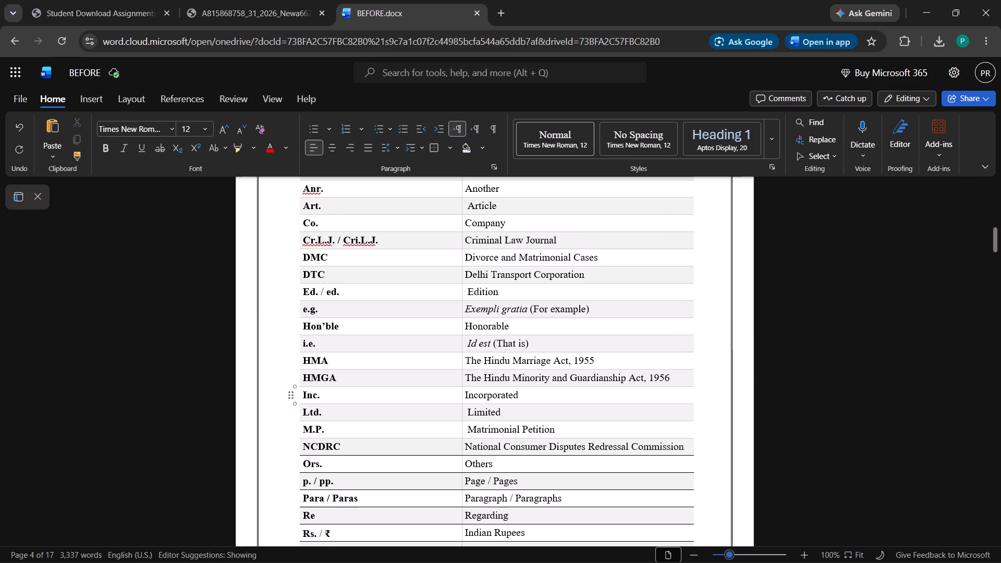
pyautogui.scroll(-3, 410, 393)
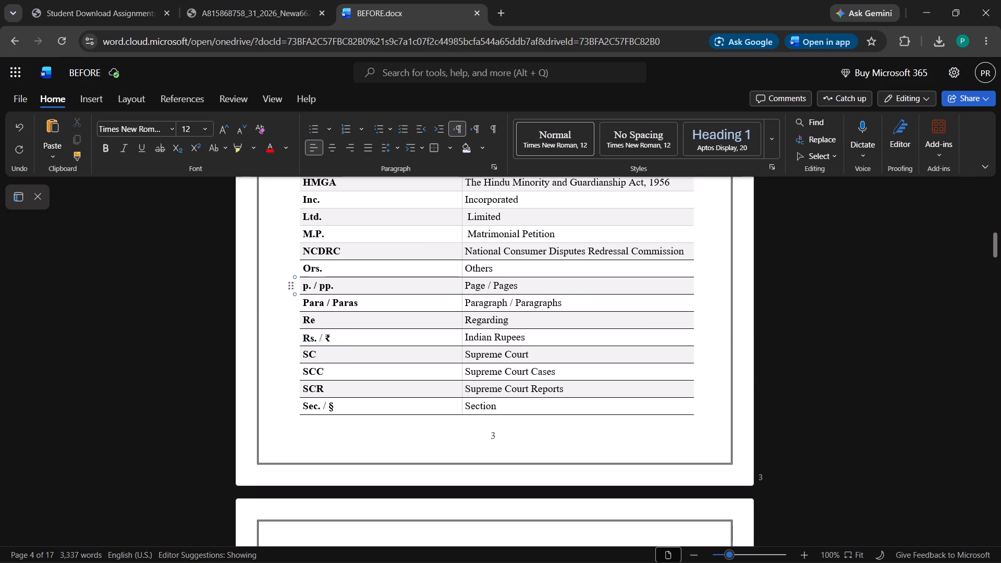
pyautogui.moveTo(394, 268); pyautogui.dragTo(487, 408)
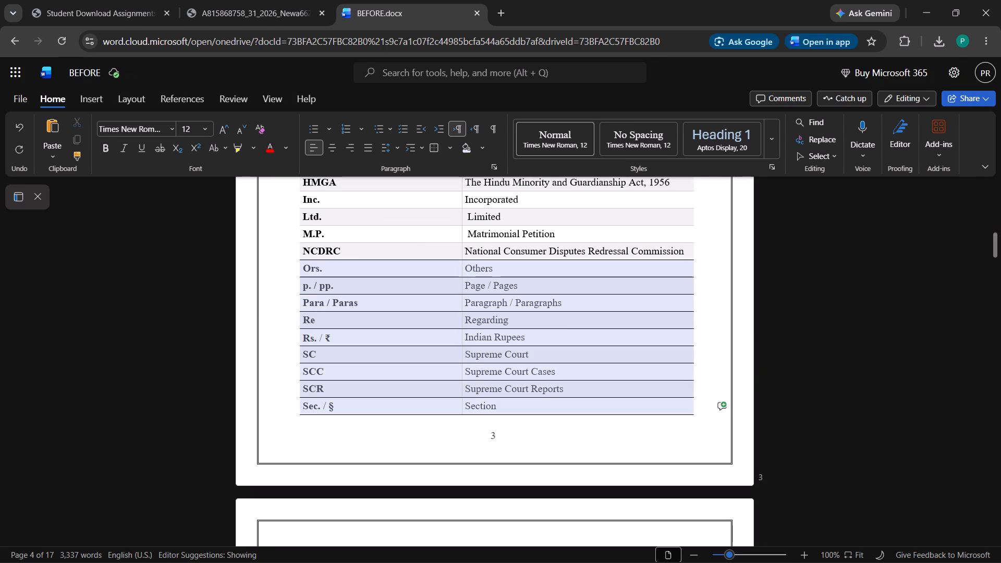
pyautogui.moveTo(487, 408); pyautogui.dragTo(500, 482)
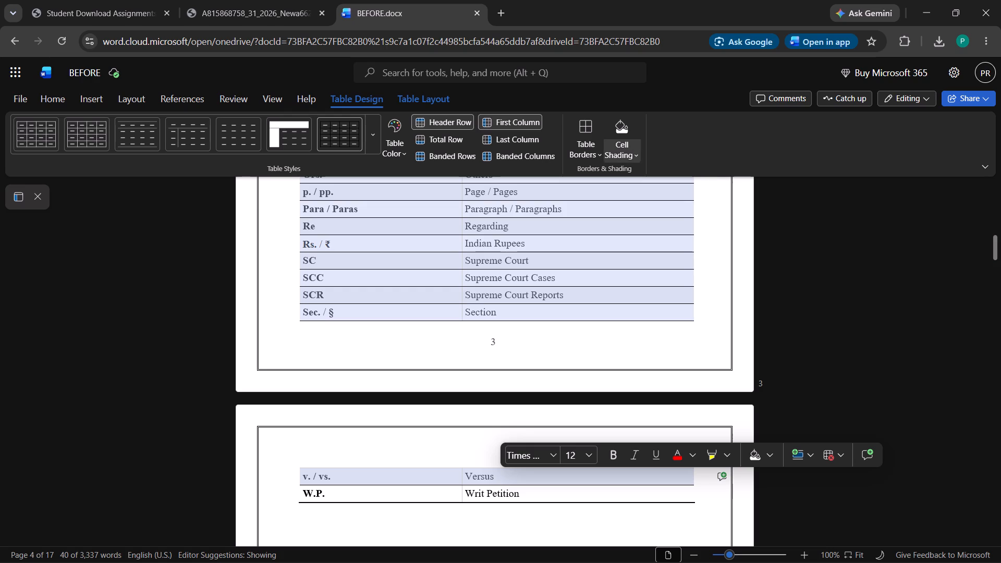
pyautogui.click(600, 143)
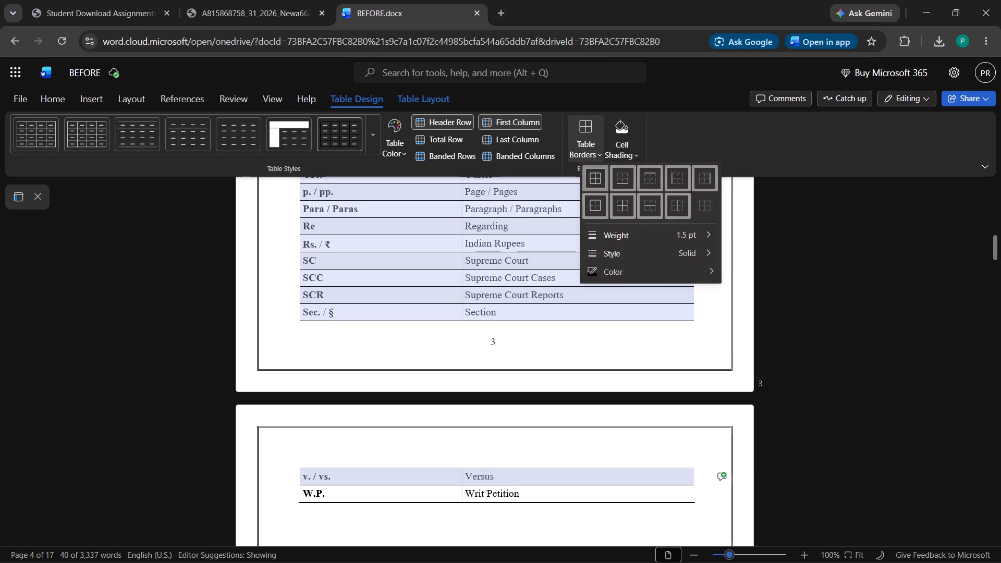
pyautogui.click(595, 181)
pyautogui.scroll(4, 588, 254)
pyautogui.scroll(-2, 588, 254)
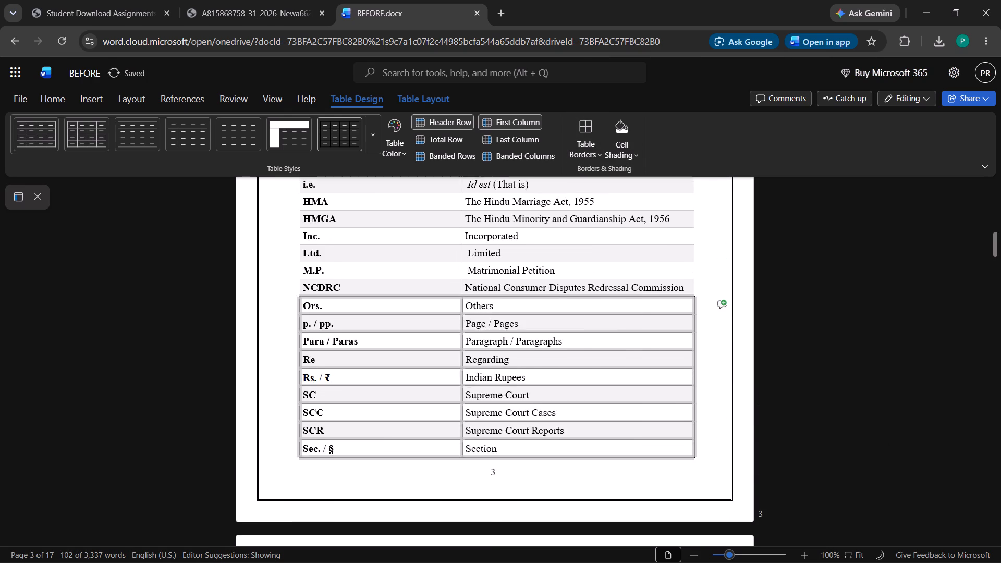
# Set the border colour of the selected rows, starting at Ors., to Gray-25%, Background 2.
pyautogui.click(587, 145)
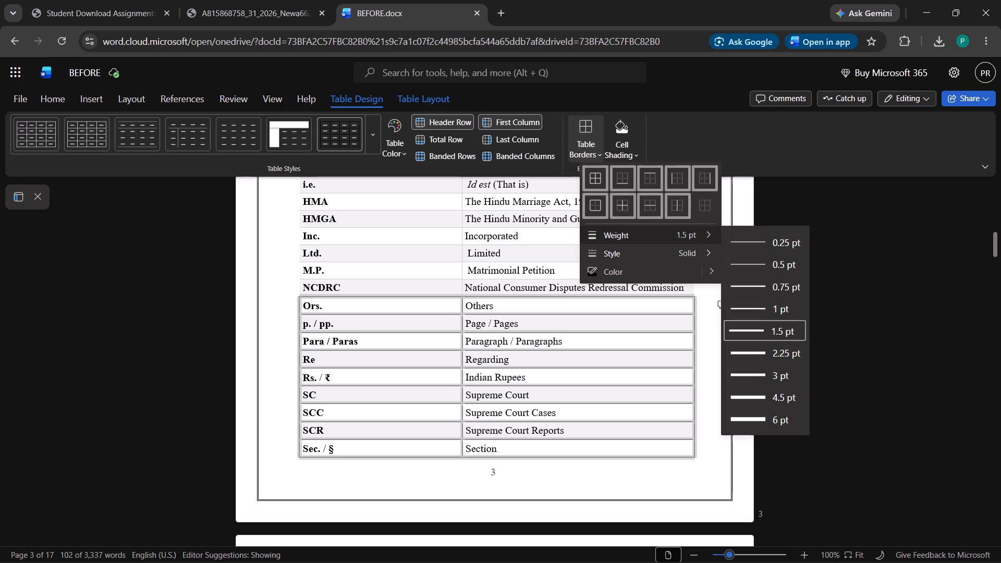
pyautogui.click(703, 270)
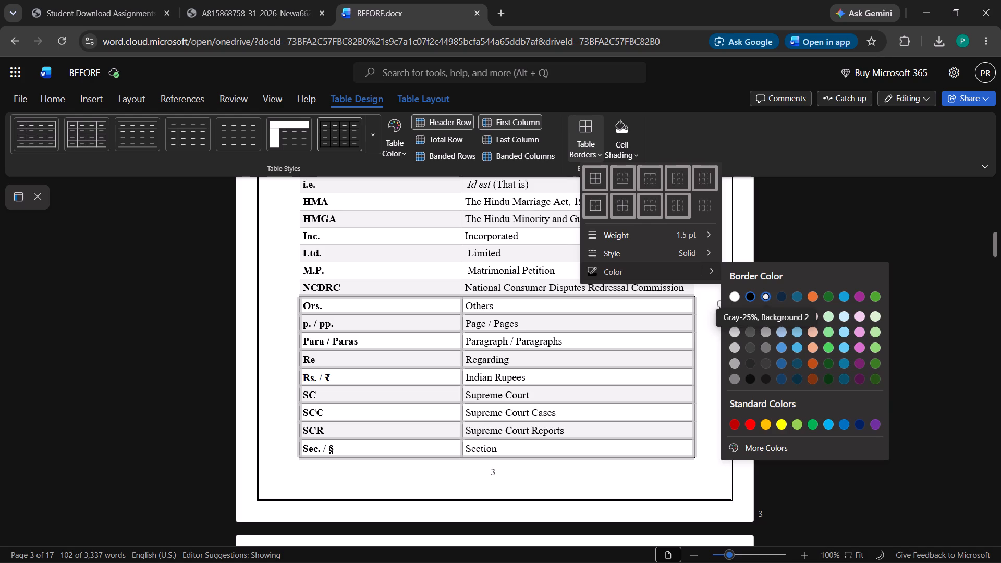
pyautogui.click(765, 296)
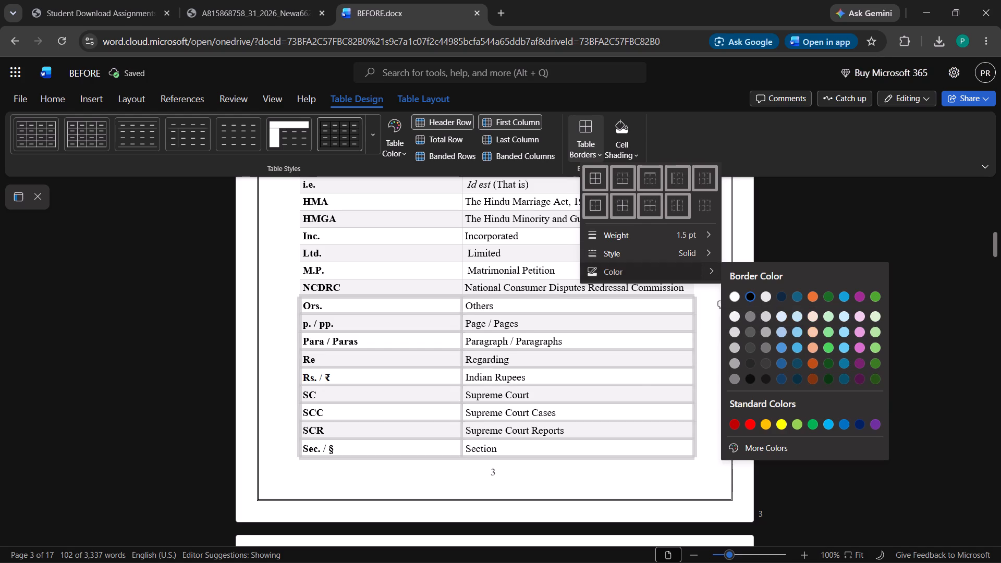
pyautogui.click(245, 338)
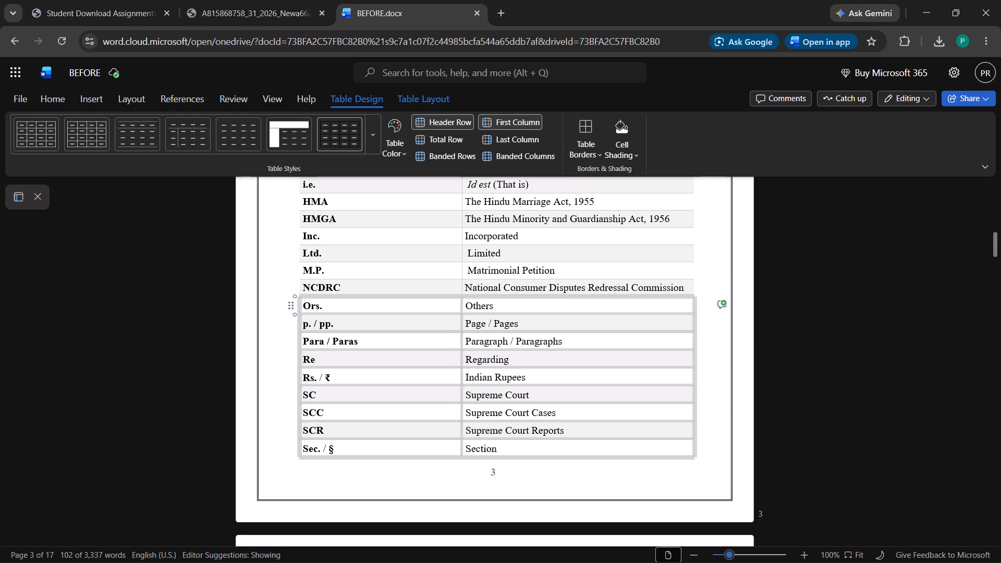
# Undo the last two border changes on the abbreviations table rows from Ors. through v. / vs.
pyautogui.hotkey('ctrl', 'z')
pyautogui.hotkey('ctrl', 'z')
# Inspect the border settings of the DMC row in the abbreviations table, including the weight and colour options.
pyautogui.scroll(3, 437, 313)
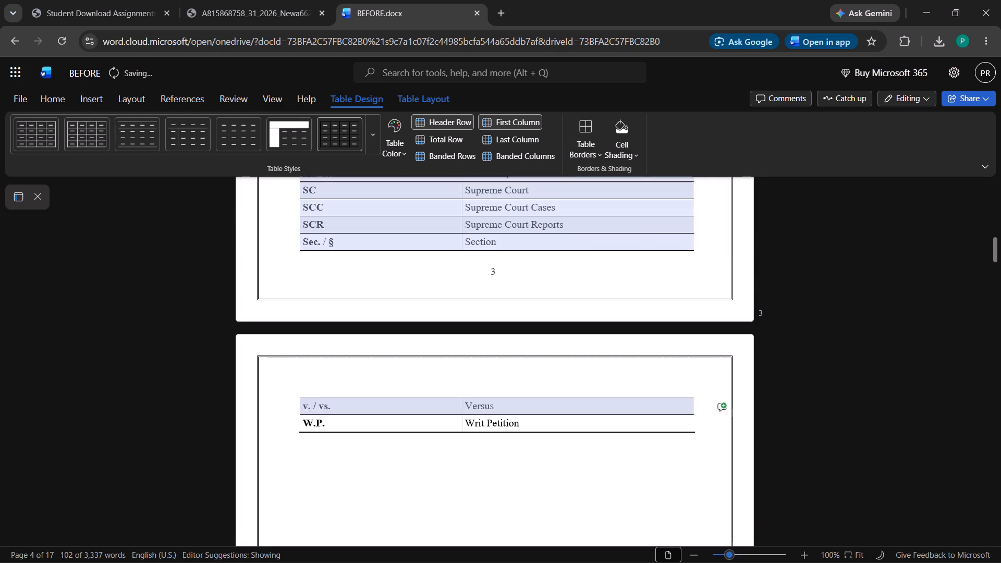
pyautogui.scroll(5, 438, 315)
pyautogui.click(429, 311)
pyautogui.moveTo(434, 325); pyautogui.dragTo(451, 326)
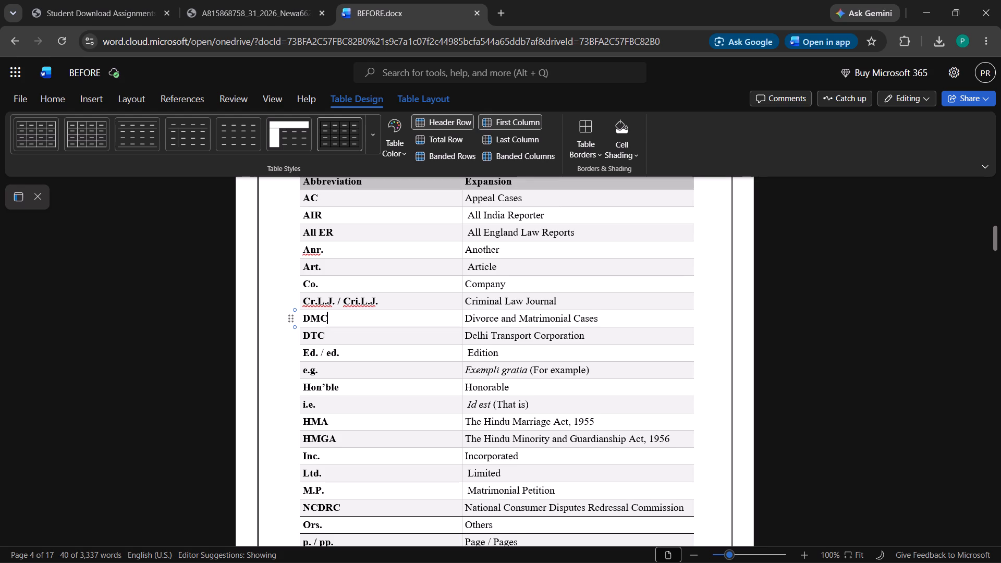
pyautogui.moveTo(451, 326); pyautogui.dragTo(486, 325)
pyautogui.moveTo(448, 323); pyautogui.dragTo(475, 321)
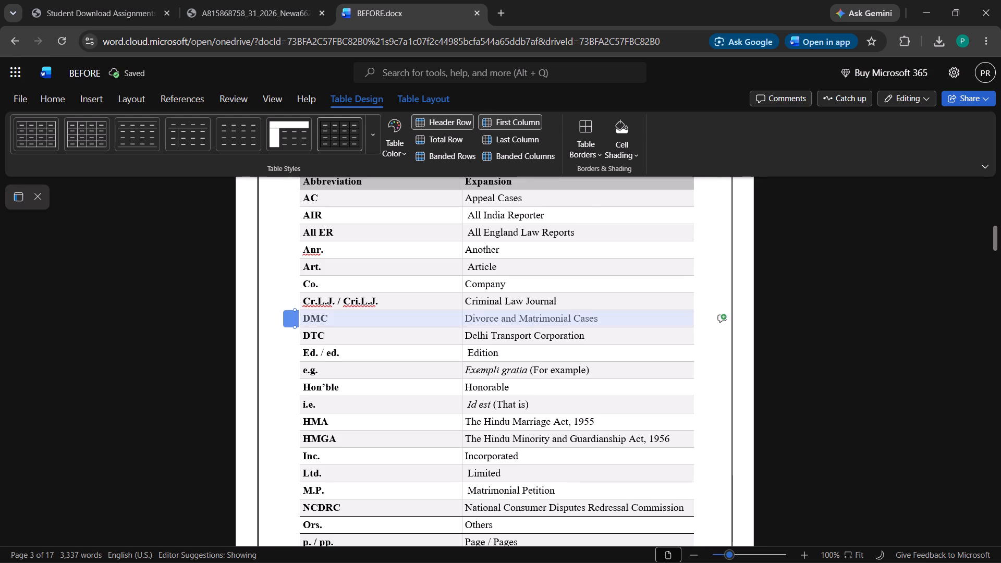
pyautogui.moveTo(475, 321); pyautogui.dragTo(475, 321)
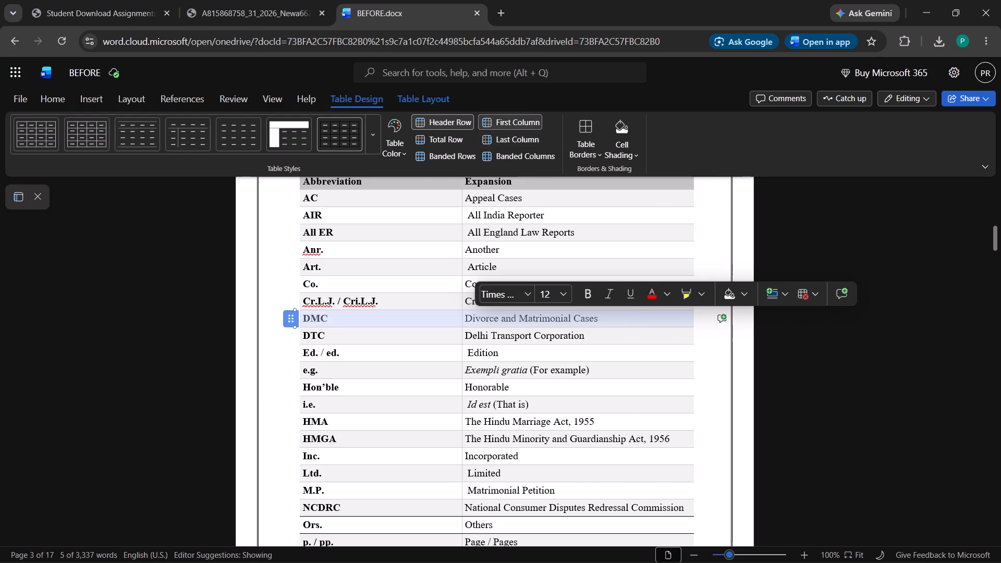
pyautogui.click(587, 150)
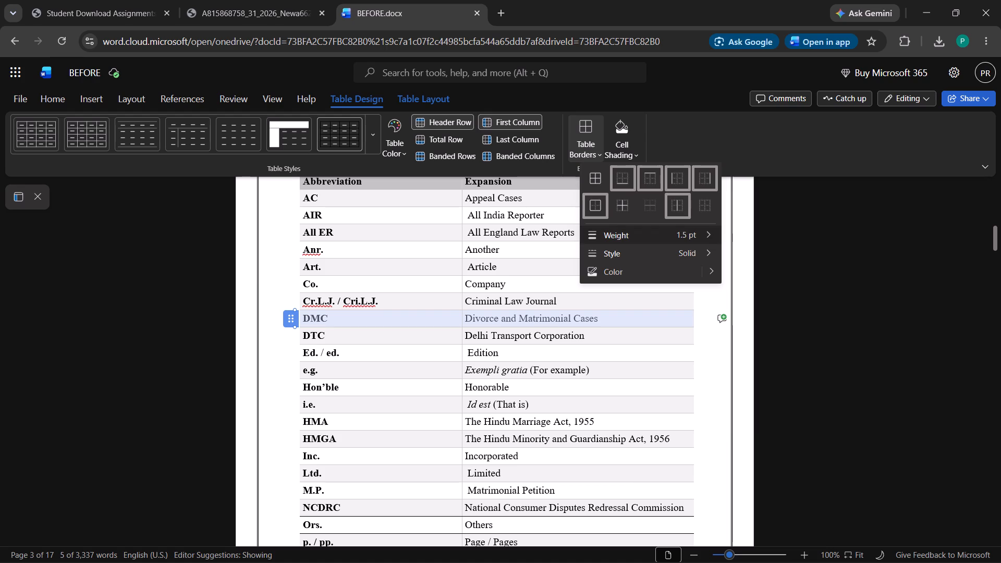
pyautogui.click(711, 272)
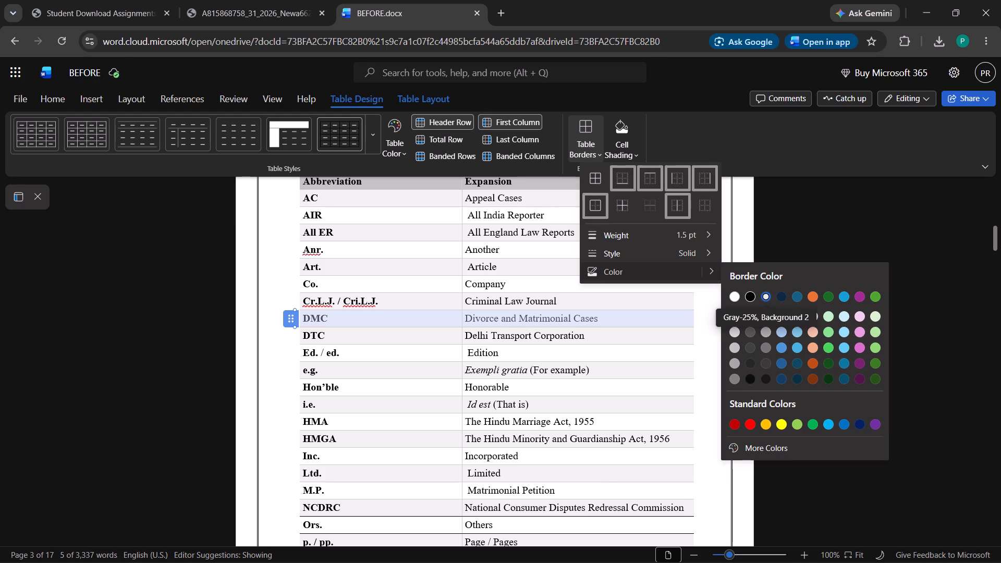
pyautogui.click(780, 231)
pyautogui.scroll(-3, 364, 374)
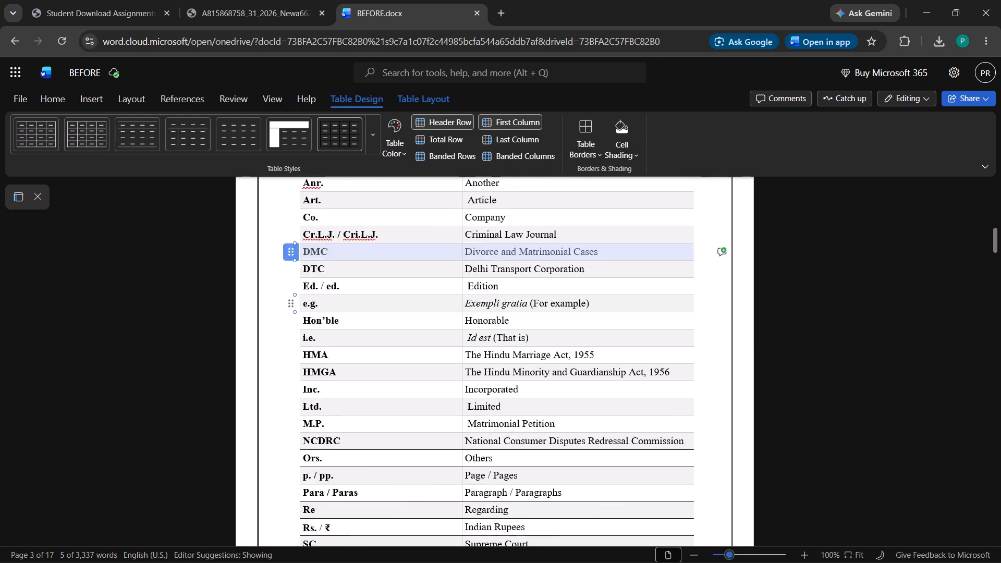
pyautogui.scroll(2, 363, 374)
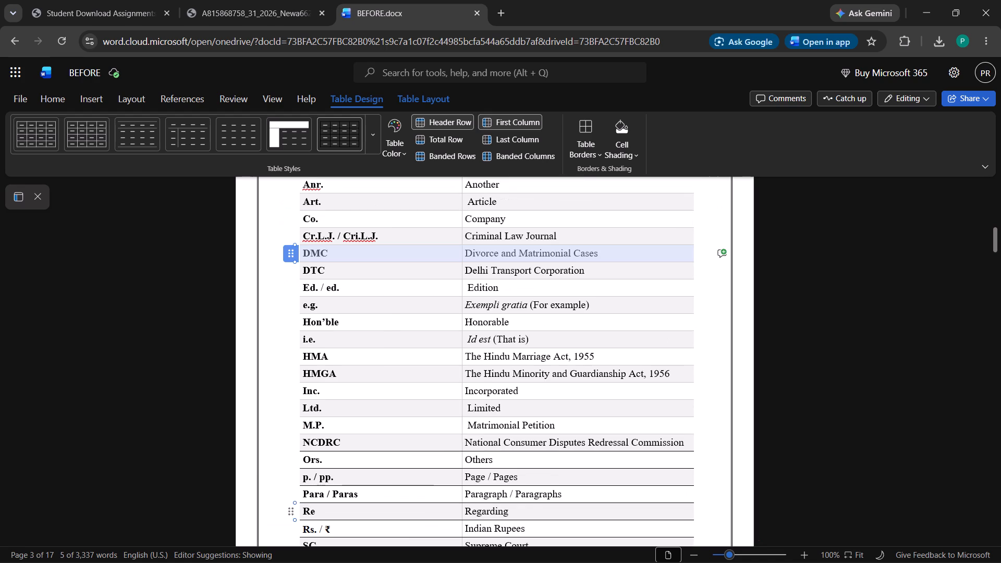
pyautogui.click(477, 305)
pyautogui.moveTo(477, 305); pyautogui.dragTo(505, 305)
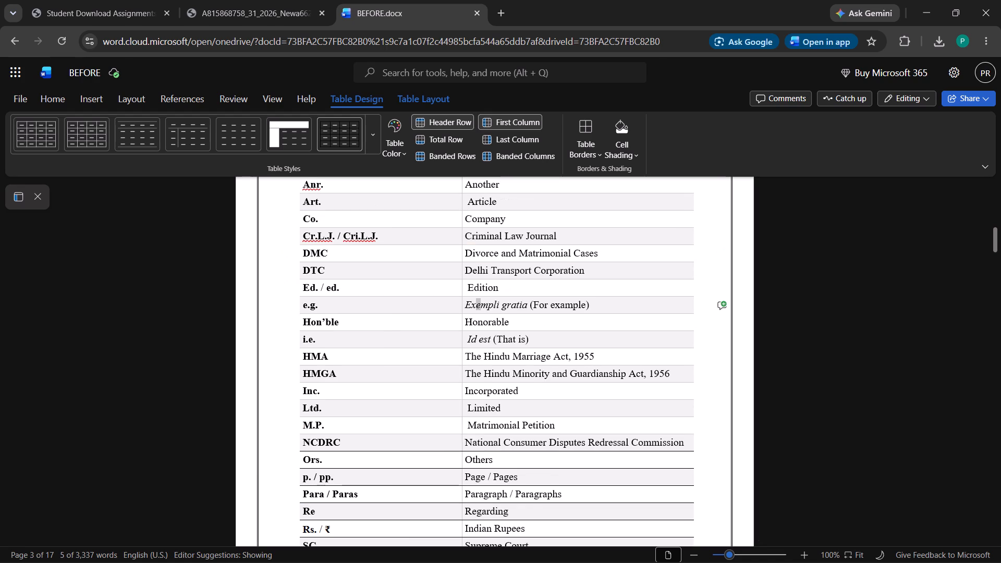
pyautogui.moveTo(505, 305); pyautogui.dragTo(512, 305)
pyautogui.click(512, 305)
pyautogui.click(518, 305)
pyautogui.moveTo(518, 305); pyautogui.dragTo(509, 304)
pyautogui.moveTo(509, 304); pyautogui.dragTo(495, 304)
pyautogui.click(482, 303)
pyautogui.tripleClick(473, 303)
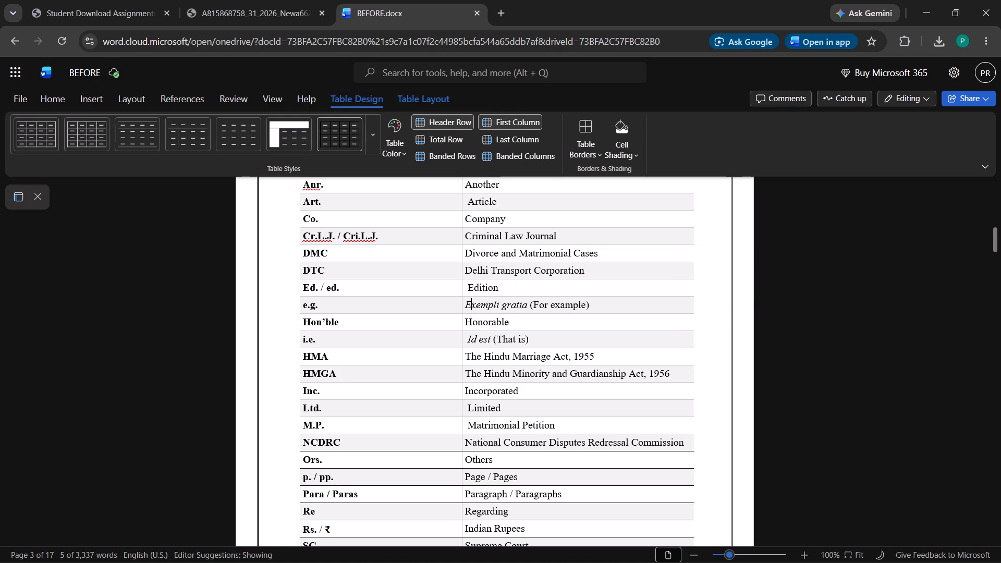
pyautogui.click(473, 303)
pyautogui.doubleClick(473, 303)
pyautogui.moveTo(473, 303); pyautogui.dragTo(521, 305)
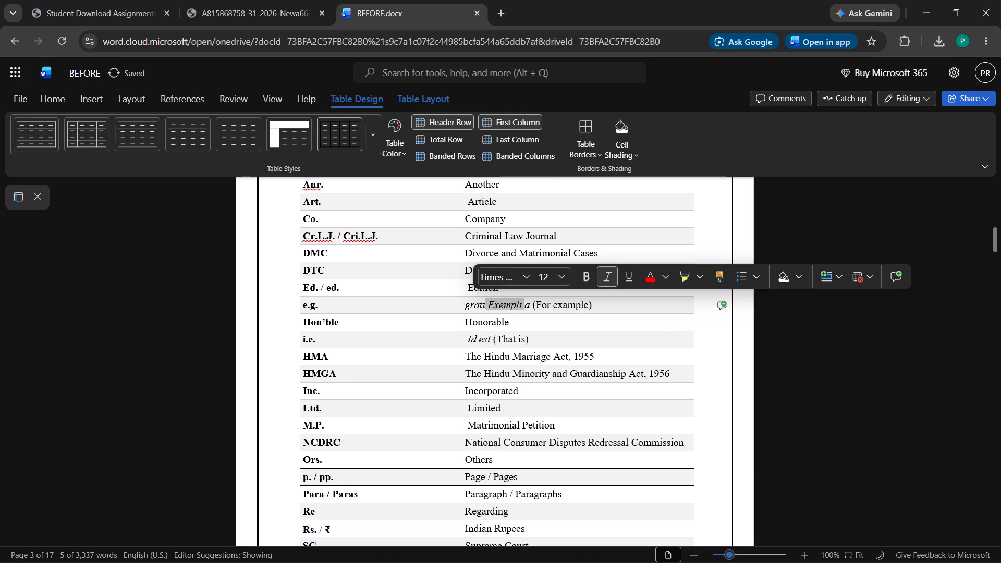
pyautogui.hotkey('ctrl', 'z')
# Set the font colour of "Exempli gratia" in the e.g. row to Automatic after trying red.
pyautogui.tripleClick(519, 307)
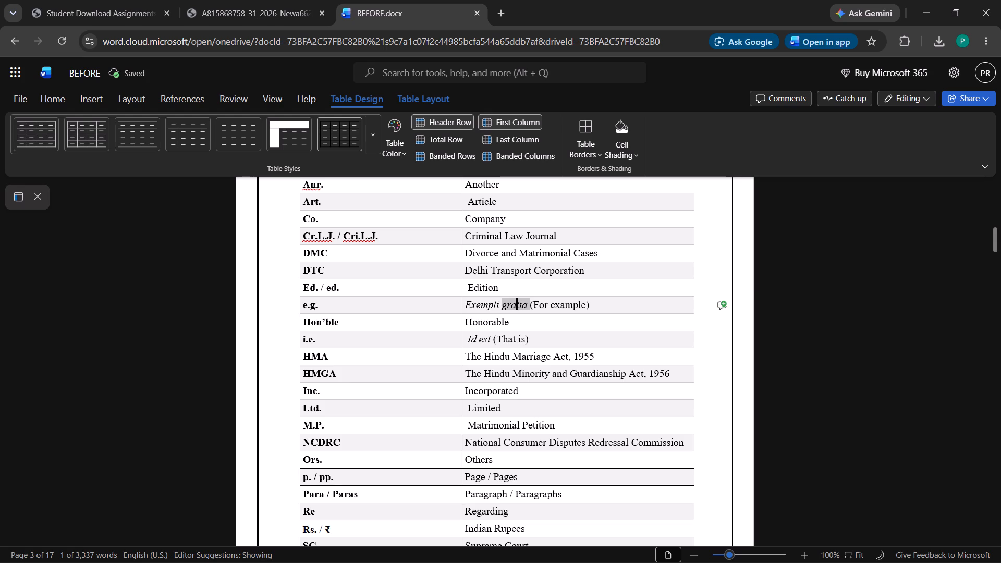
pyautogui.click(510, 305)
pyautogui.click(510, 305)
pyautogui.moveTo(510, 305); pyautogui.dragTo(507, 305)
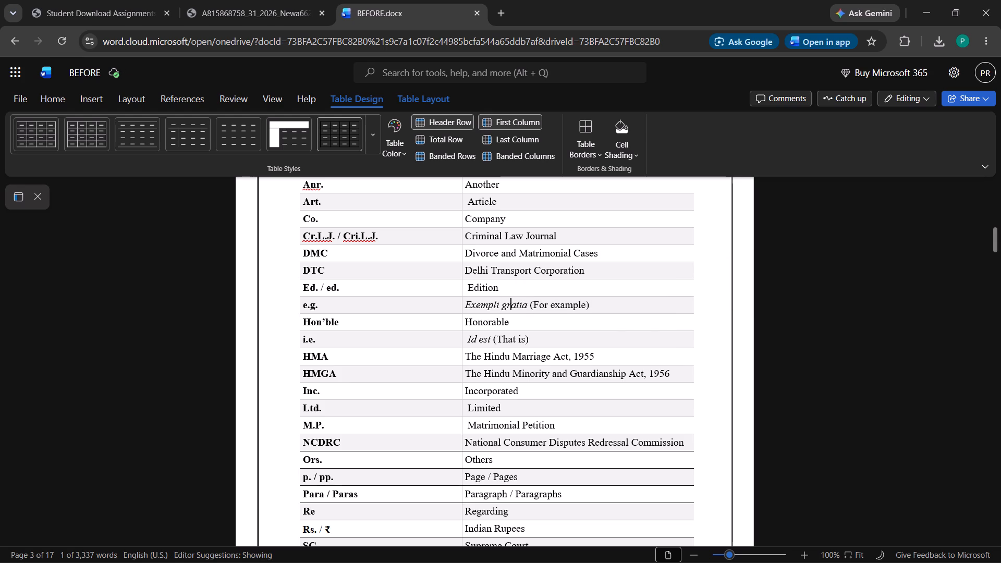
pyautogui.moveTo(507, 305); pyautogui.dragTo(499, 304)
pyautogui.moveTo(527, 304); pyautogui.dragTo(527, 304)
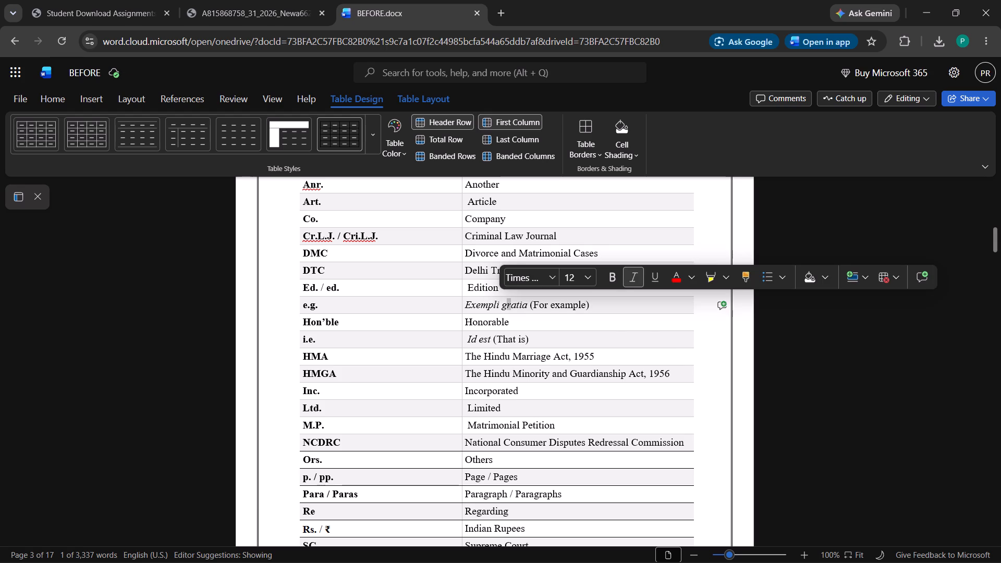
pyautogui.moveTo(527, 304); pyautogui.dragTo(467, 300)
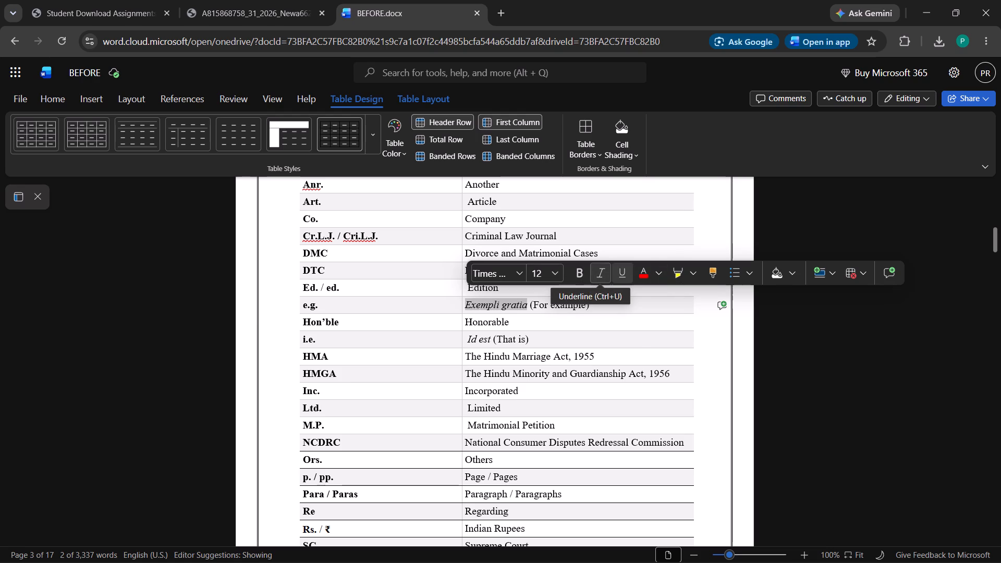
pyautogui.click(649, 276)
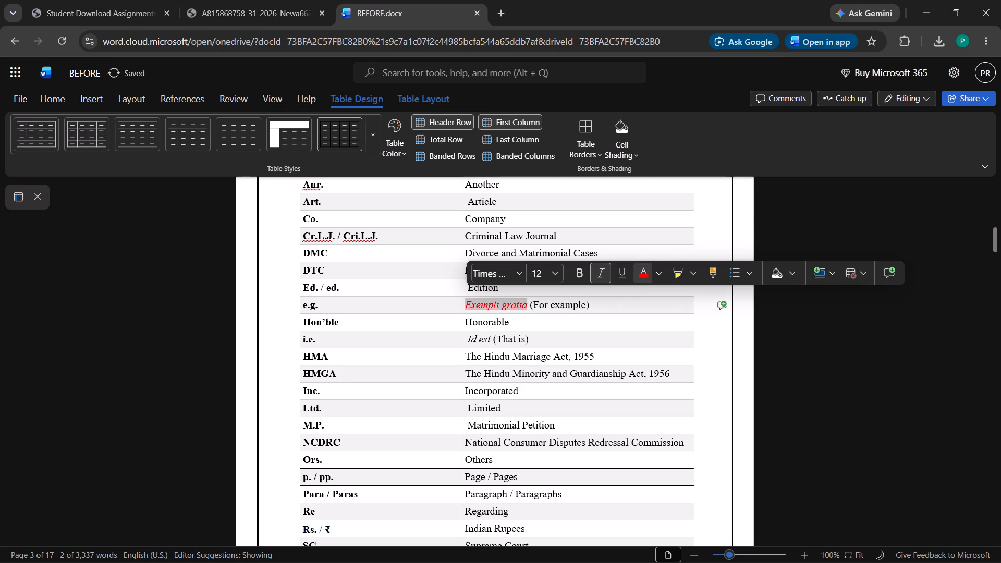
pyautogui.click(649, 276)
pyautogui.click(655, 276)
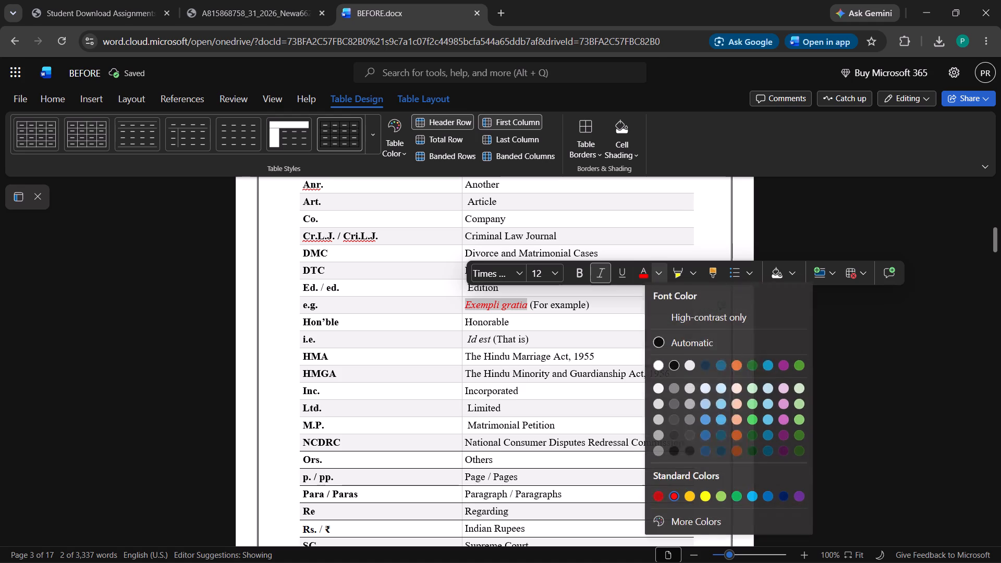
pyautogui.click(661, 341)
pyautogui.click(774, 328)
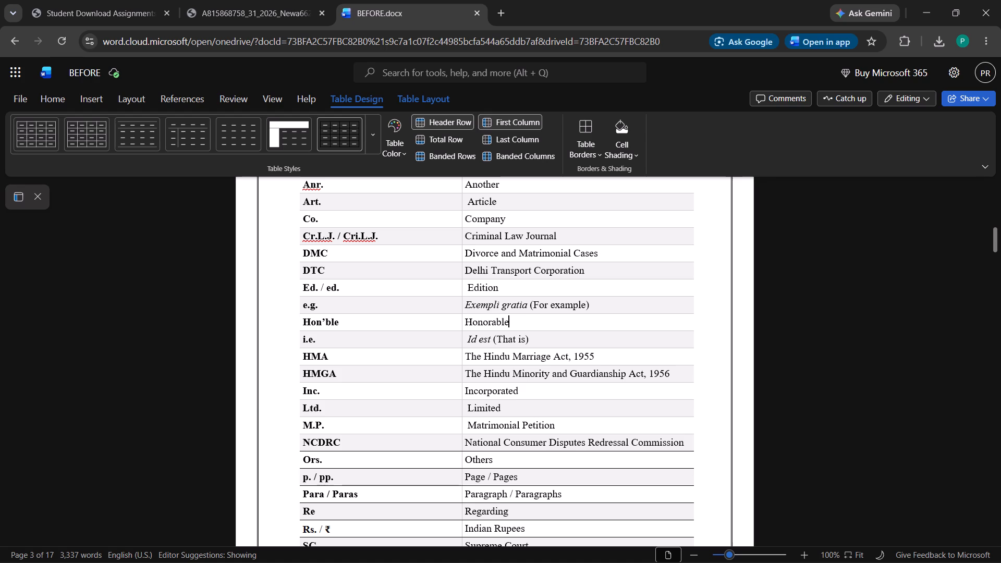
# Remove the Latin phrase and parentheses from the e.g. row's expansion, leaving only "For example".
pyautogui.click(594, 303)
pyautogui.press('BackSpace')
pyautogui.click(532, 301)
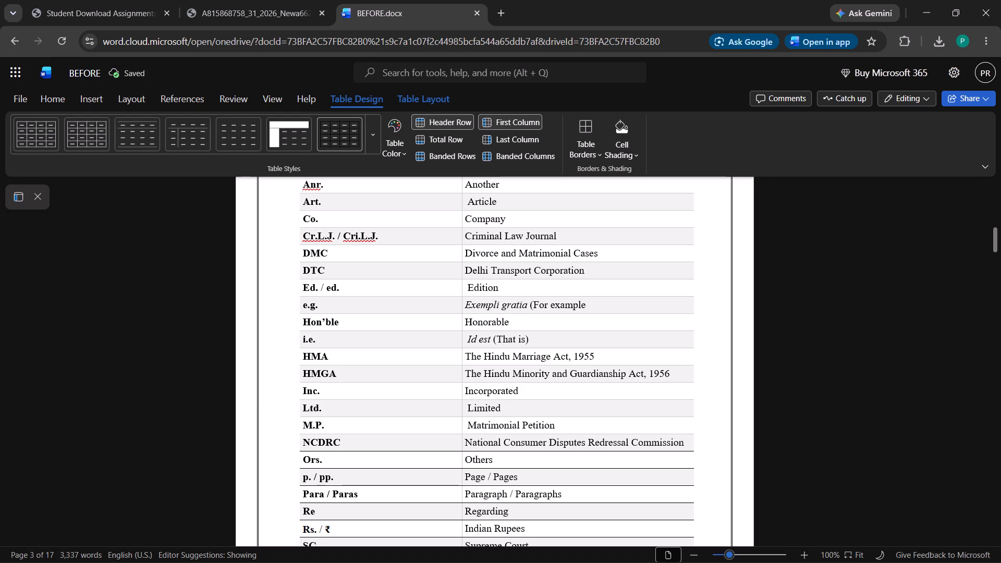
pyautogui.press('BackSpace')
pyautogui.press('BackSpace')
pyautogui.press('BackSpace')
pyautogui.press('BackSpace')
pyautogui.press('BackSpace')
pyautogui.press('BackSpace')
pyautogui.press('BackSpace')
pyautogui.press('BackSpace')
pyautogui.press('BackSpace')
pyautogui.press('BackSpace')
pyautogui.press('BackSpace')
pyautogui.press('BackSpace')
pyautogui.press('BackSpace')
pyautogui.press('BackSpace')
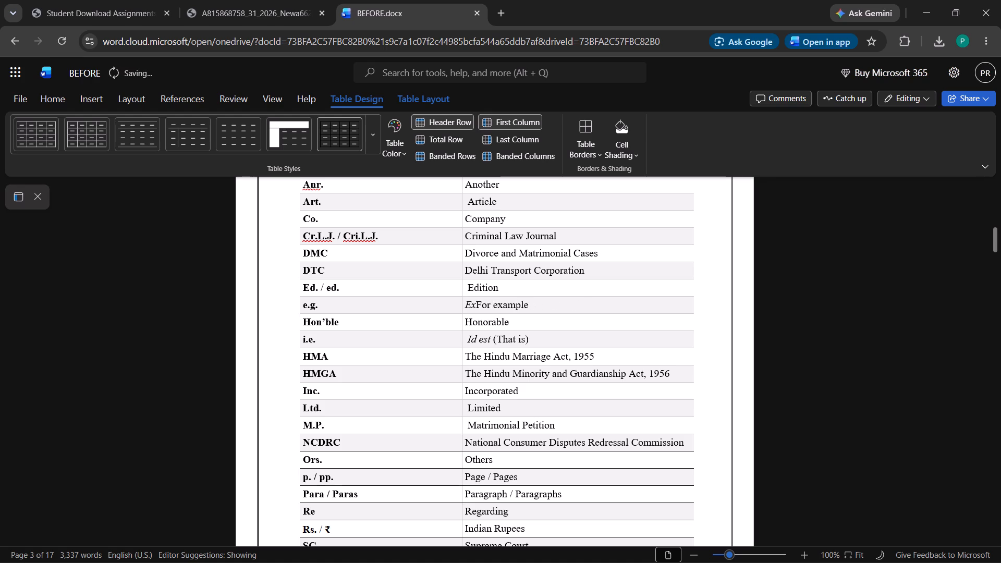
pyautogui.press('BackSpace')
pyautogui.press('BackSpace')
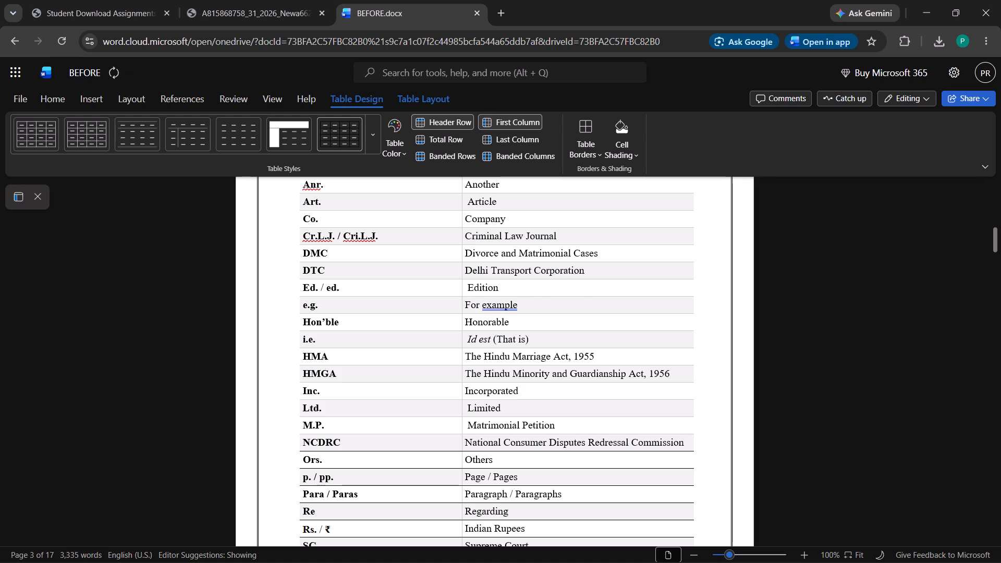
# Remove the Latin phrase and parentheses from the i.e. row's expansion, leaving only "That is".
pyautogui.click(540, 341)
pyautogui.press('BackSpace')
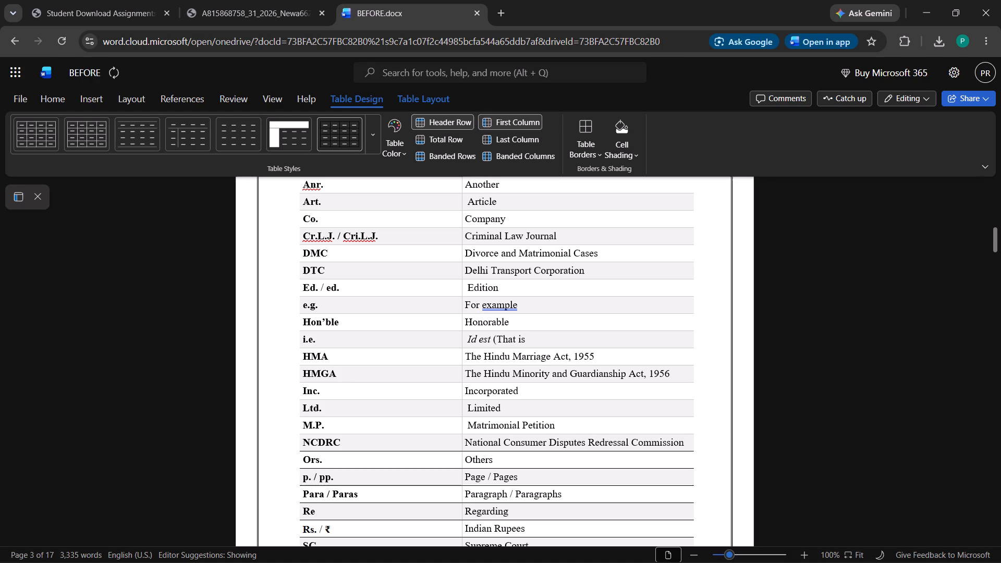
pyautogui.click(497, 339)
pyautogui.press('BackSpace')
pyautogui.press('BackSpace')
pyautogui.press('BackSpace')
pyautogui.press('BackSpace')
pyautogui.press('BackSpace')
pyautogui.press('BackSpace')
pyautogui.press('BackSpace')
pyautogui.press('BackSpace')
pyautogui.press('BackSpace')
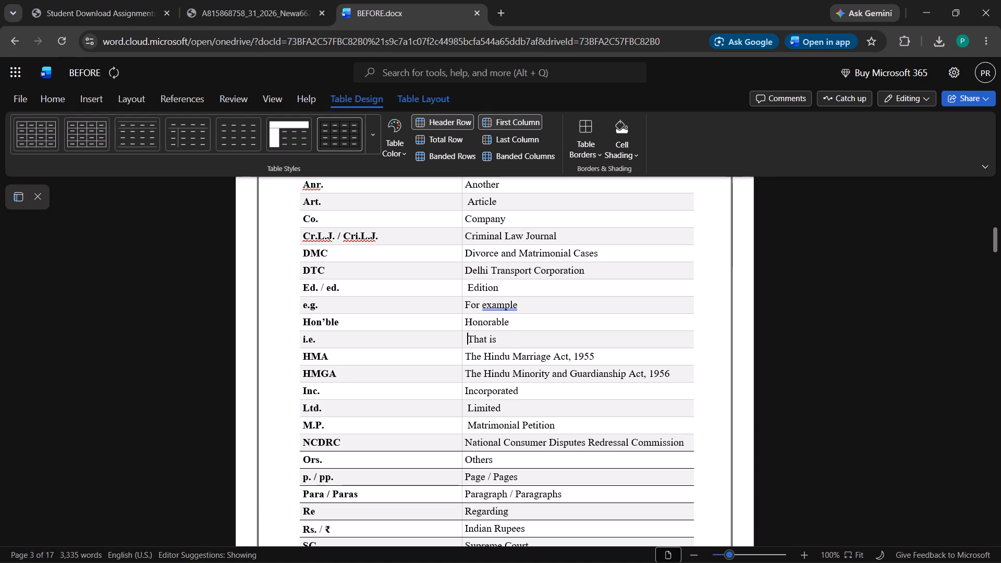
pyautogui.press('BackSpace')
pyautogui.press('BackSpace')
pyautogui.click(509, 340)
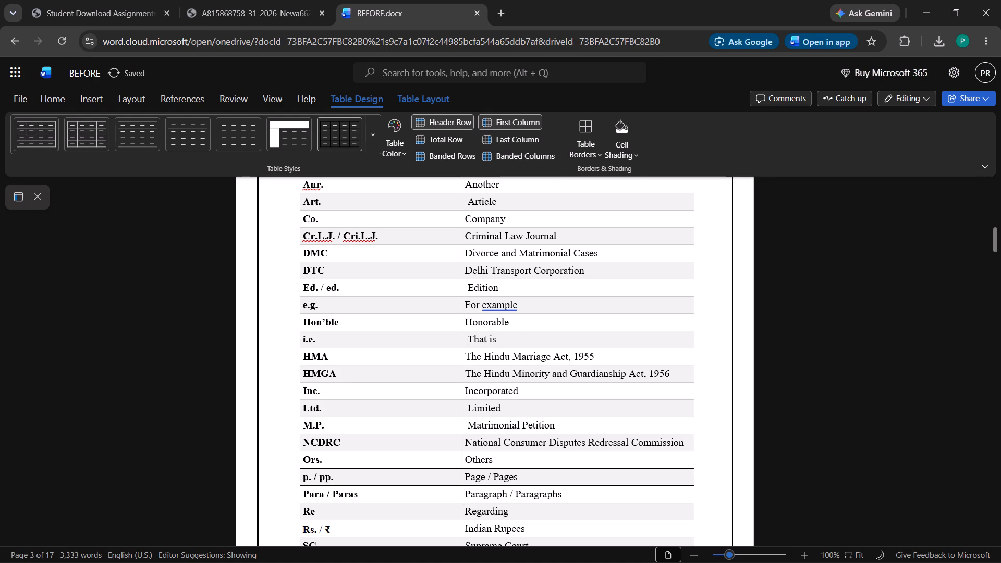
# Review the entries and row borders of the abbreviations table on page 3.
pyautogui.scroll(2, 536, 409)
pyautogui.scroll(-1, 535, 406)
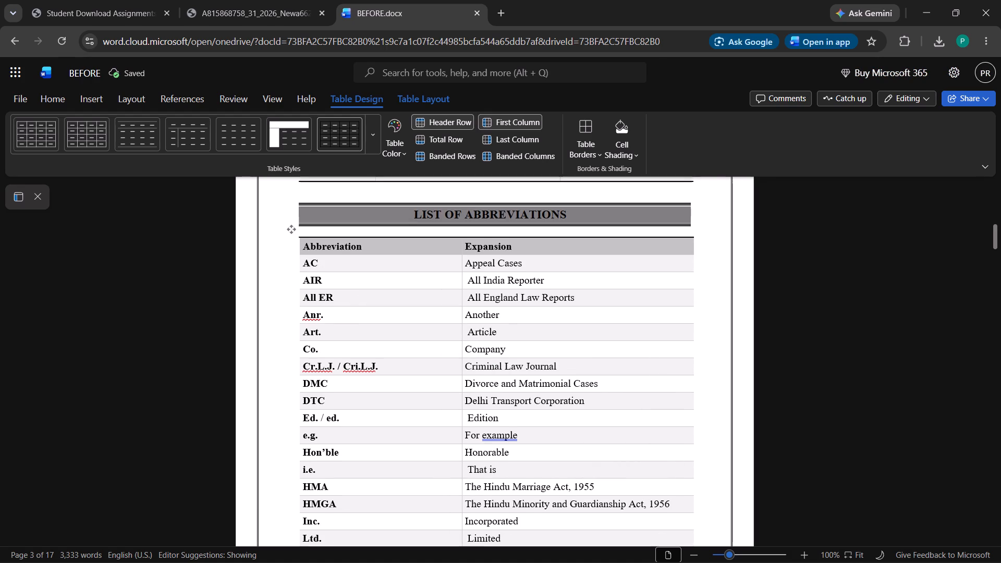
pyautogui.click(362, 304)
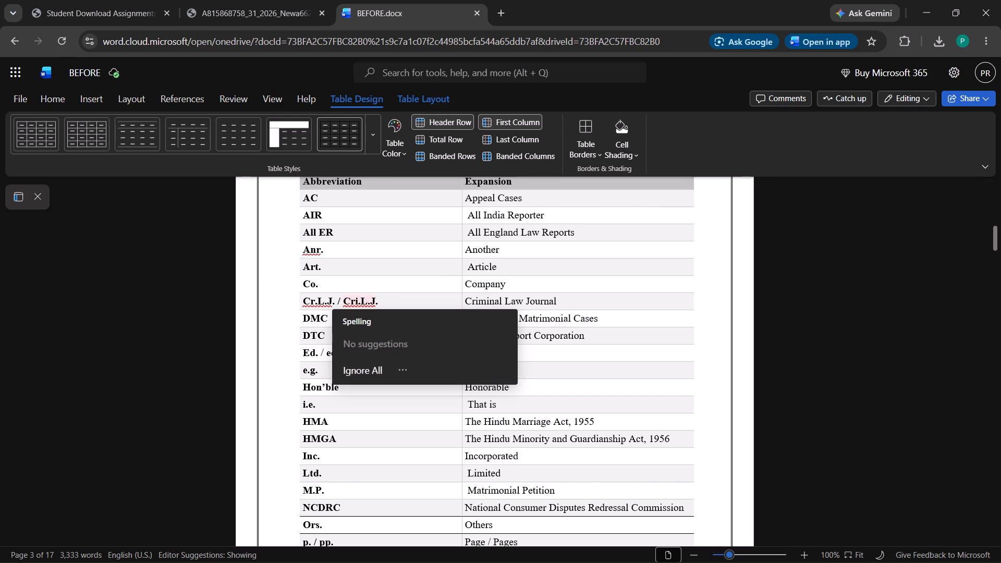
pyautogui.click(803, 360)
pyautogui.scroll(-2, 379, 382)
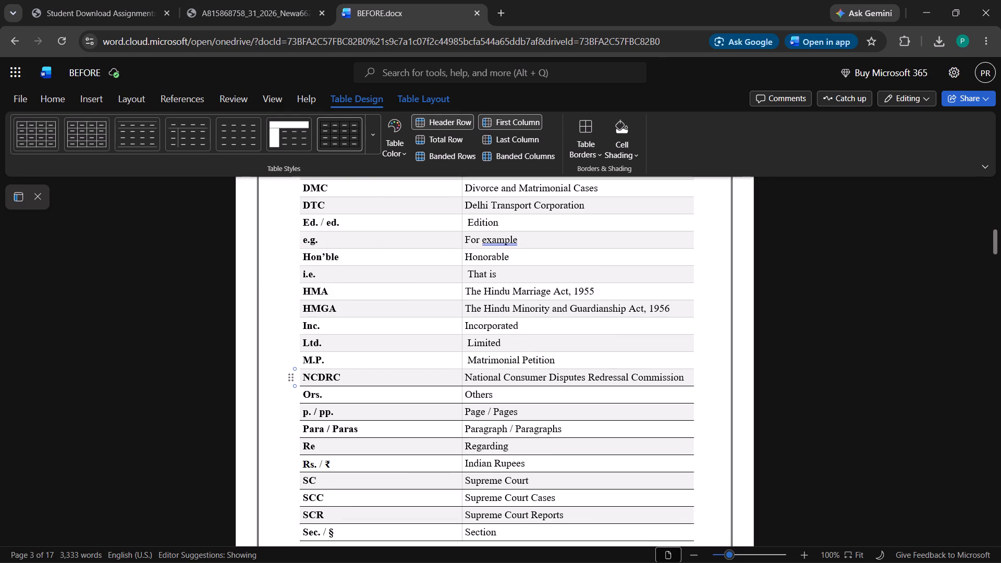
pyautogui.scroll(-1, 478, 397)
pyautogui.scroll(1, 478, 397)
pyautogui.scroll(-2, 478, 397)
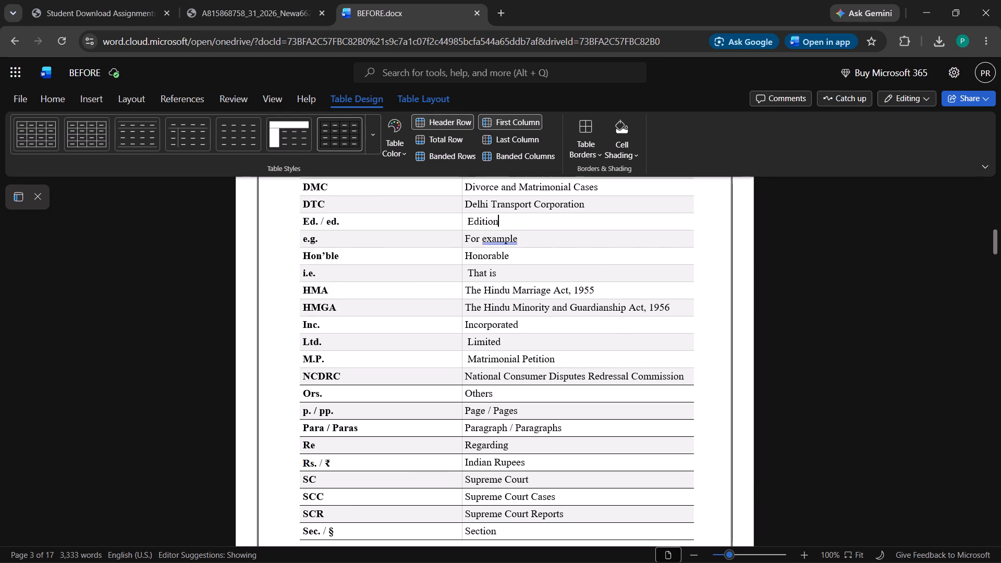
pyautogui.scroll(1, 478, 397)
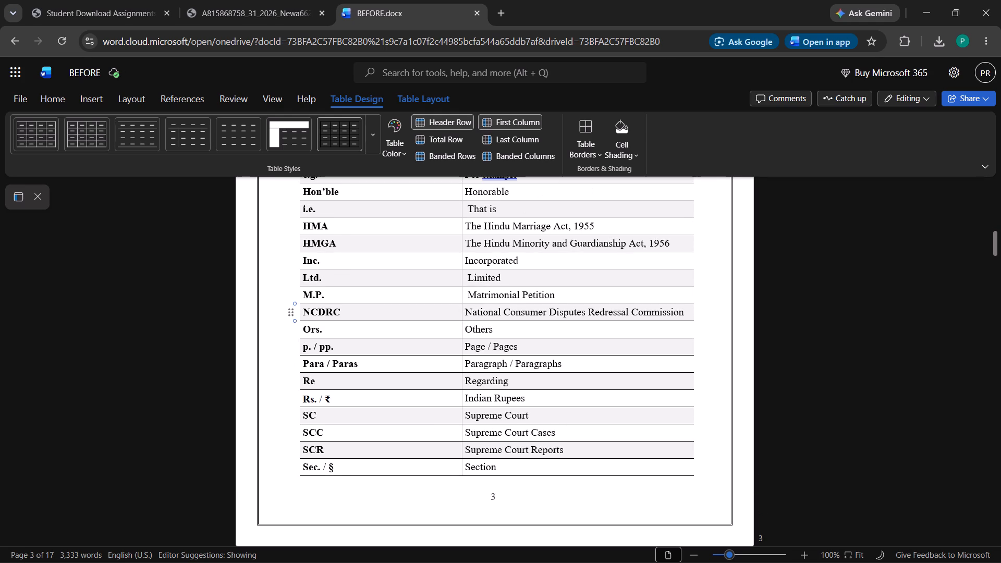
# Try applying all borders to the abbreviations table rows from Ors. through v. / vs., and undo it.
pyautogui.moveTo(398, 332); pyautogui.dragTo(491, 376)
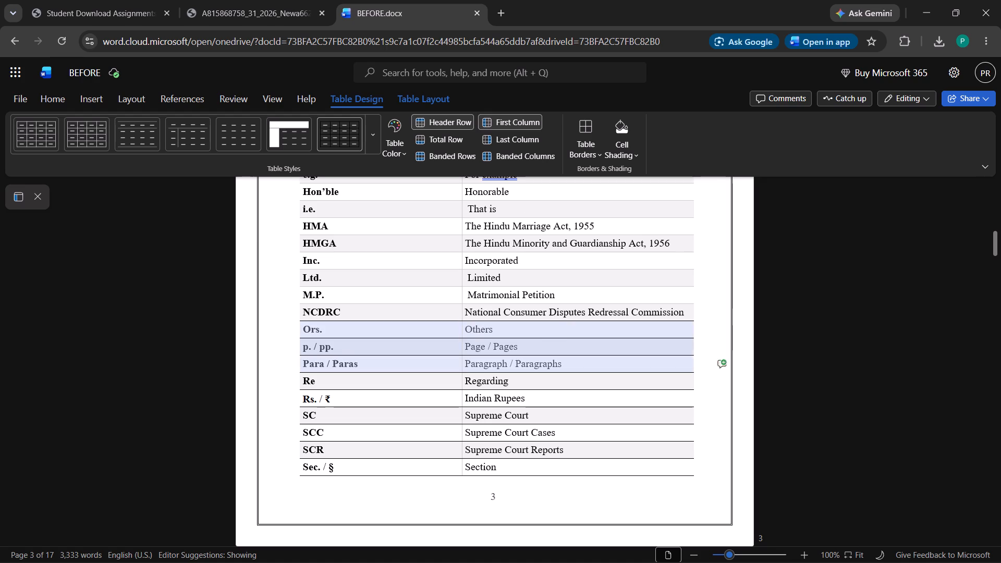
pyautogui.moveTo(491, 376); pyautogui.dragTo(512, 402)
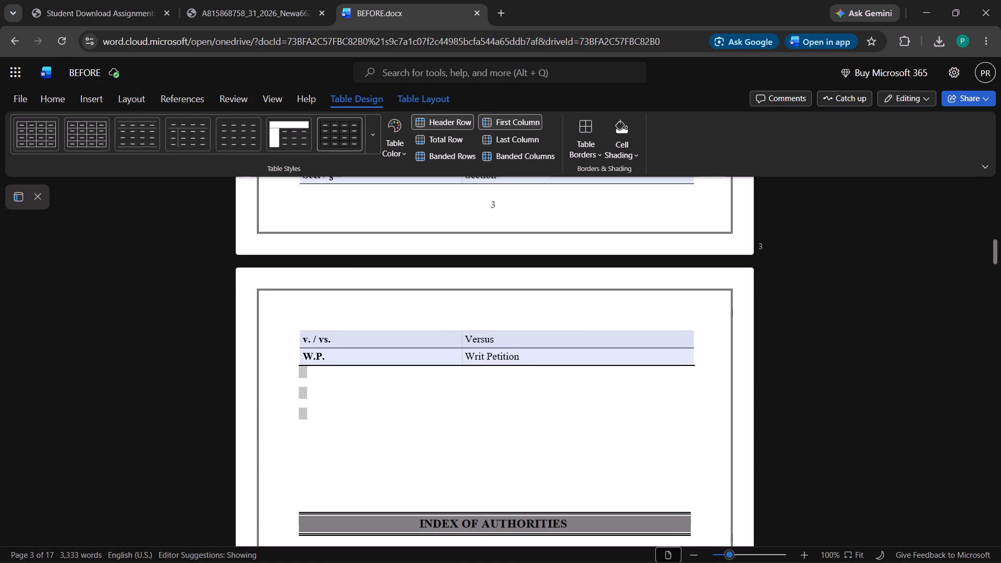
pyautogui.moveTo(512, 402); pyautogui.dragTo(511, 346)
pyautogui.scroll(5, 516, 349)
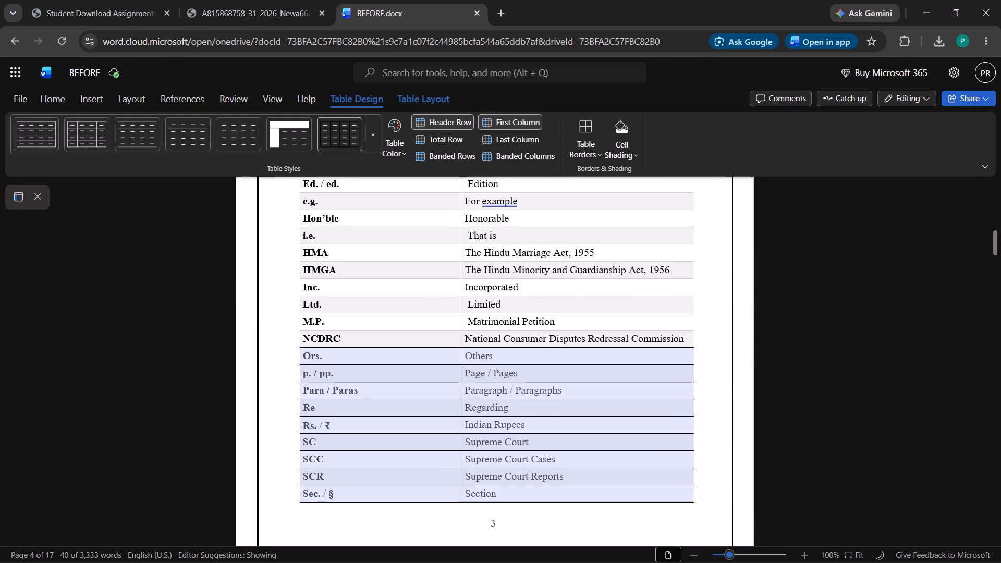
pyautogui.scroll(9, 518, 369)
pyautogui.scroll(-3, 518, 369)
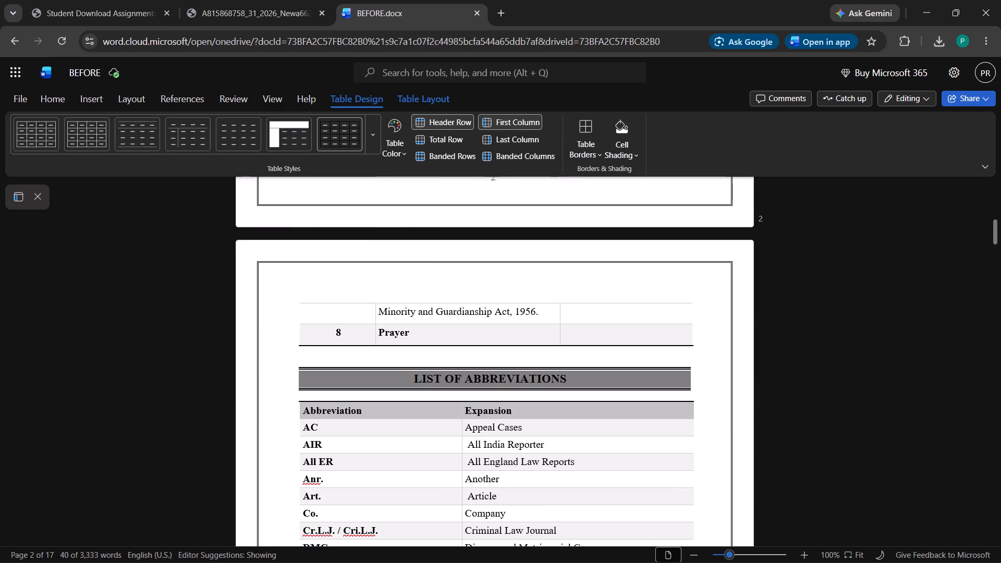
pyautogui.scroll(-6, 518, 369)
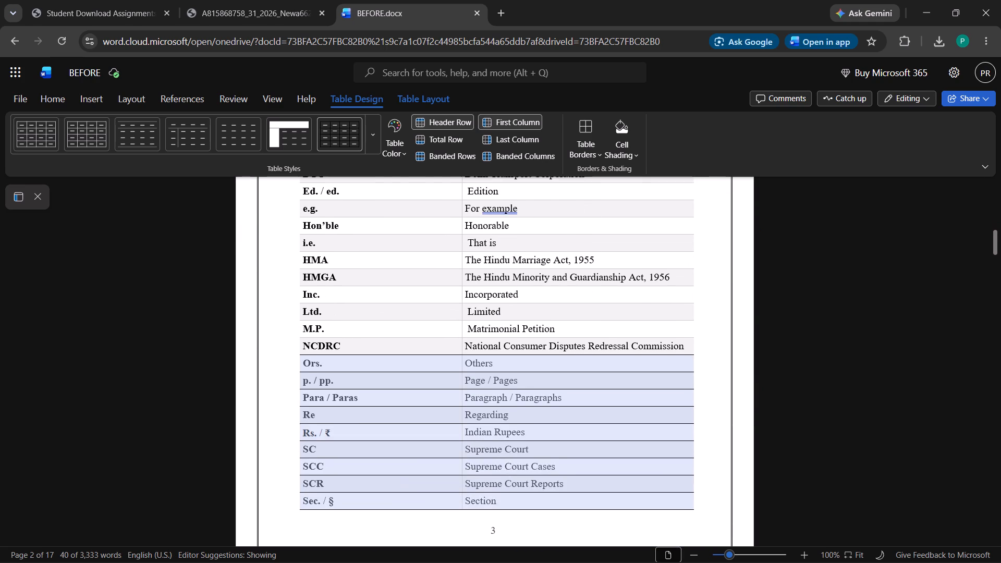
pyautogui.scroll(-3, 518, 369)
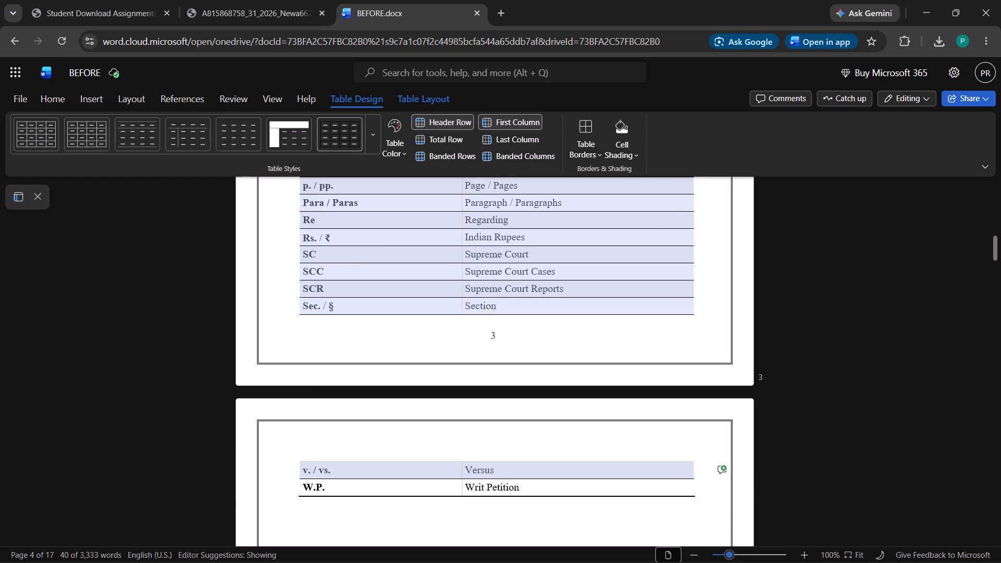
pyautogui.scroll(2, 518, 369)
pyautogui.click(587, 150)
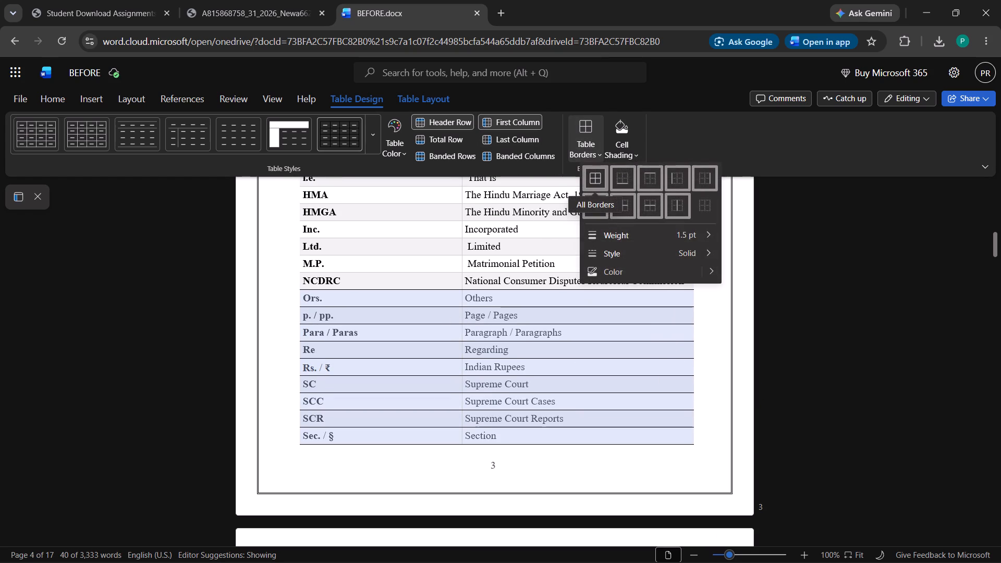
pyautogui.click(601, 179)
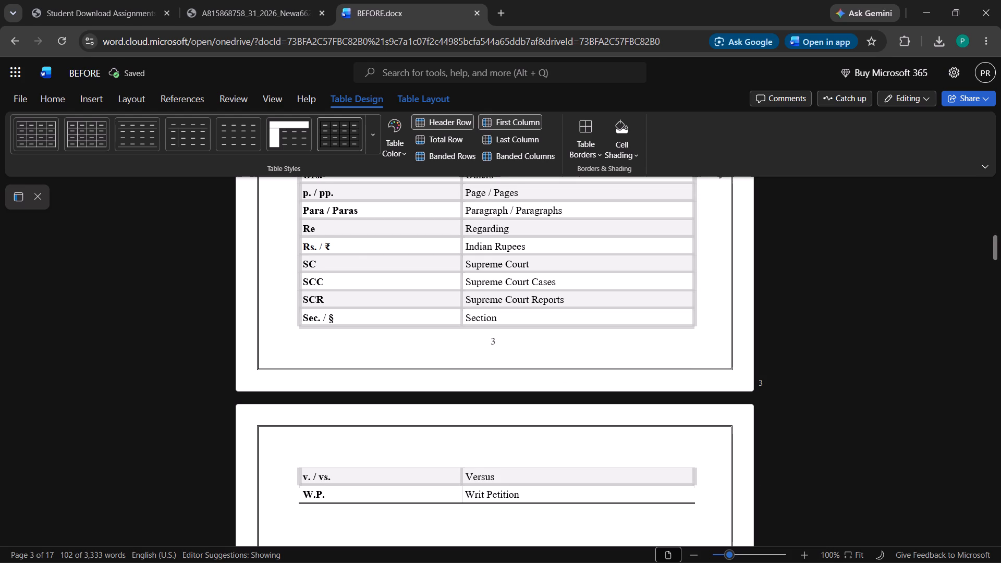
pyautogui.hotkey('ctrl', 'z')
# Set the border weight of the rows from Ors. through v. / vs. to 0.25 pt after trying 0.5 pt and 3 pt.
pyautogui.click(581, 153)
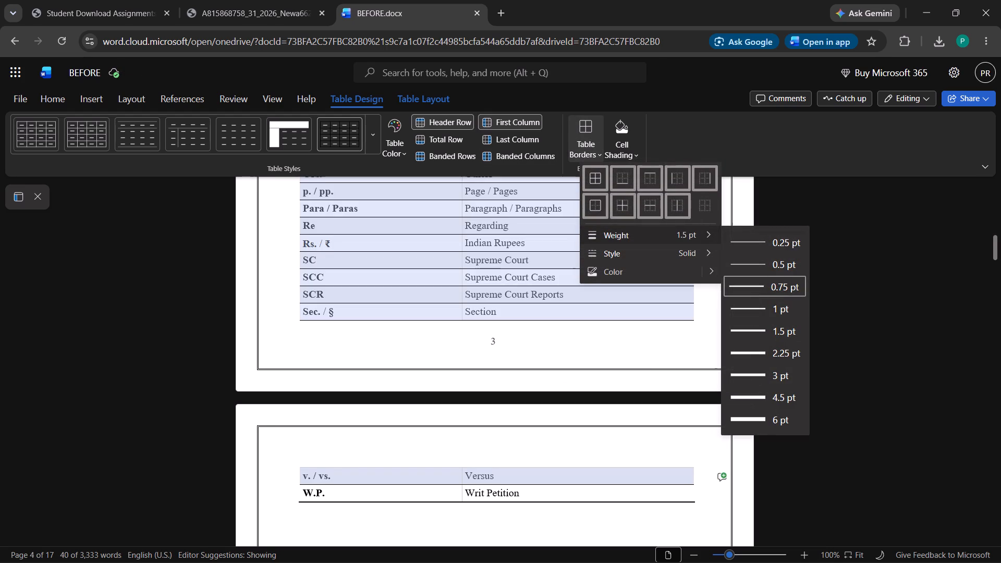
pyautogui.click(742, 256)
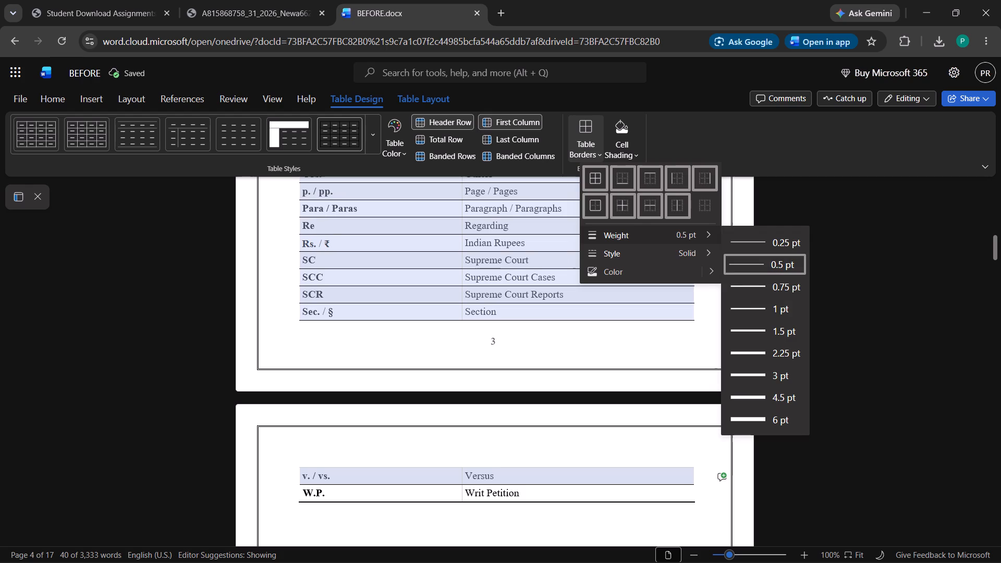
pyautogui.click(741, 240)
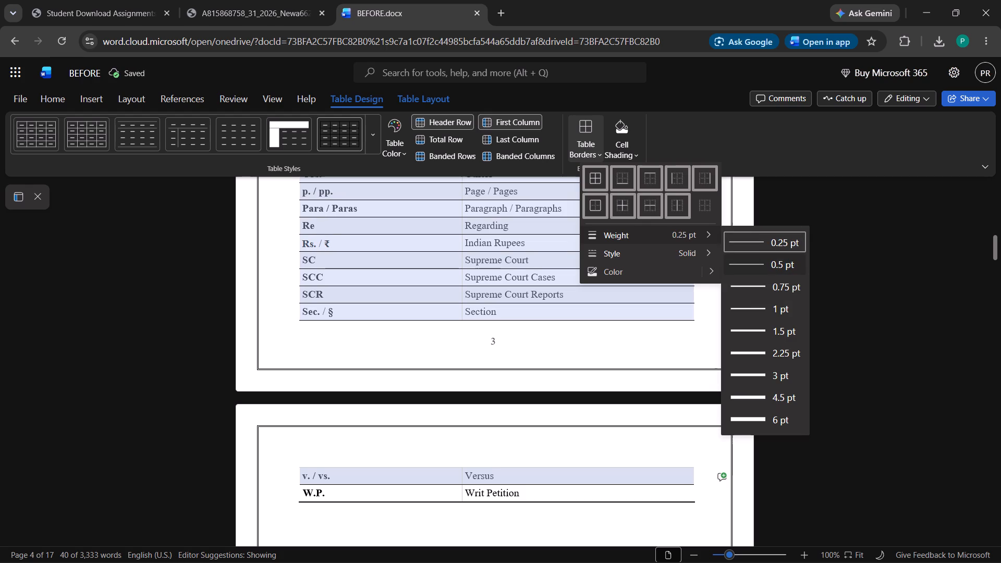
pyautogui.click(747, 263)
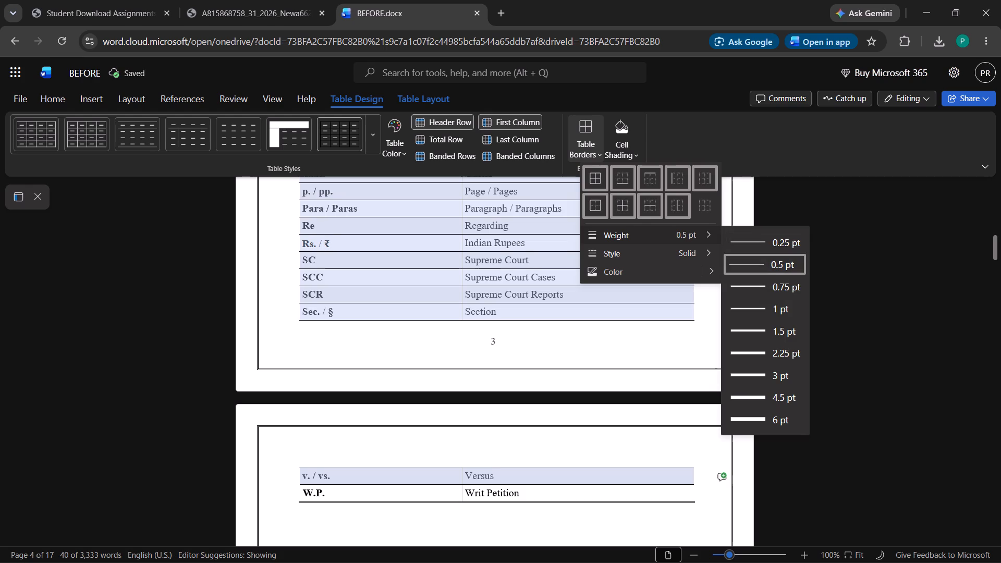
pyautogui.click(764, 365)
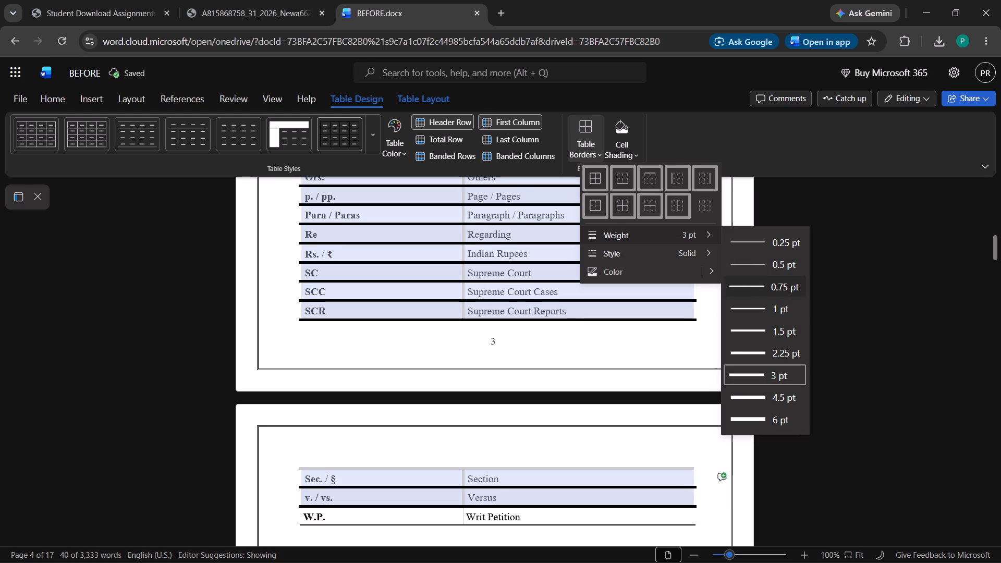
pyautogui.click(736, 268)
pyautogui.scroll(4, 455, 331)
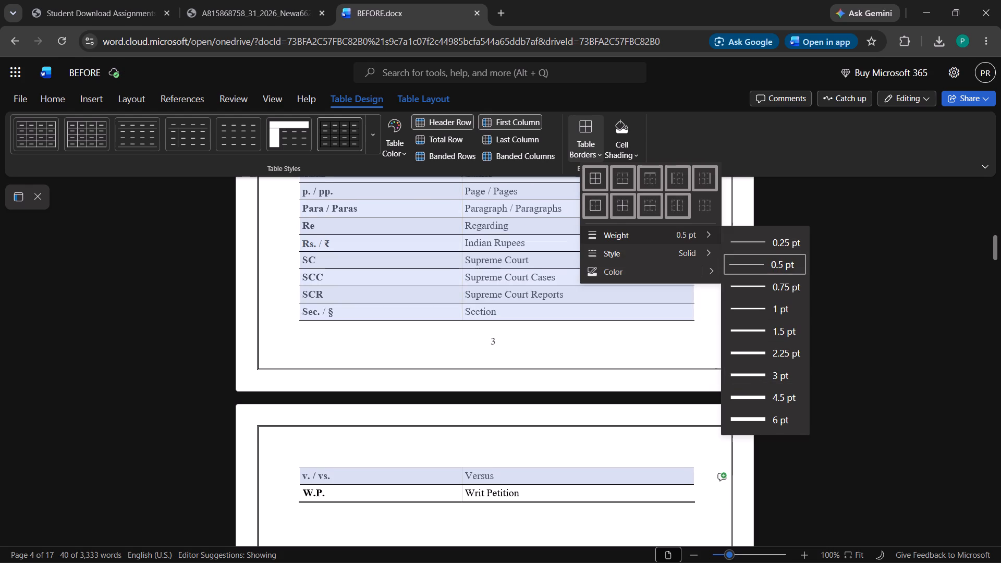
pyautogui.click(764, 245)
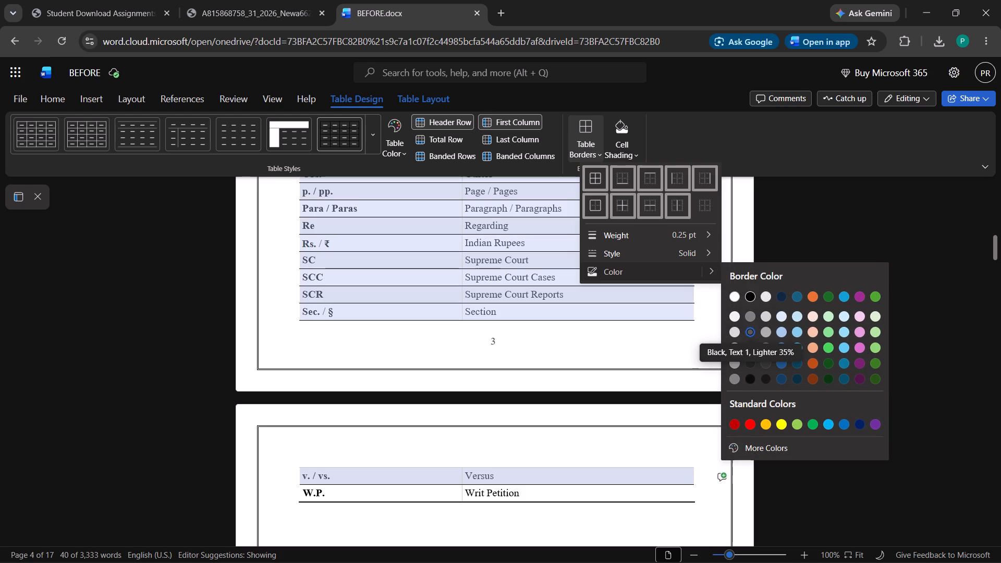
# Set the border colour of the rows from Ors. through v. / vs. to light grey and compare them with the rows above.
pyautogui.click(768, 313)
pyautogui.click(212, 366)
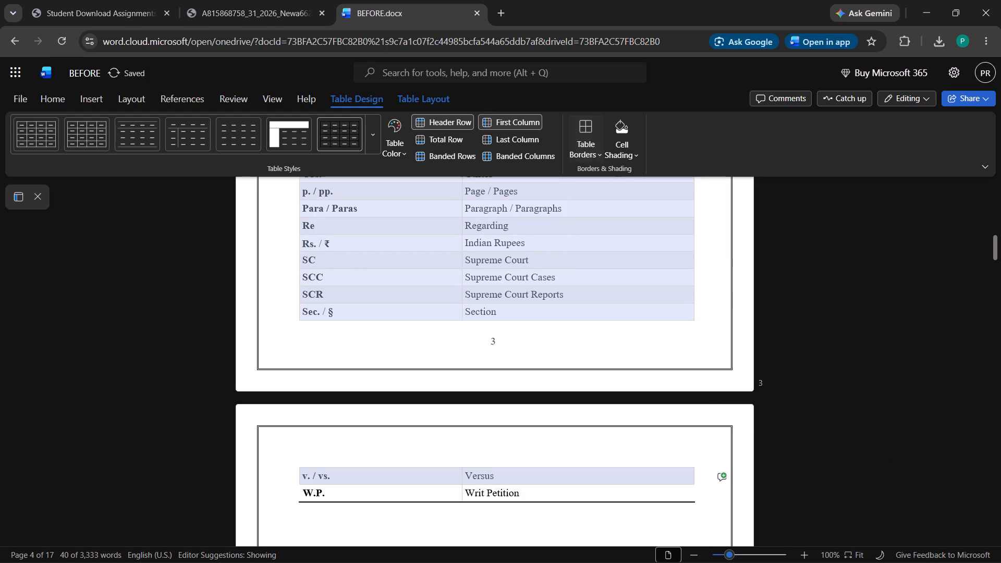
pyautogui.click(785, 297)
pyautogui.scroll(3, 676, 324)
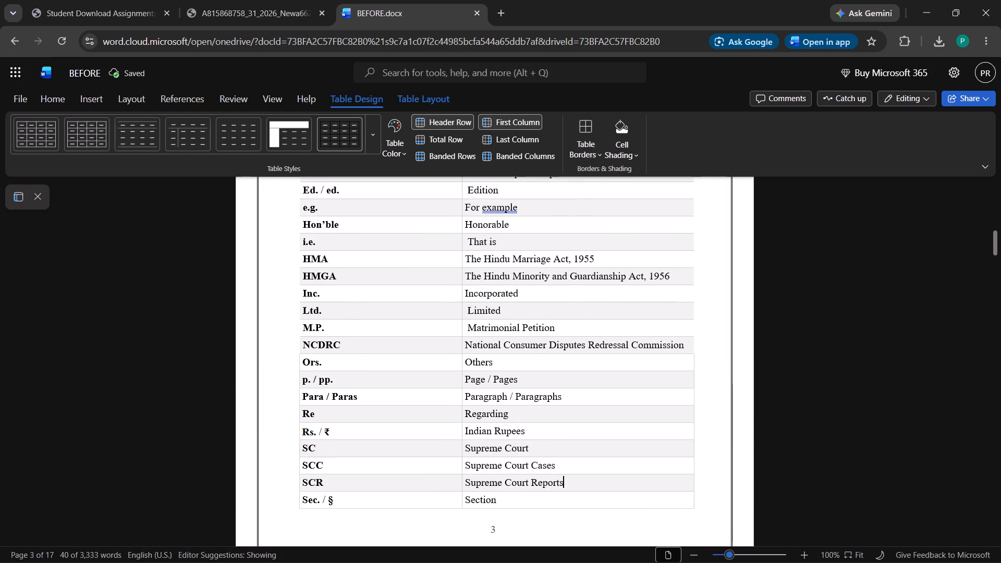
pyautogui.scroll(1, 676, 324)
pyautogui.scroll(-3, 676, 324)
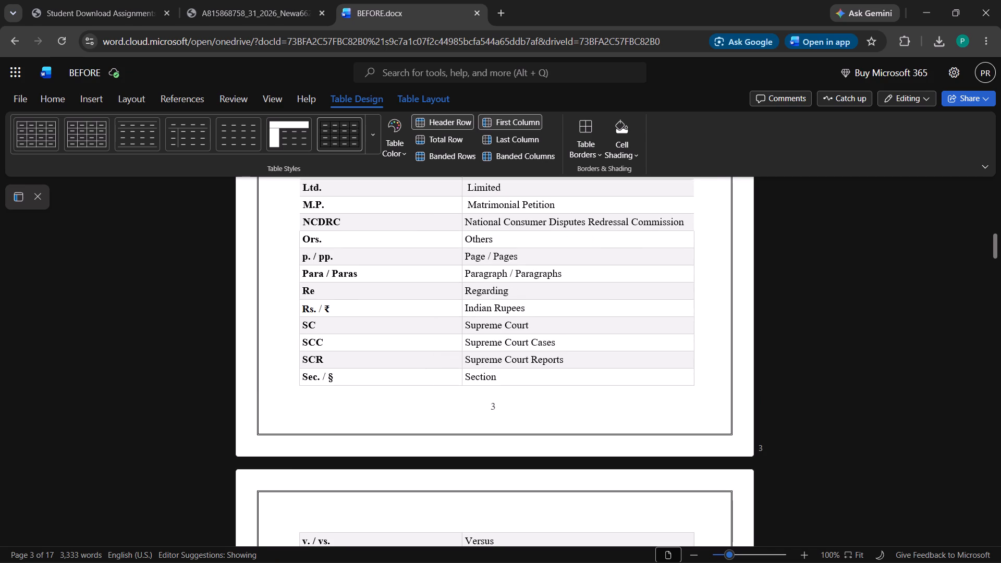
pyautogui.scroll(2, 676, 324)
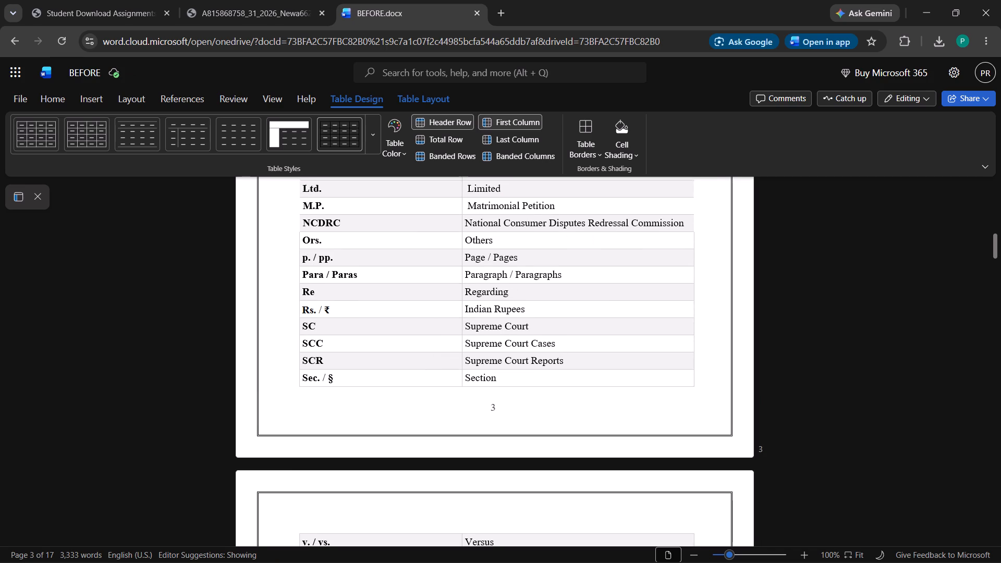
pyautogui.scroll(1, 676, 324)
pyautogui.scroll(-1, 676, 324)
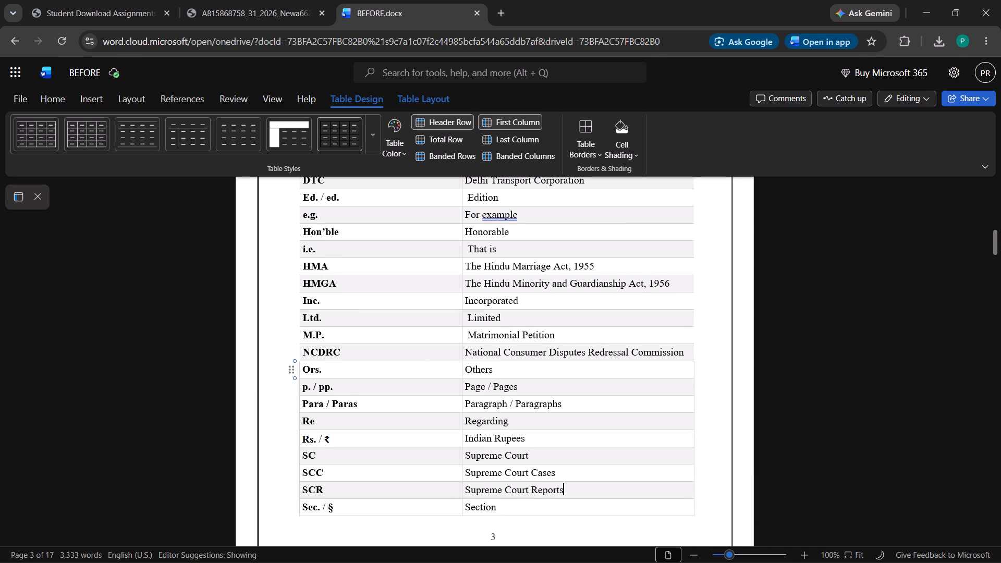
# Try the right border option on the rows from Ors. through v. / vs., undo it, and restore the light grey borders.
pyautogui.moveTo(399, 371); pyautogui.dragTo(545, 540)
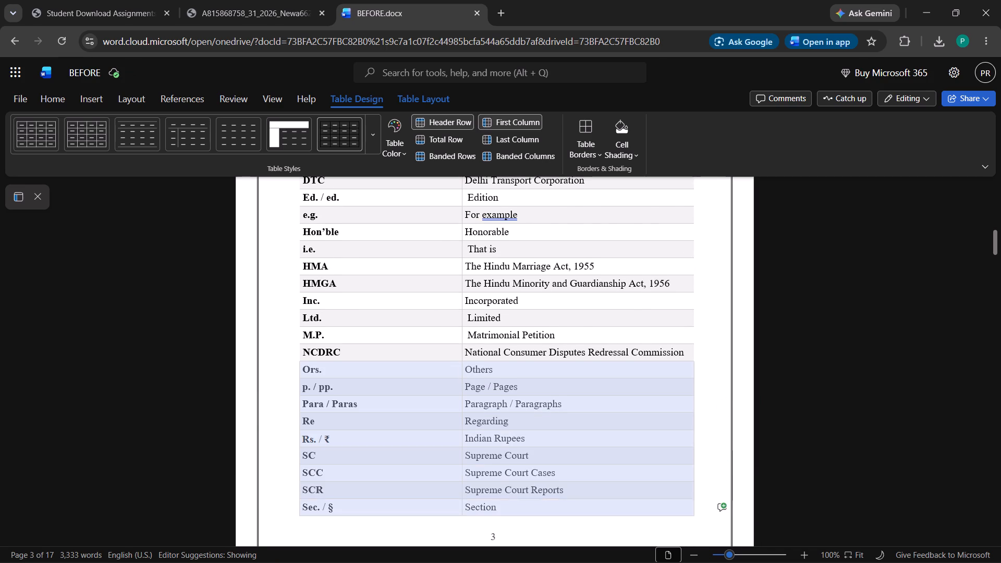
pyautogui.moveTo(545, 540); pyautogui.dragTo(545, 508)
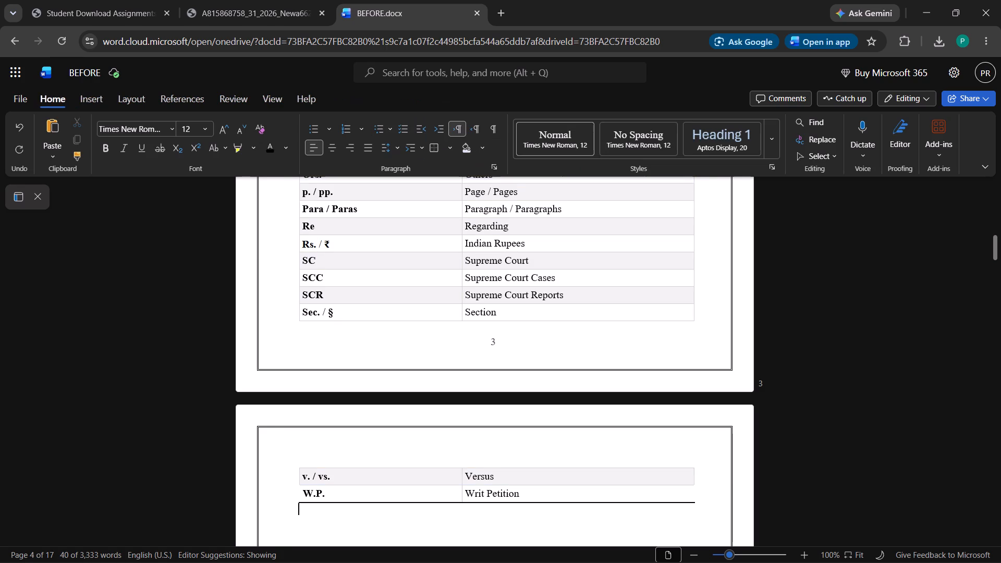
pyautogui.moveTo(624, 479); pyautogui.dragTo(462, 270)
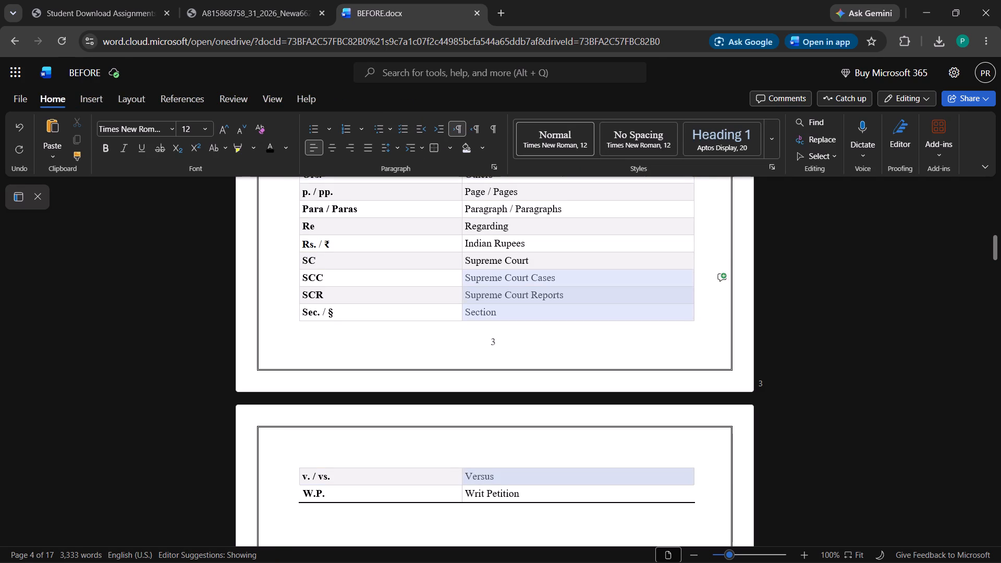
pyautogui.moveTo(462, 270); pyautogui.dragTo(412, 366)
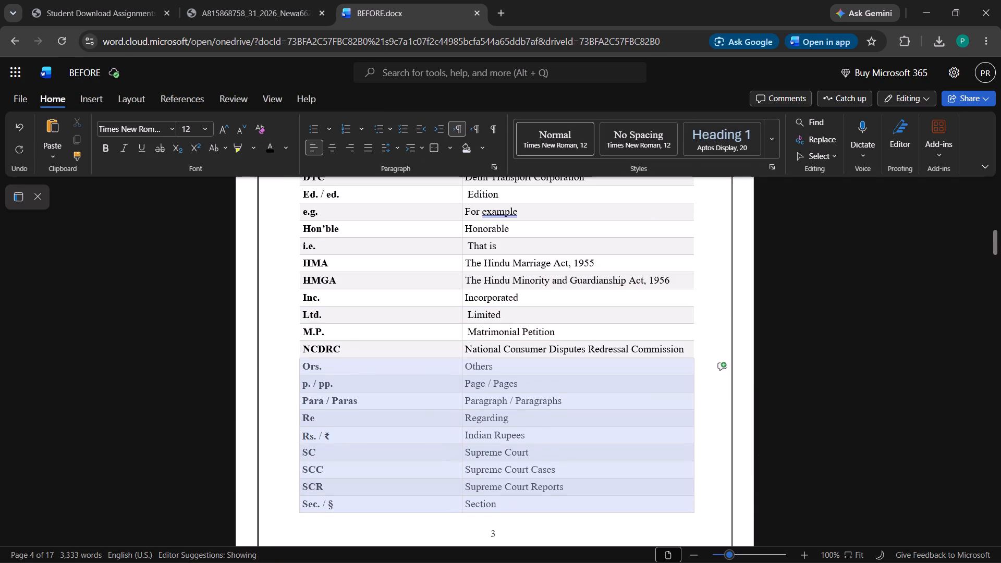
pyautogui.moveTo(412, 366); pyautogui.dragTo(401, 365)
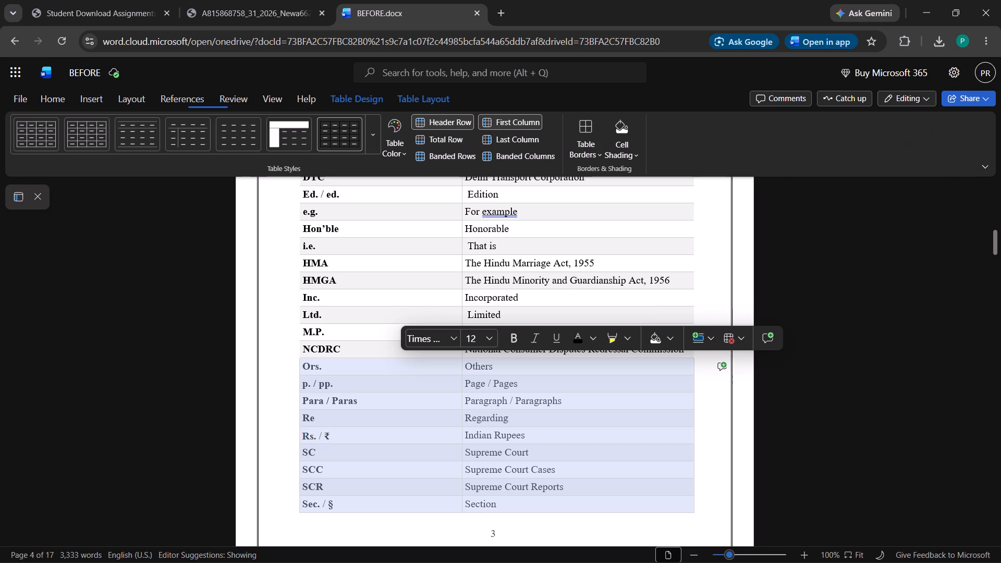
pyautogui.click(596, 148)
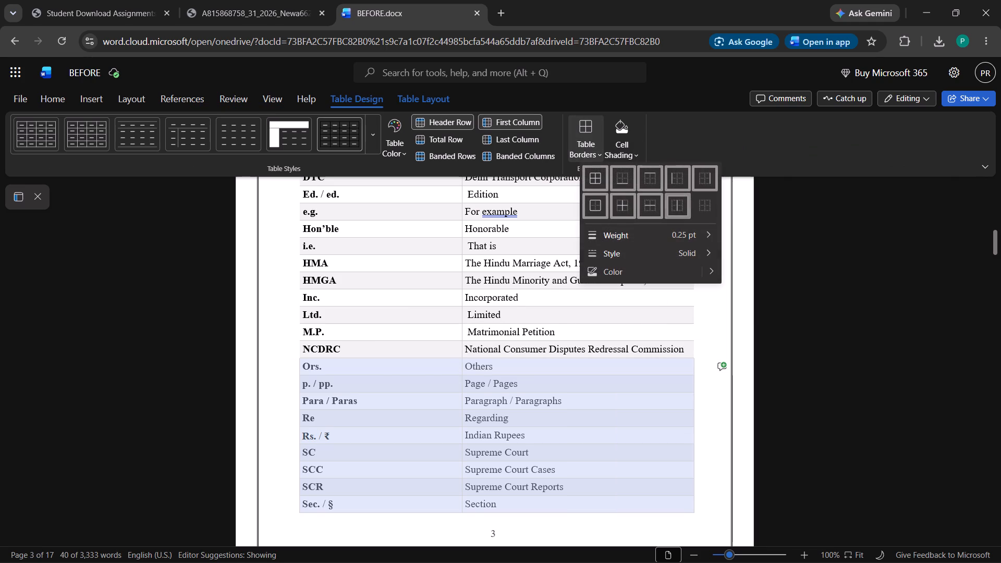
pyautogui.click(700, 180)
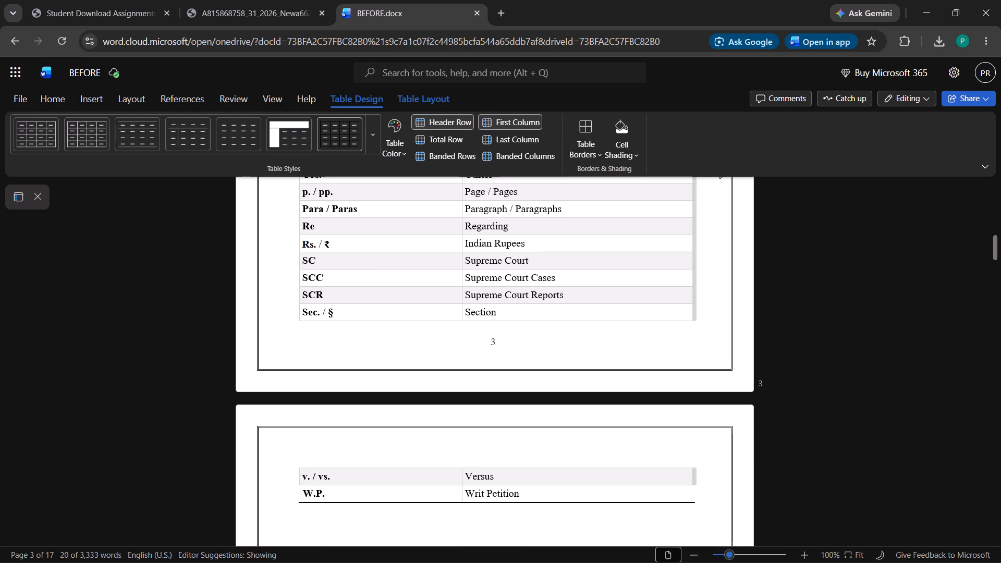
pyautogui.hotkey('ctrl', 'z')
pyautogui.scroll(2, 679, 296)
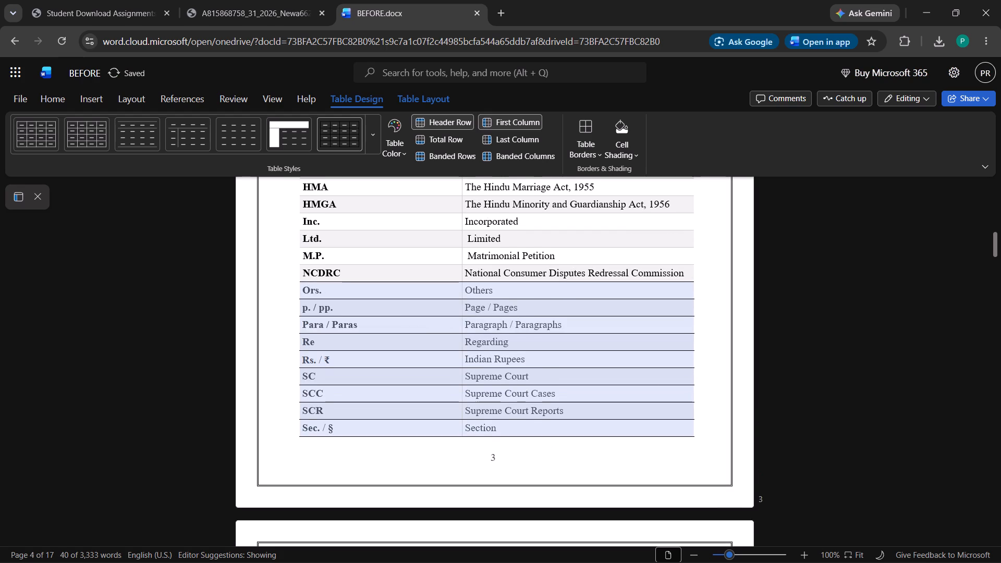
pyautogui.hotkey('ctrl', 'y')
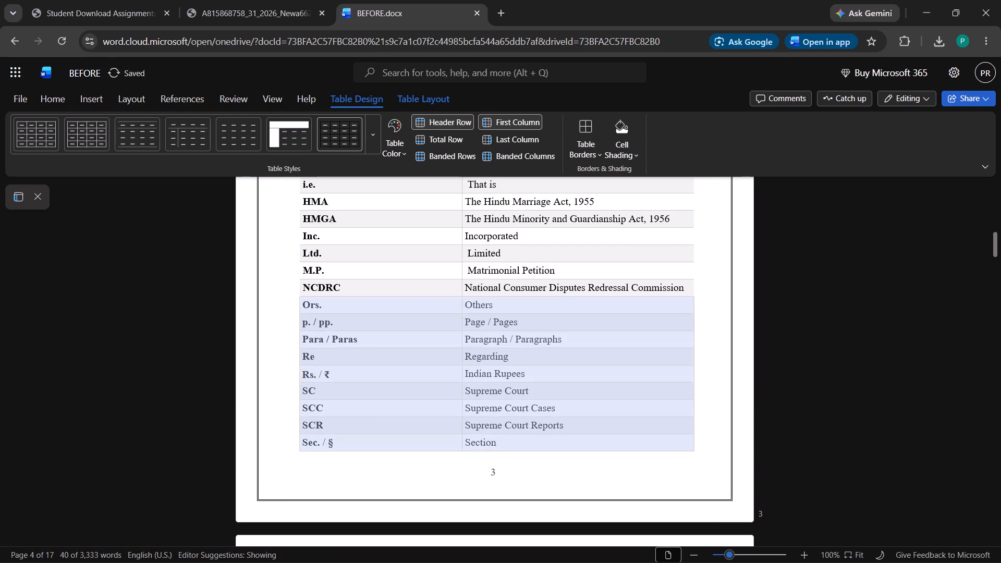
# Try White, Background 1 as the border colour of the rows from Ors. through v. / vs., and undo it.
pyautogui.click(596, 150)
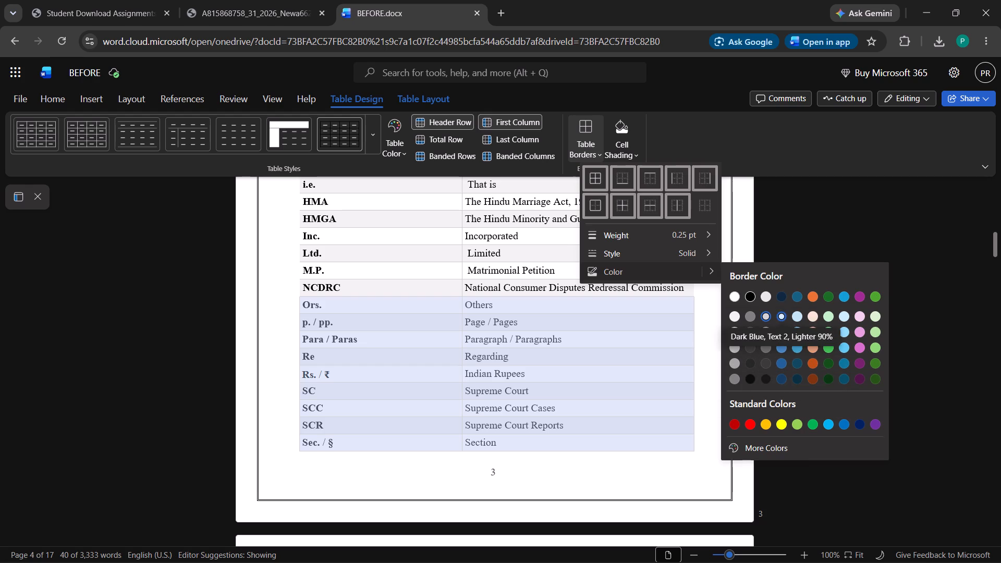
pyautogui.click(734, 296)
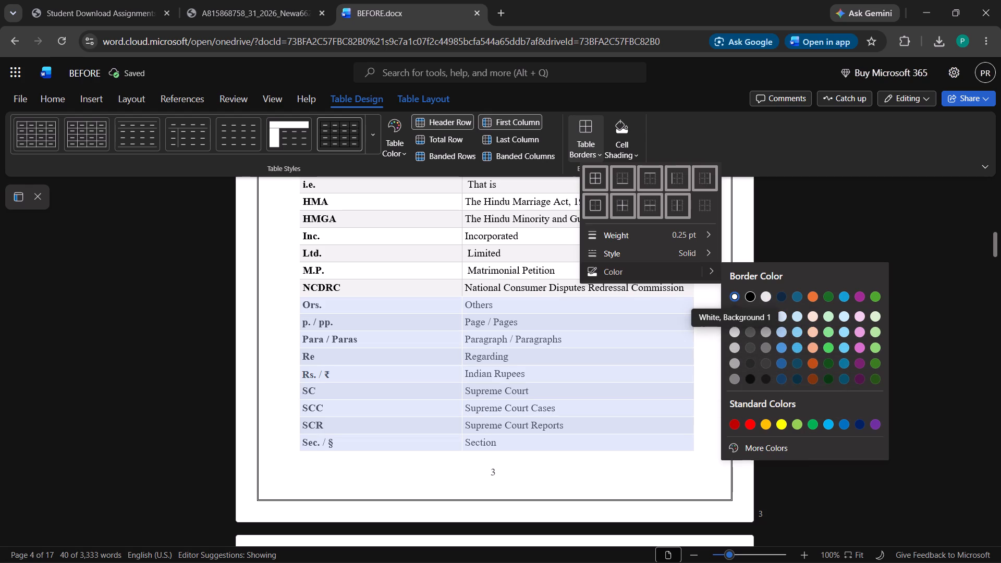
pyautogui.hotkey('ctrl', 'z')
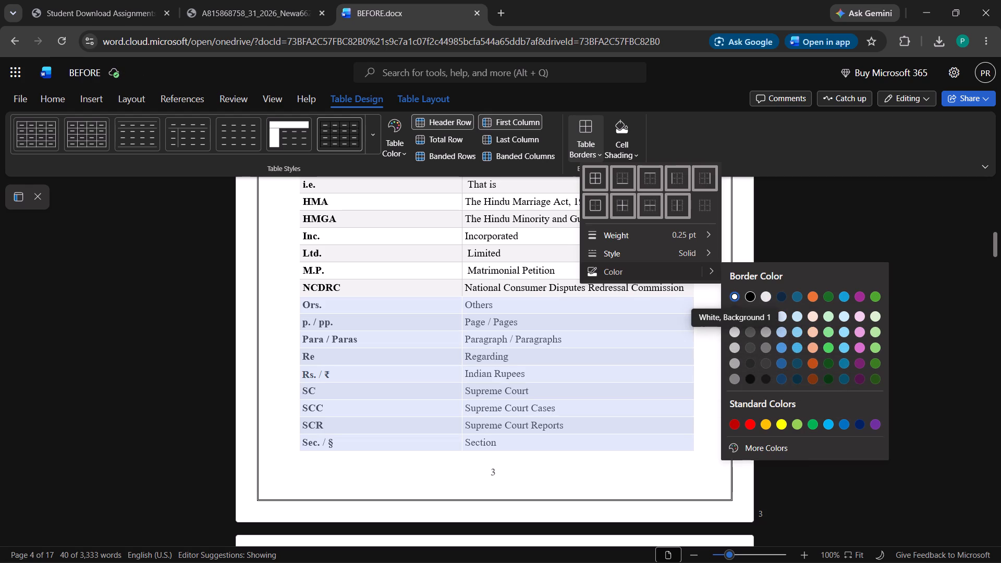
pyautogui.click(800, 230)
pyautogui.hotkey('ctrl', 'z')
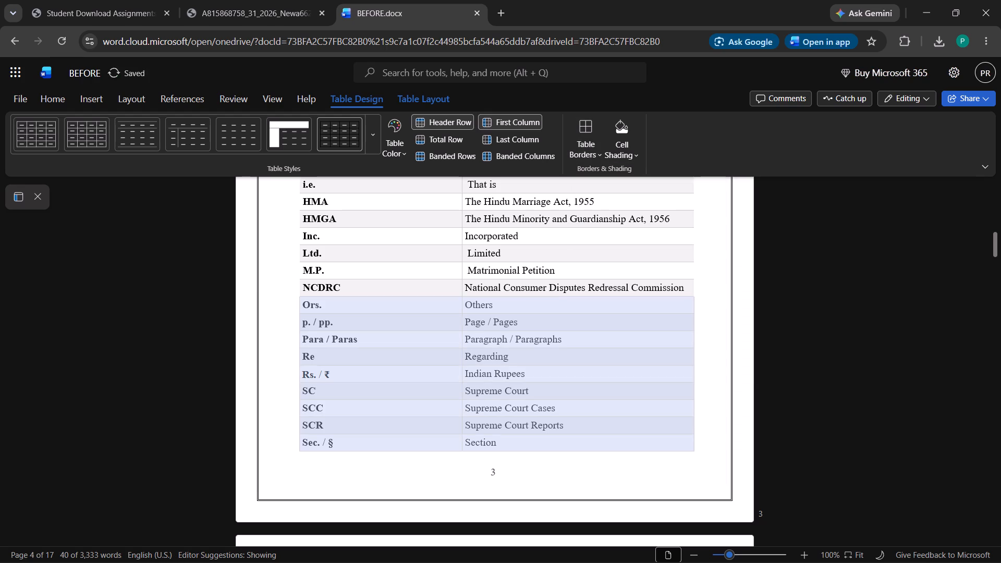
# Apply the right border option to the rows from Ors. through v. / vs.
pyautogui.click(584, 153)
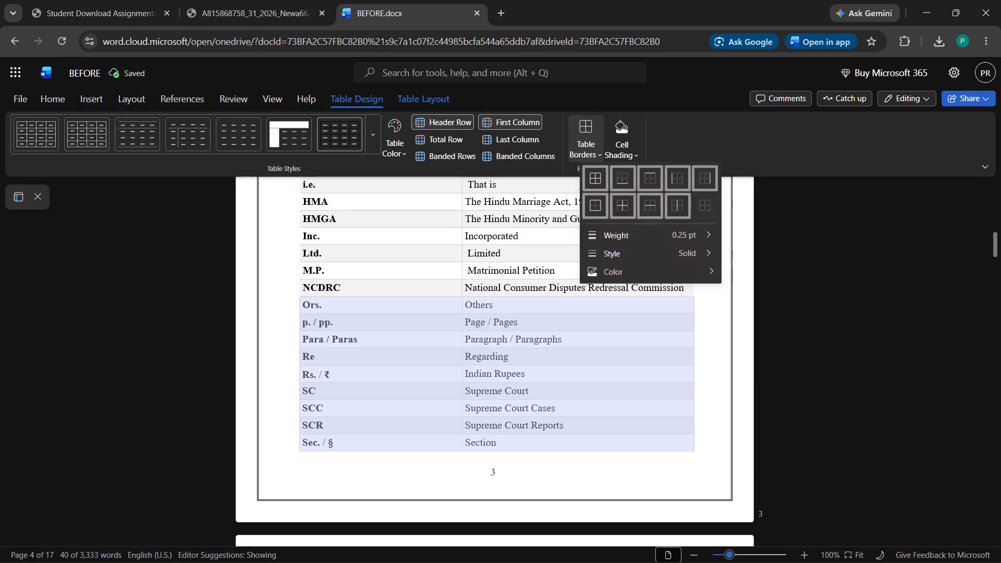
pyautogui.click(703, 178)
pyautogui.scroll(2, 698, 281)
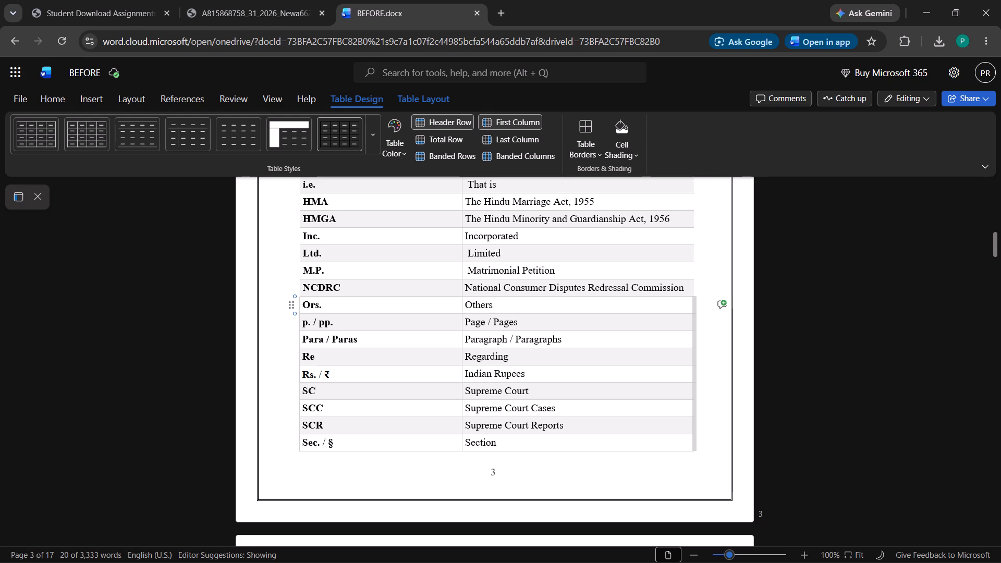
# Apply the left border option to the abbreviation cells in the rows from Ors. through v. / vs.
pyautogui.moveTo(435, 307); pyautogui.dragTo(552, 507)
pyautogui.click(784, 389)
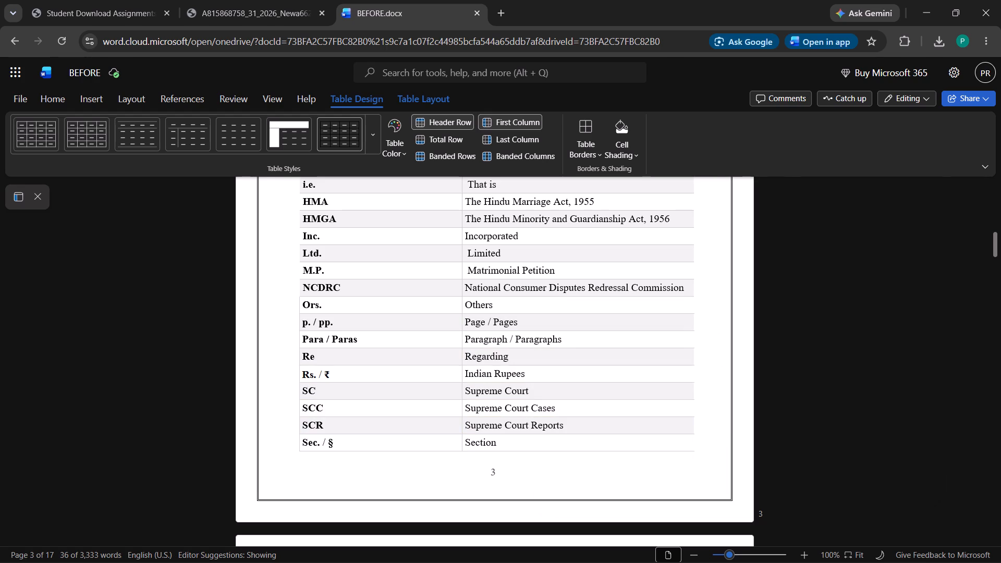
pyautogui.scroll(-2, 508, 364)
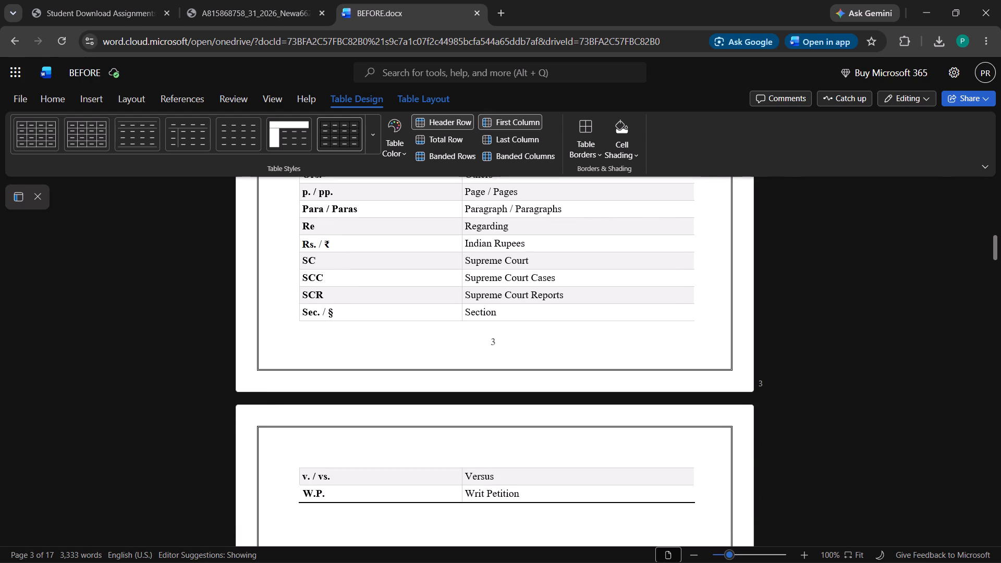
pyautogui.moveTo(420, 474); pyautogui.dragTo(391, 314)
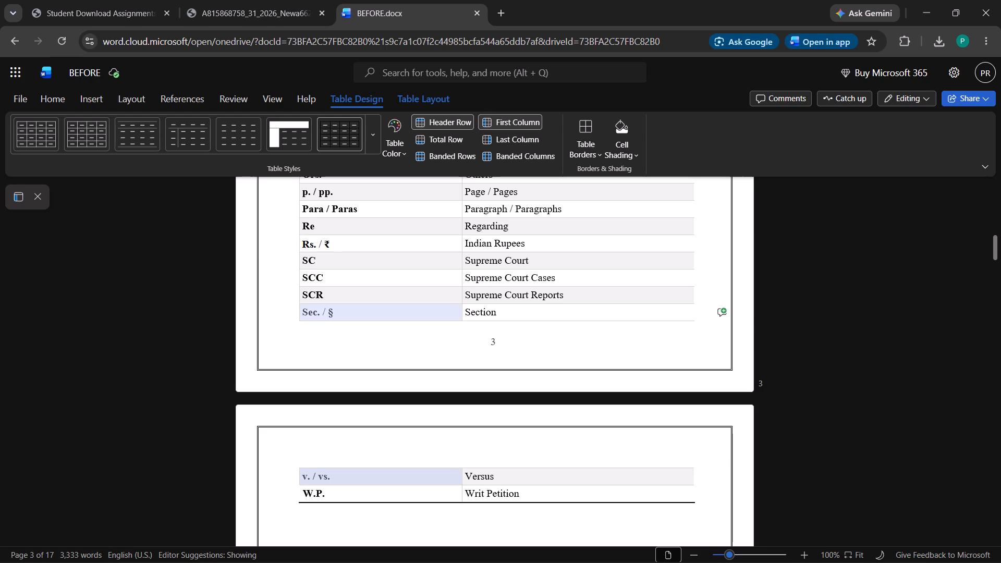
pyautogui.moveTo(391, 314); pyautogui.dragTo(375, 289)
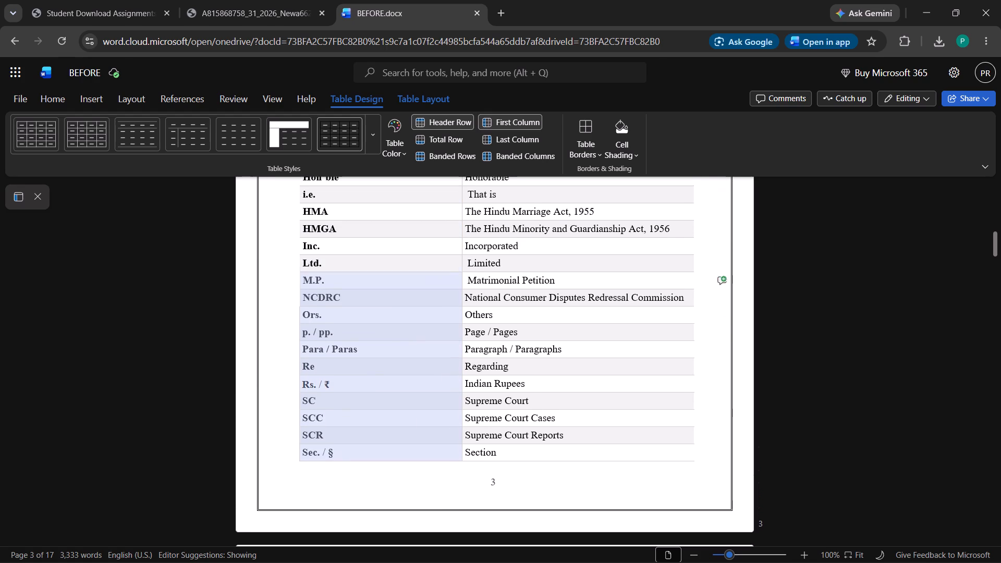
pyautogui.moveTo(375, 289); pyautogui.dragTo(370, 321)
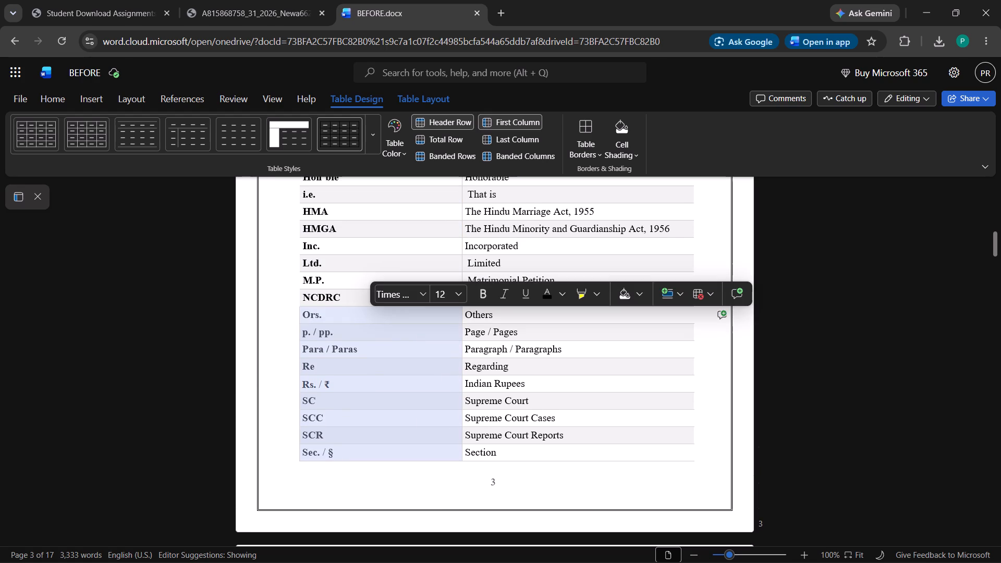
pyautogui.click(587, 151)
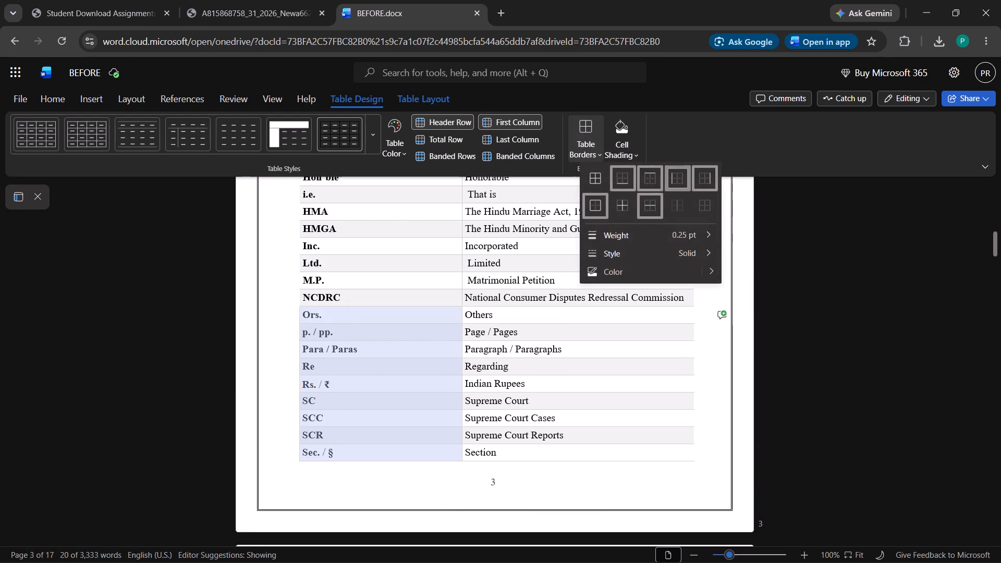
pyautogui.click(679, 182)
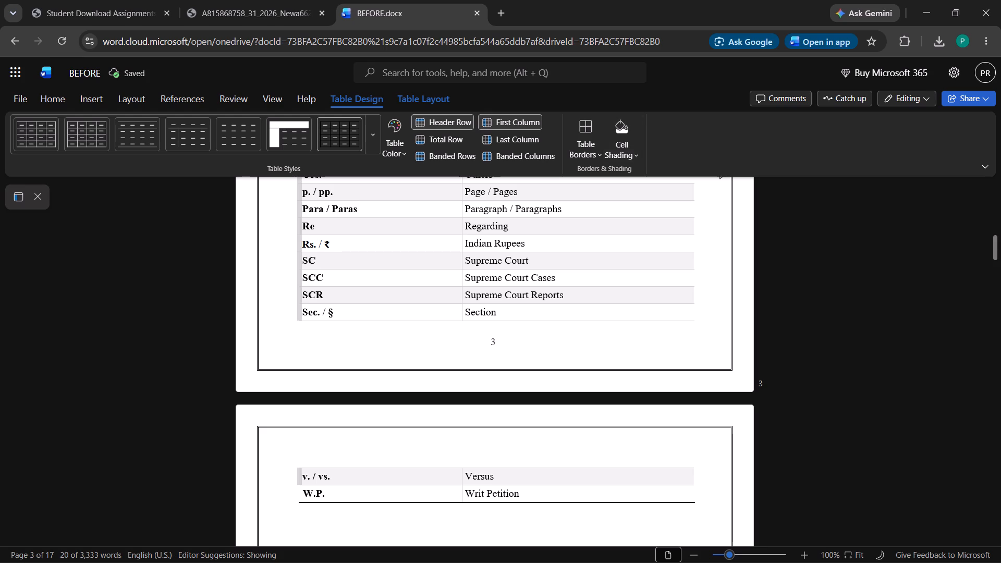
pyautogui.click(632, 151)
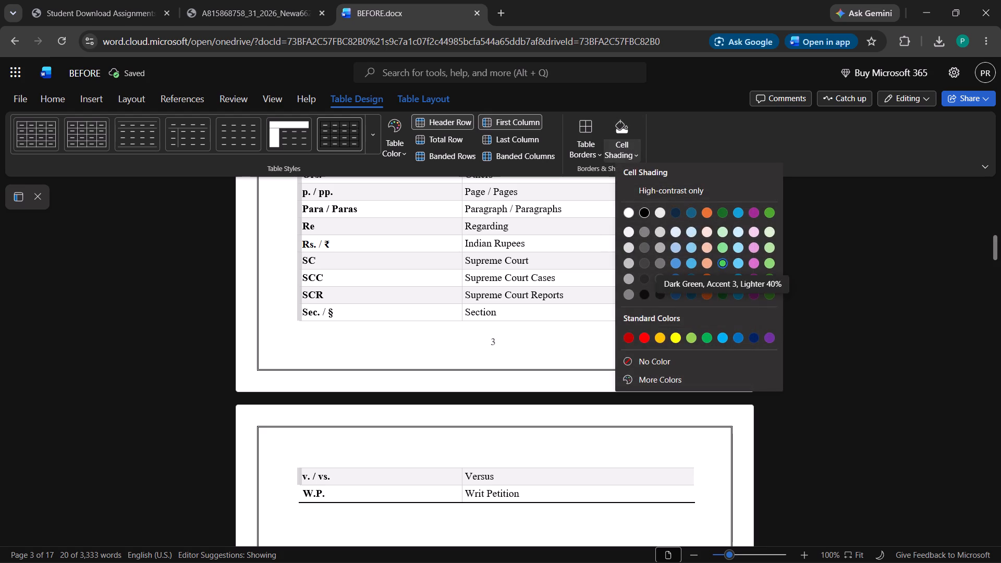
pyautogui.click(816, 283)
pyautogui.click(599, 142)
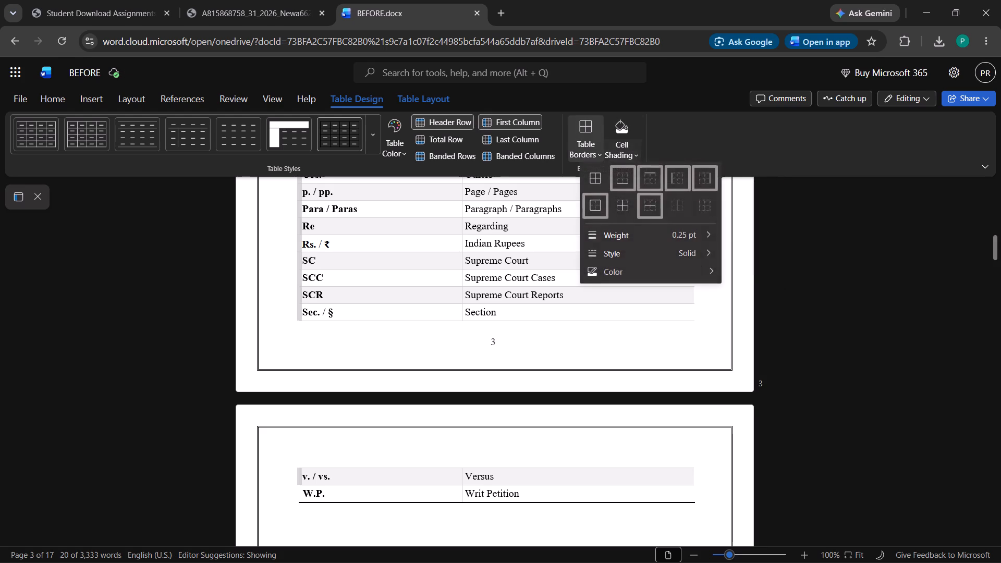
pyautogui.click(681, 178)
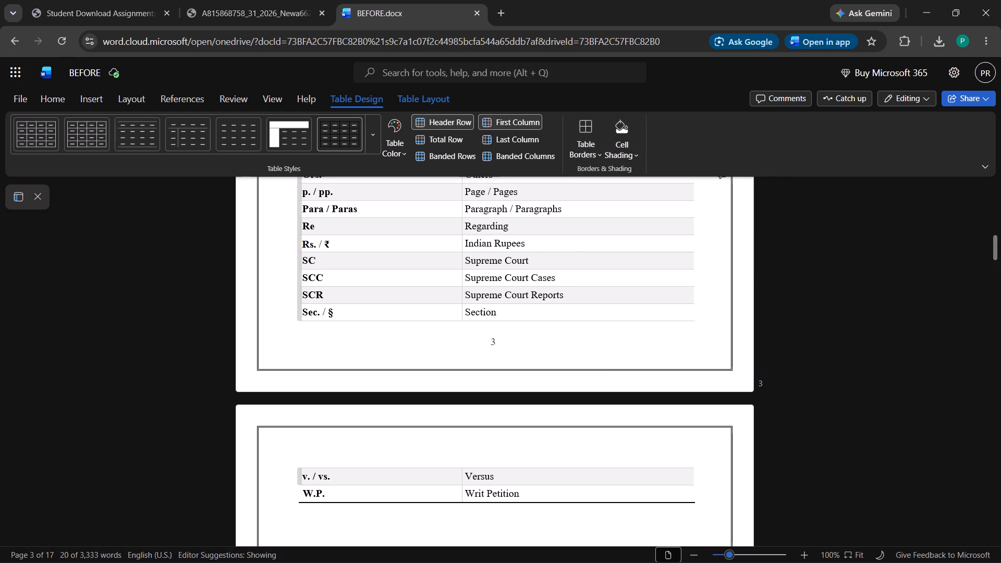
pyautogui.scroll(4, 542, 323)
pyautogui.scroll(-2, 547, 334)
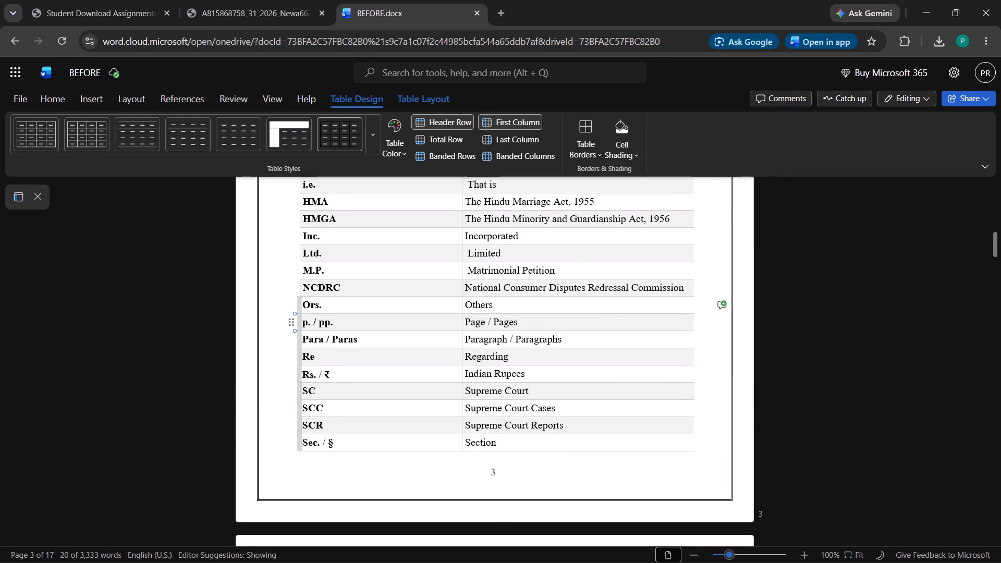
pyautogui.moveTo(355, 303); pyautogui.dragTo(384, 435)
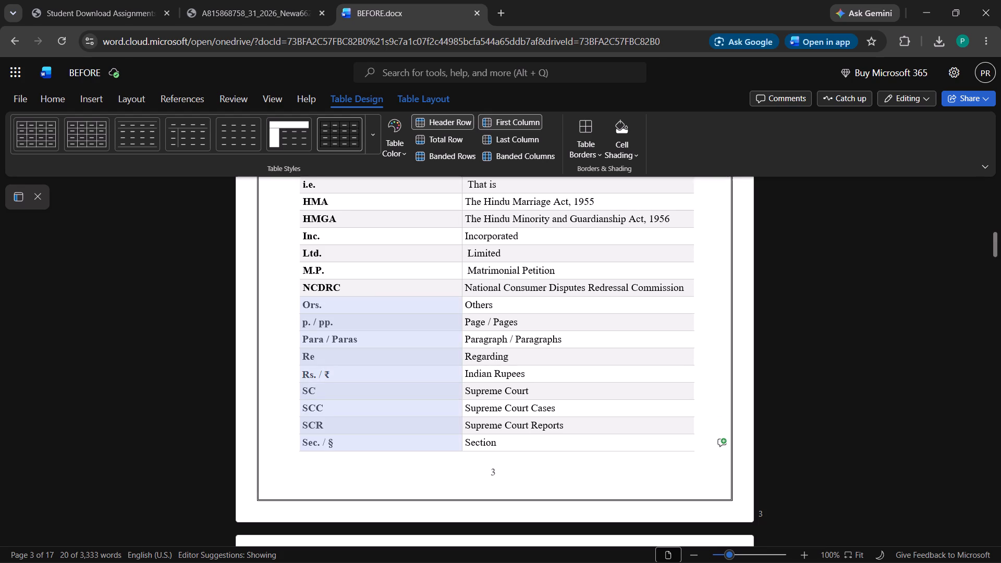
pyautogui.moveTo(384, 435); pyautogui.dragTo(384, 436)
pyautogui.click(265, 392)
pyautogui.click(911, 361)
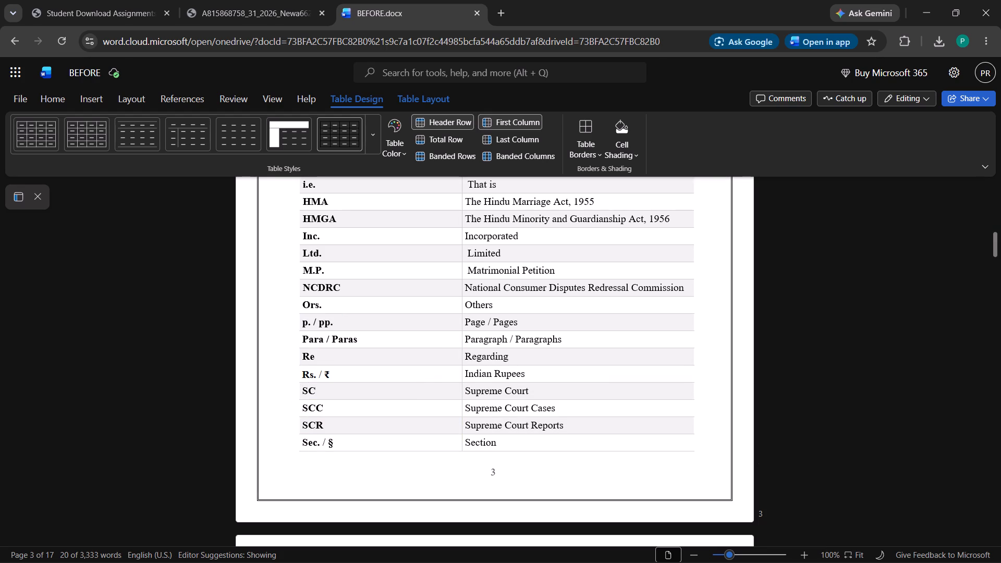
# Examine how the abbreviations table breaks across pages and where the Index of Authorities section starts.
pyautogui.scroll(-3, 876, 499)
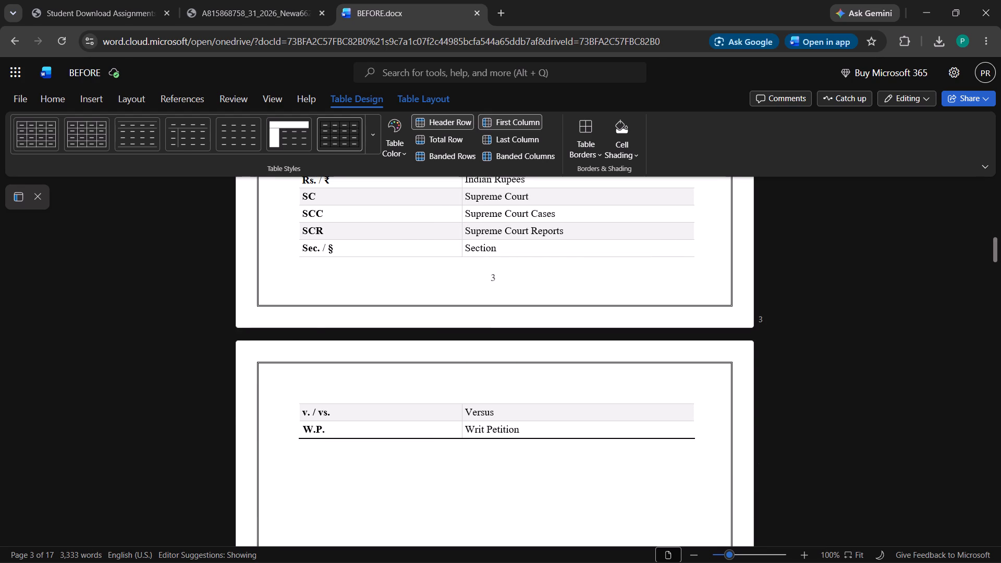
pyautogui.scroll(-4, 386, 338)
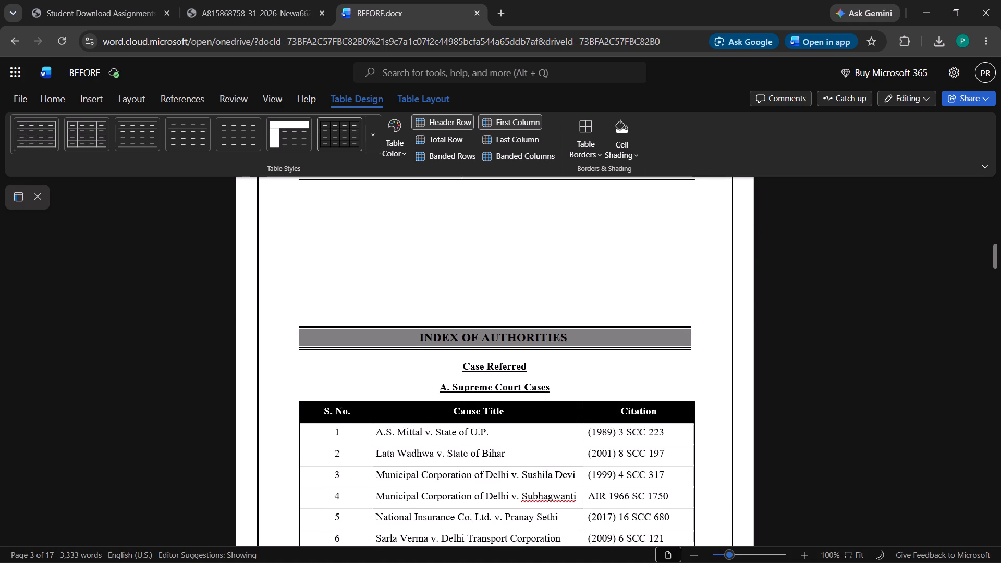
pyautogui.scroll(-1, 386, 345)
pyautogui.scroll(3, 386, 345)
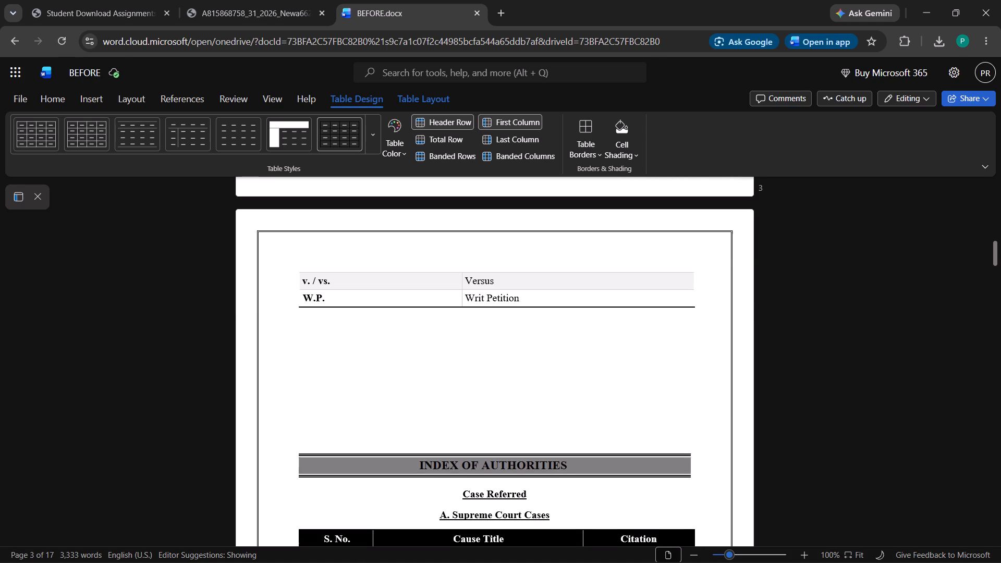
pyautogui.scroll(9, 386, 345)
pyautogui.scroll(-1, 390, 349)
pyautogui.scroll(4, 390, 349)
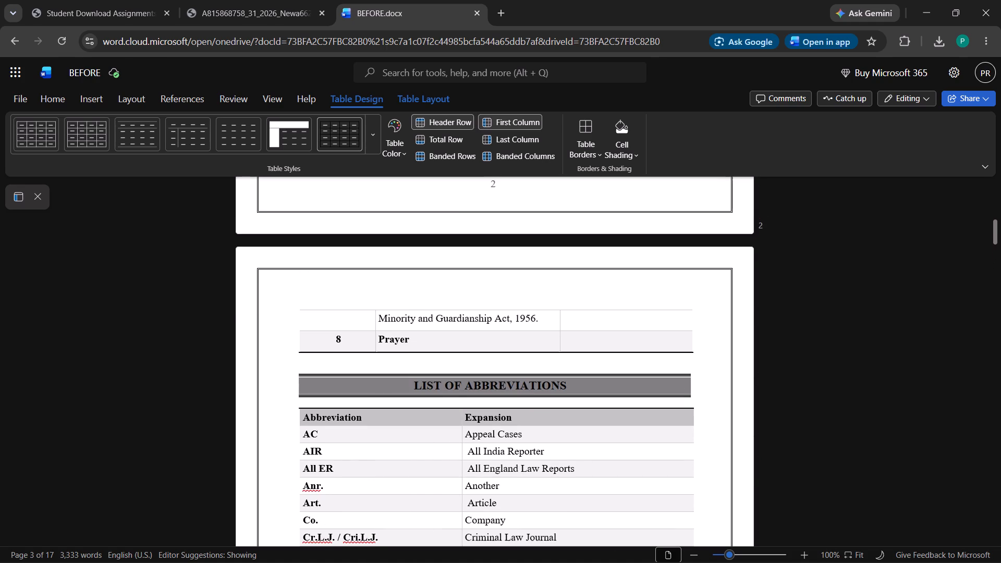
# Insert blank lines after the table of contents to move the LIST OF ABBREVIATIONS heading onto a new page.
pyautogui.click(383, 359)
pyautogui.press('Return')
pyautogui.press('Return')
pyautogui.press('Return')
pyautogui.press('Return')
pyautogui.press('Return')
pyautogui.press('Return')
pyautogui.press('Return')
pyautogui.press('Return')
pyautogui.press('Return')
pyautogui.press('Return')
pyautogui.press('Return')
pyautogui.press('Return')
pyautogui.press('Return')
pyautogui.press('Return')
pyautogui.press('Return')
pyautogui.press('Return')
pyautogui.press('Return')
pyautogui.press('Return')
pyautogui.press('Return')
pyautogui.press('Return')
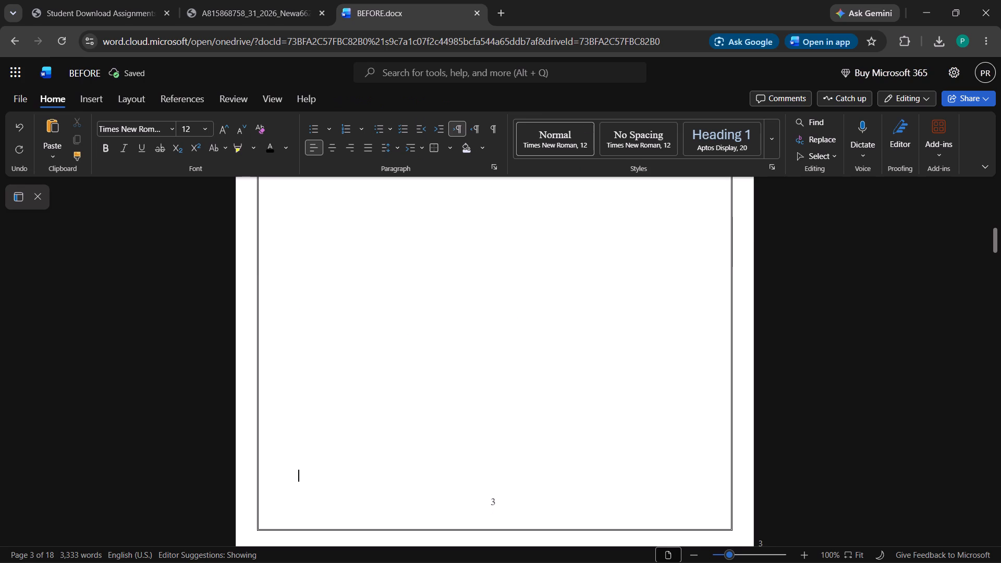
pyautogui.scroll(-2, 383, 362)
pyautogui.press('BackSpace')
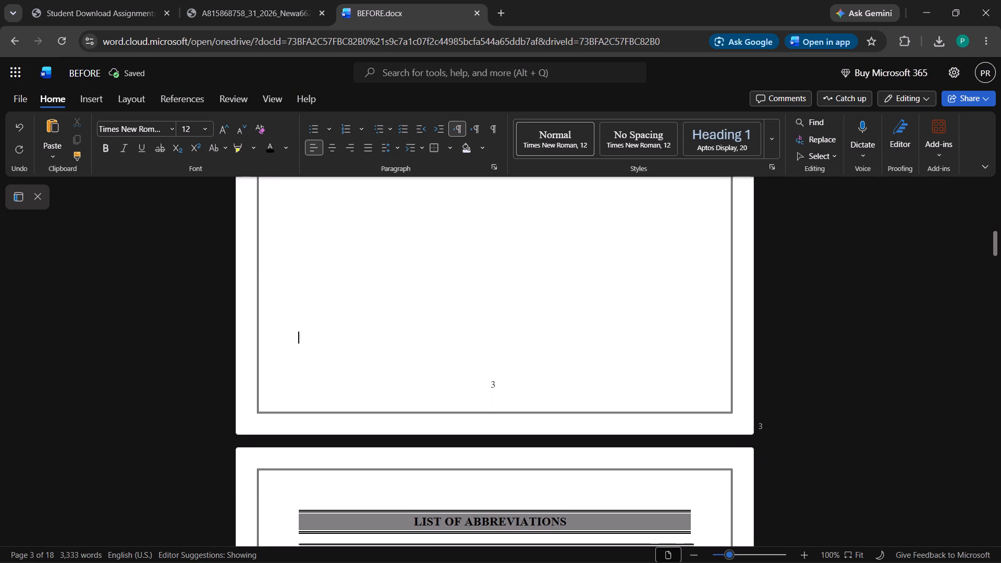
pyautogui.press('BackSpace')
pyautogui.press('Return')
pyautogui.click(922, 395)
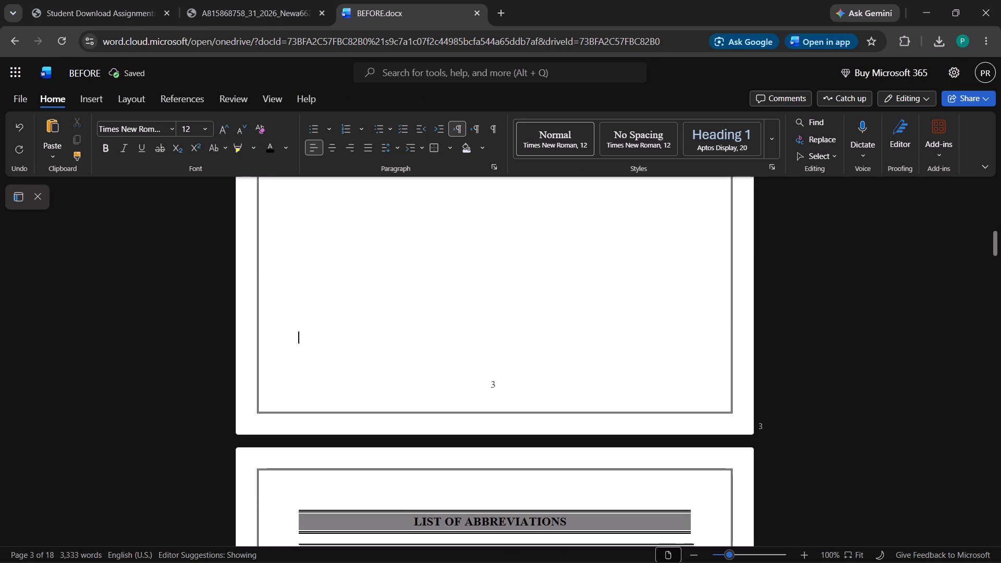
# Examine the layout of the table of contents and the cover page before it.
pyautogui.scroll(3, 773, 364)
pyautogui.scroll(-1, 773, 364)
pyautogui.scroll(3, 773, 364)
pyautogui.scroll(4, 561, 306)
pyautogui.scroll(5, 568, 422)
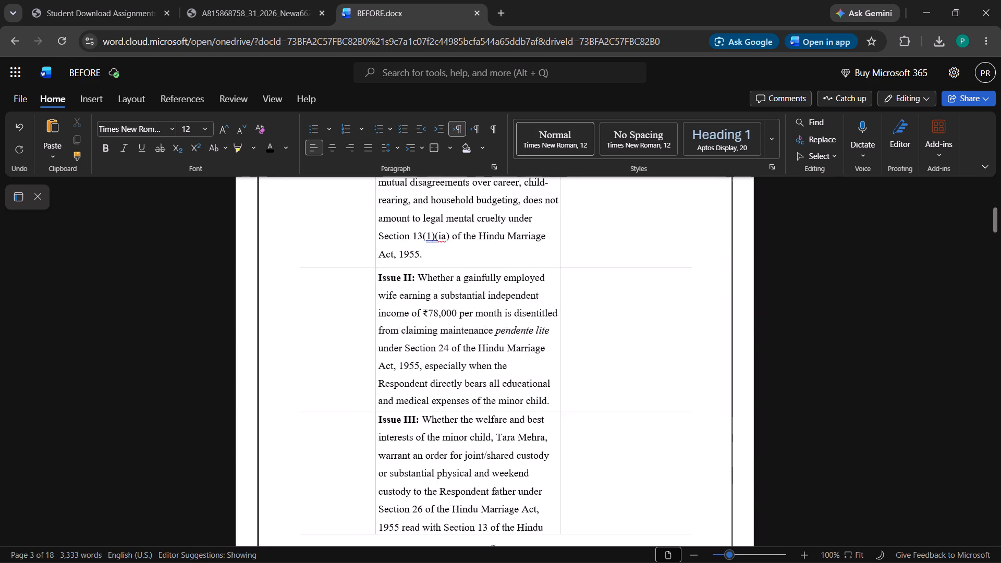
pyautogui.scroll(6, 568, 422)
pyautogui.scroll(5, 554, 363)
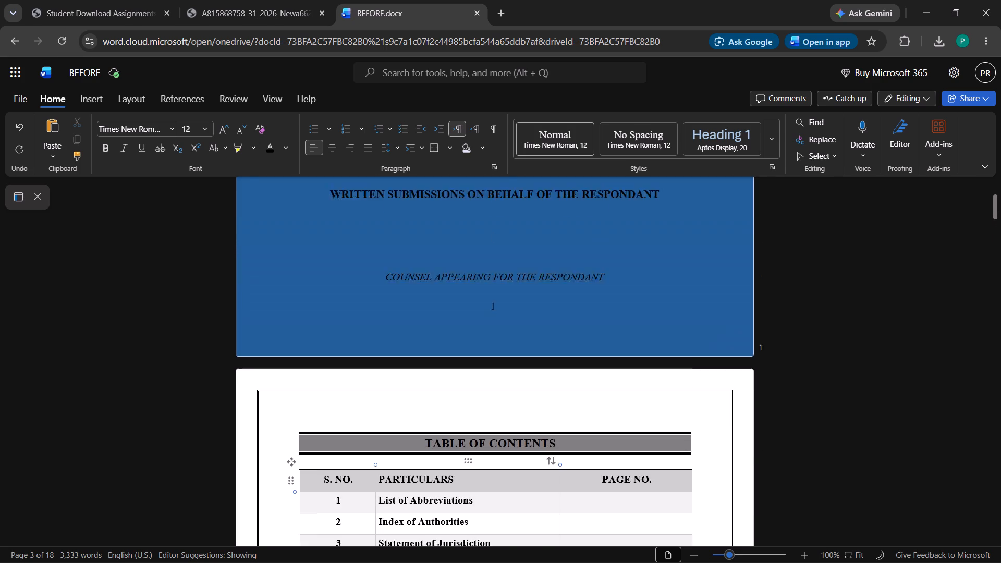
pyautogui.scroll(1, 555, 365)
pyautogui.scroll(-3, 555, 365)
pyautogui.scroll(1, 555, 365)
pyautogui.scroll(-2, 555, 365)
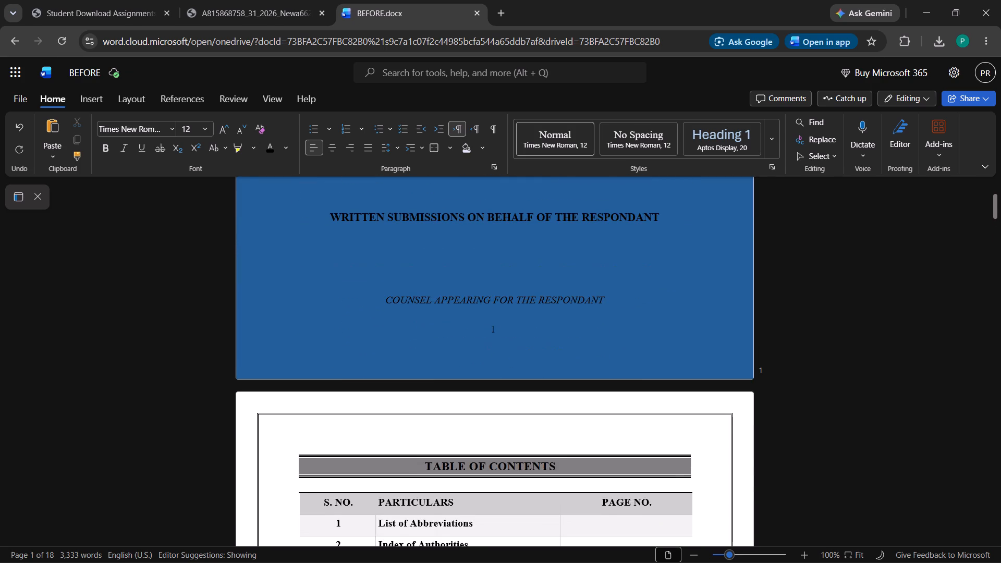
pyautogui.scroll(1, 555, 365)
pyautogui.scroll(-11, 555, 365)
pyautogui.scroll(4, 555, 371)
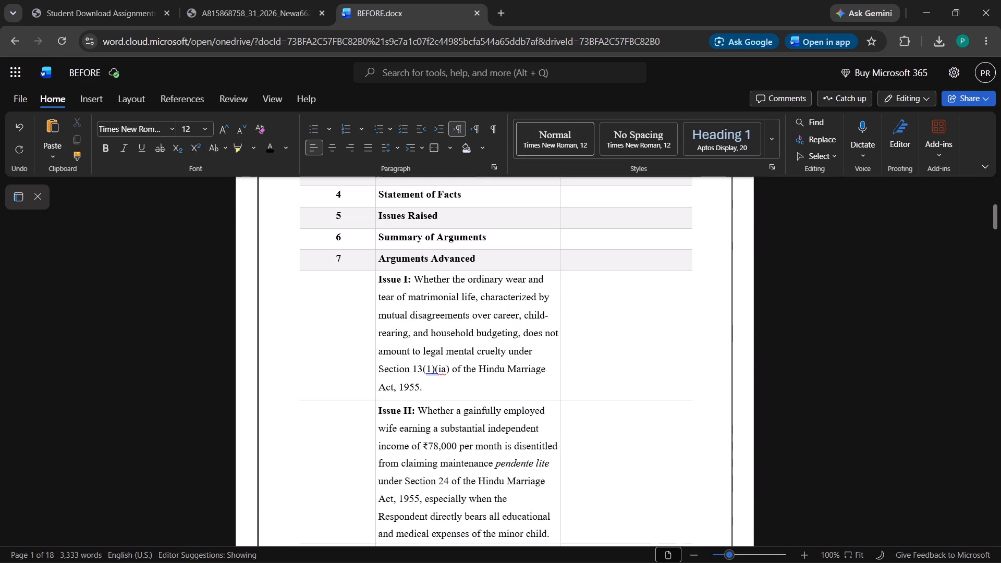
# Set the font size of the Issue I, Issue II and Issue III text in the table of contents to 11.
pyautogui.moveTo(376, 276); pyautogui.dragTo(470, 490)
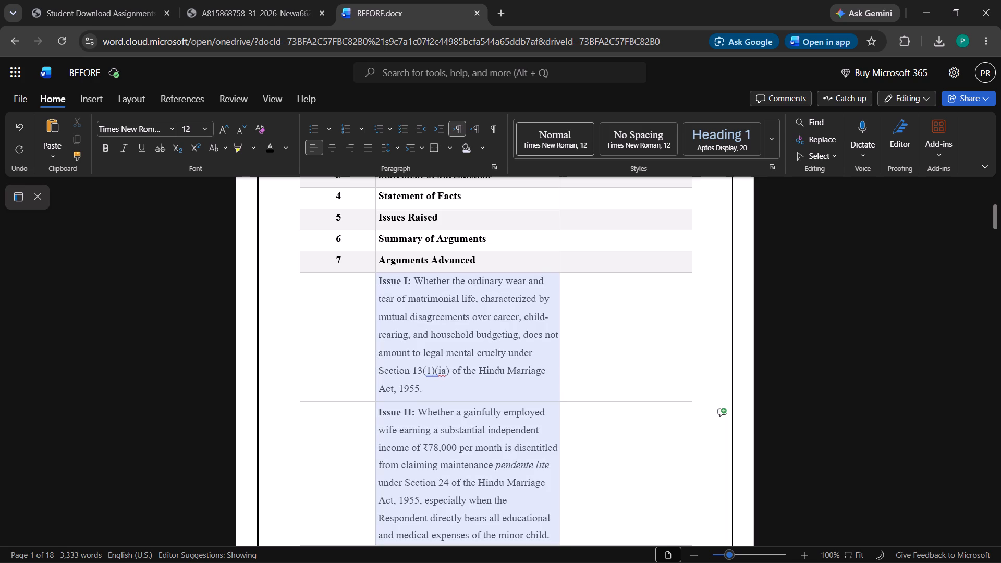
pyautogui.moveTo(470, 490); pyautogui.dragTo(496, 562)
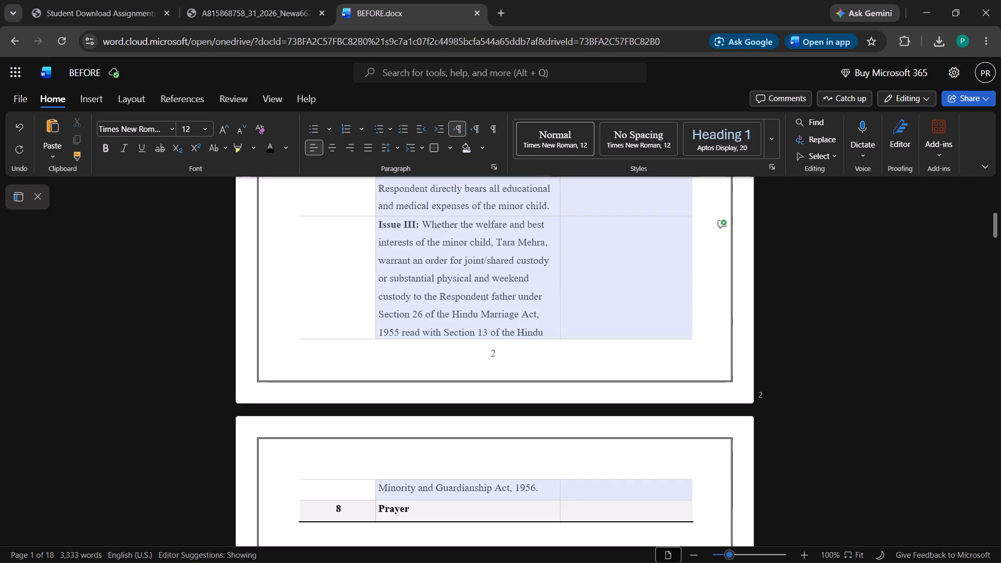
pyautogui.moveTo(496, 562); pyautogui.dragTo(436, 466)
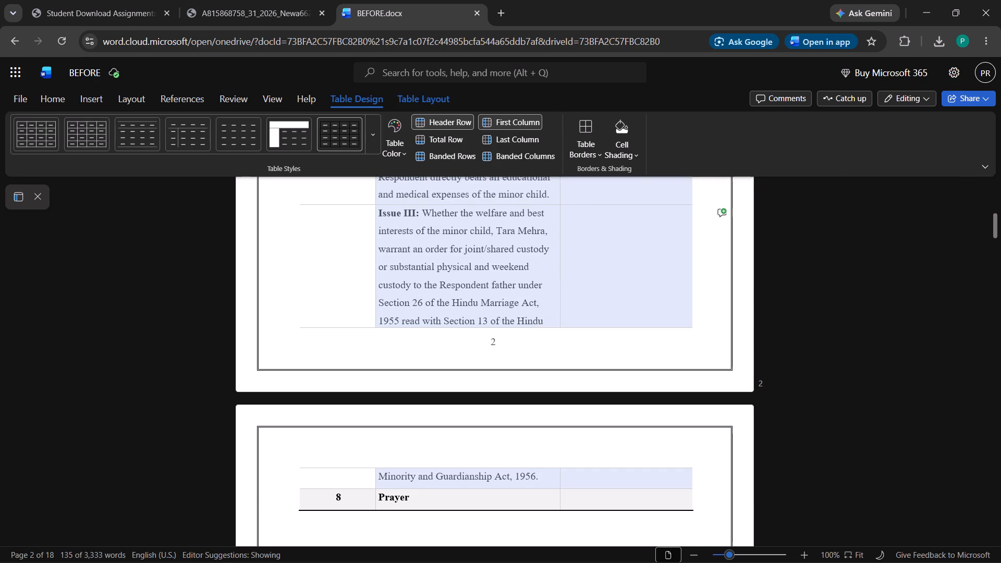
pyautogui.moveTo(436, 466); pyautogui.dragTo(553, 480)
pyautogui.moveTo(547, 477); pyautogui.dragTo(491, 156)
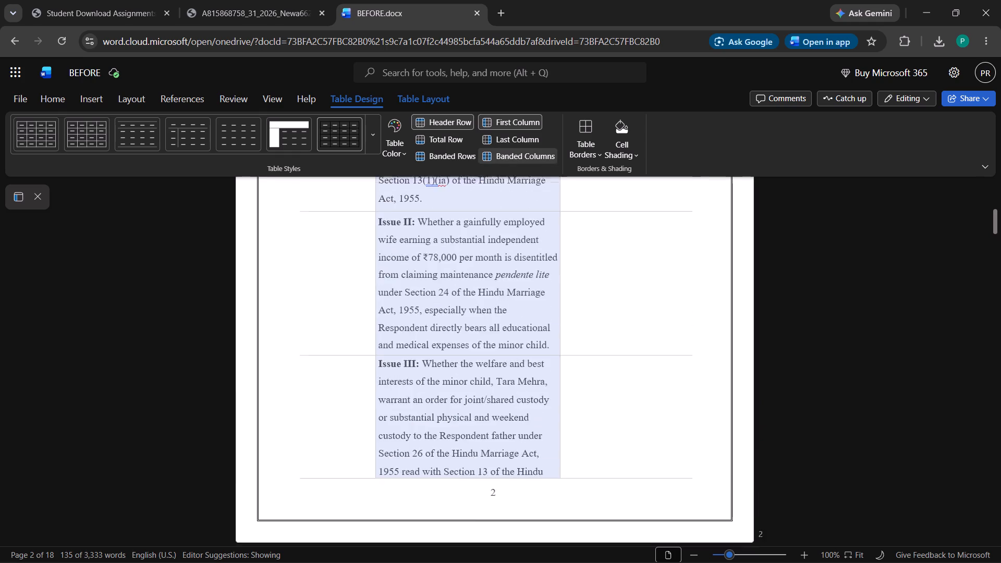
pyautogui.moveTo(491, 156); pyautogui.dragTo(465, 319)
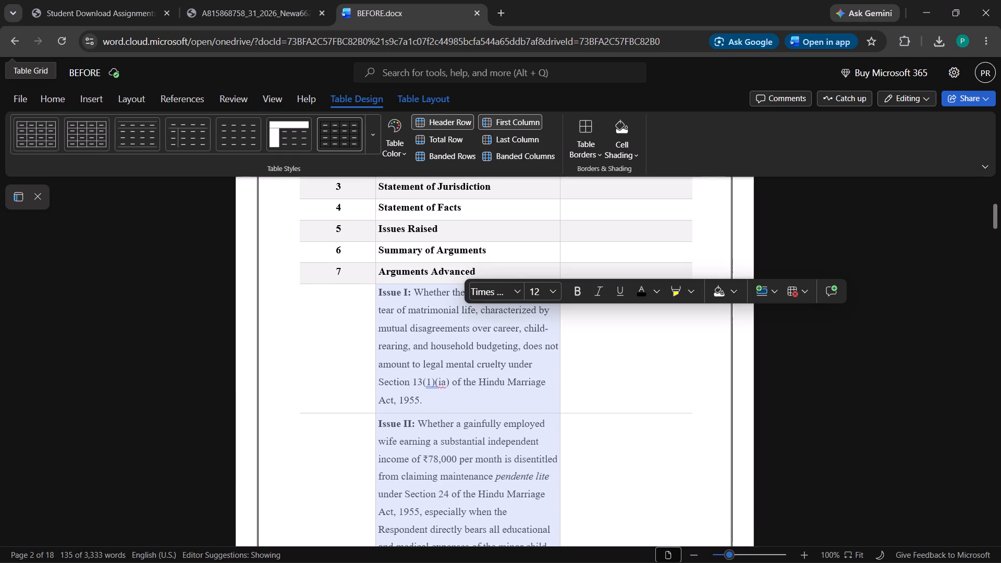
pyautogui.click(55, 97)
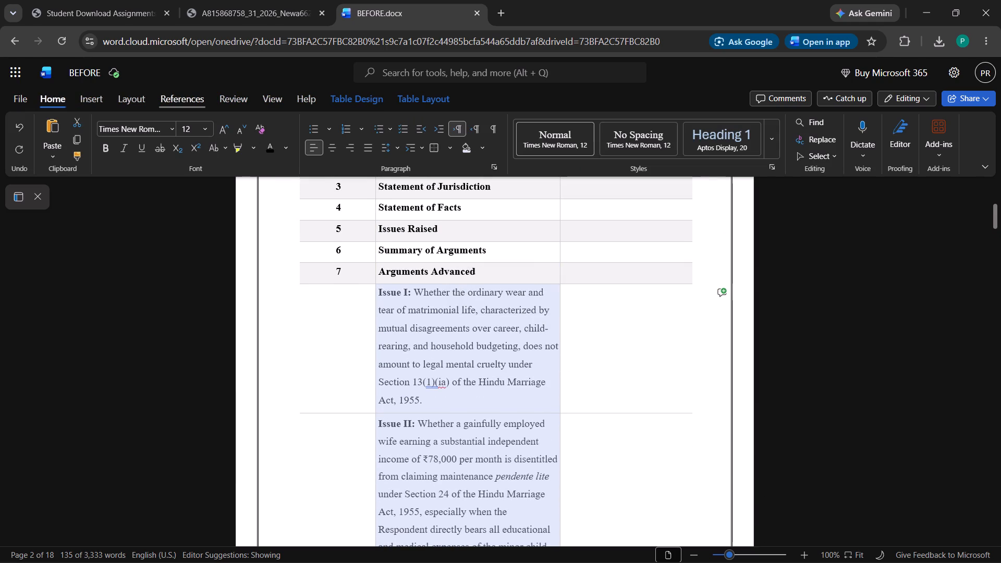
pyautogui.click(202, 132)
pyautogui.click(201, 211)
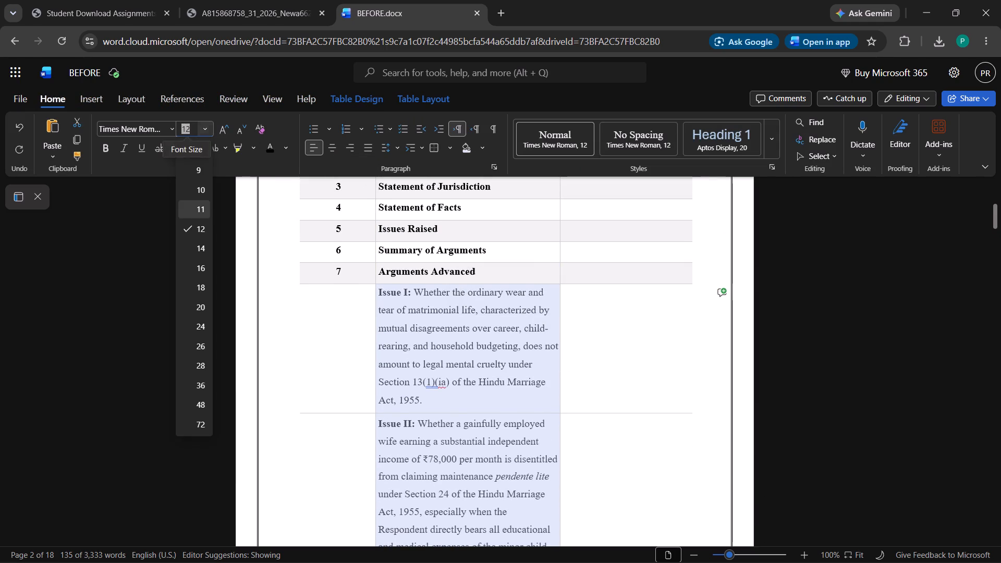
# Check how the Issue I to III rows and the Prayer row fit on page 2.
pyautogui.scroll(-3, 405, 299)
pyautogui.scroll(-3, 663, 344)
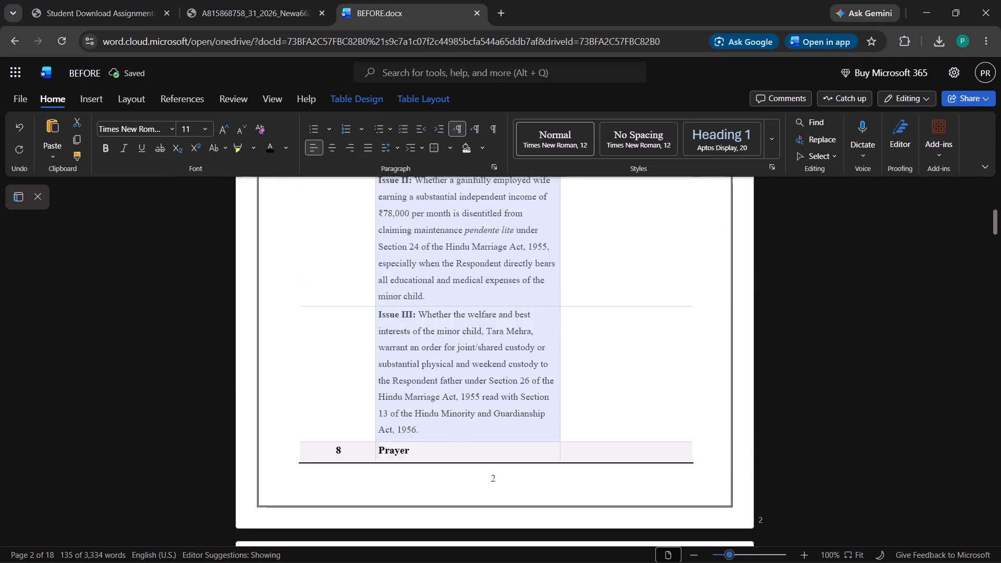
pyautogui.scroll(-2, 663, 344)
pyautogui.scroll(4, 663, 344)
pyautogui.click(822, 326)
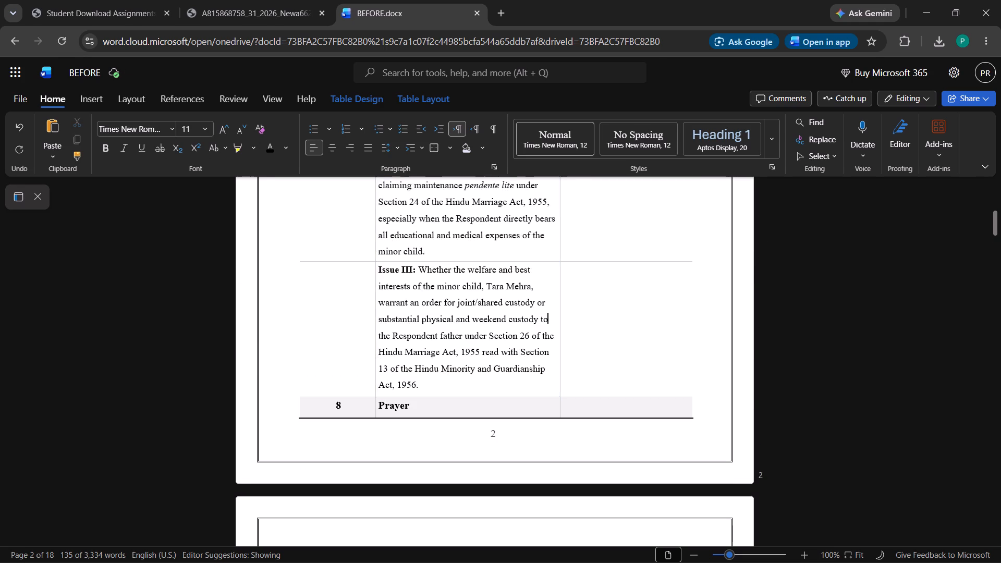
pyautogui.scroll(3, 651, 344)
pyautogui.scroll(-1, 651, 344)
pyautogui.scroll(3, 651, 344)
pyautogui.scroll(-3, 650, 344)
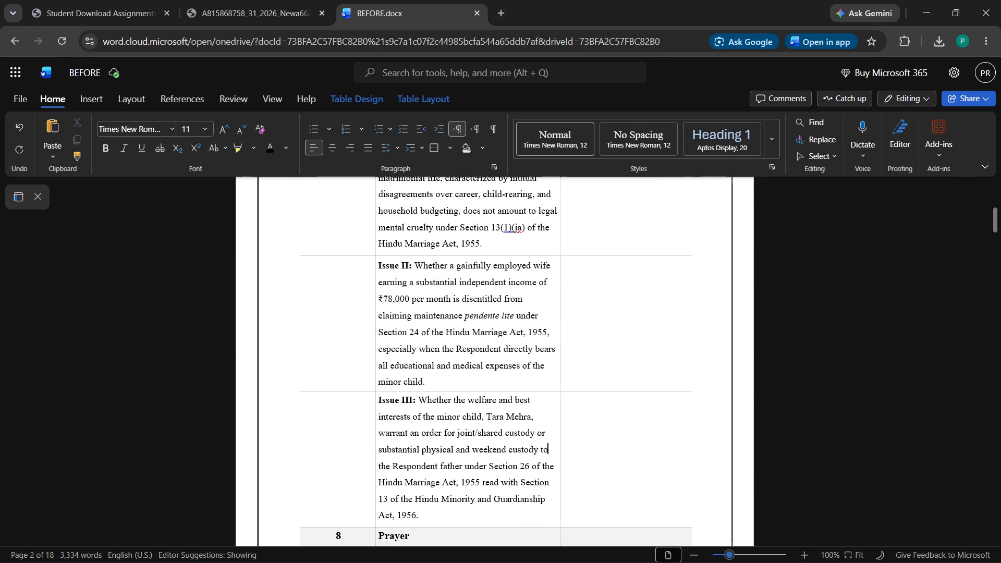
# Delete all the blank lines above the LIST OF ABBREVIATIONS heading so it starts at the top of page 3.
pyautogui.scroll(-10, 650, 344)
pyautogui.scroll(-3, 599, 374)
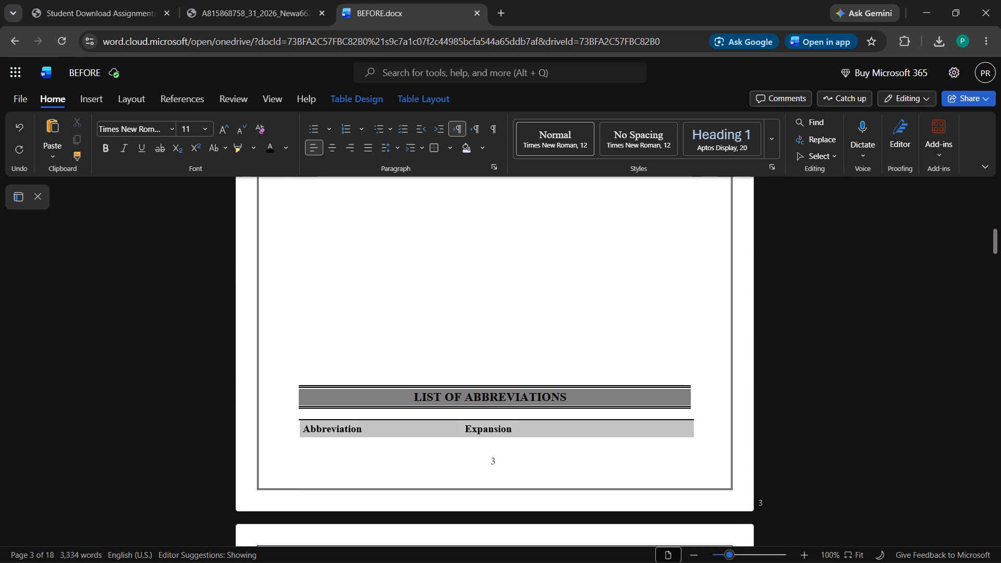
pyautogui.click(433, 362)
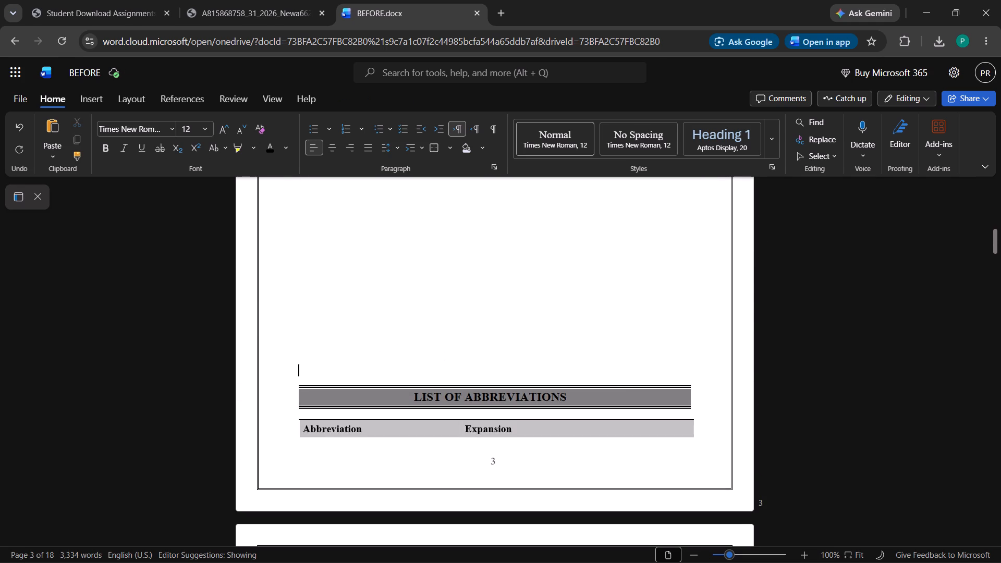
pyautogui.press('BackSpace')
pyautogui.press('BackSpace')
pyautogui.press('BackSpace')
pyautogui.press('BackSpace')
pyautogui.press('BackSpace')
pyautogui.press('BackSpace')
pyautogui.press('BackSpace')
pyautogui.press('BackSpace')
pyautogui.press('BackSpace')
pyautogui.press('BackSpace')
pyautogui.press('BackSpace')
pyautogui.press('BackSpace')
pyautogui.press('BackSpace')
pyautogui.press('BackSpace')
pyautogui.press('BackSpace')
pyautogui.press('BackSpace')
pyautogui.press('BackSpace')
pyautogui.press('BackSpace')
pyautogui.press('BackSpace')
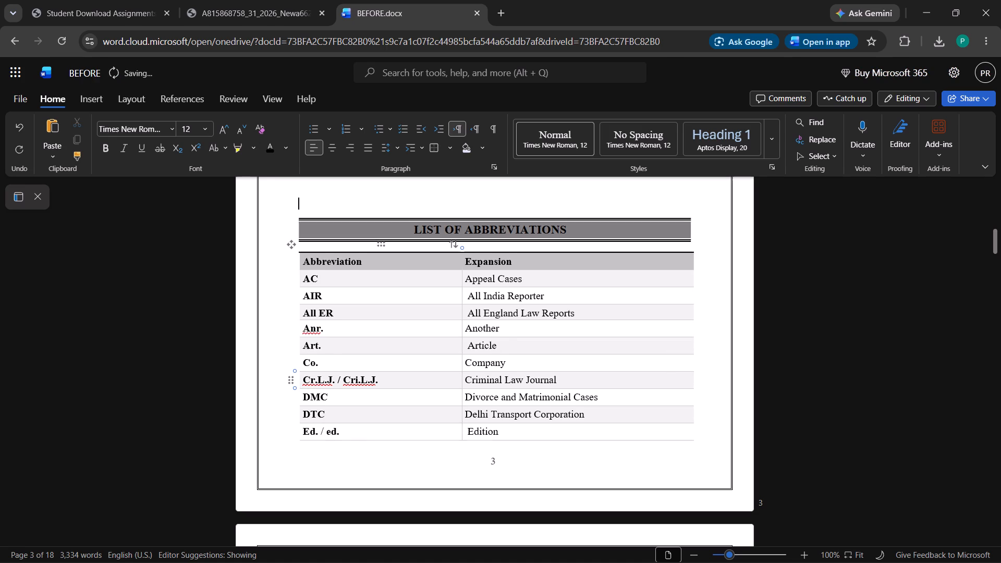
pyautogui.press('BackSpace')
pyautogui.press('BackSpace')
pyautogui.press('BackSpace')
pyautogui.press('BackSpace')
pyautogui.press('BackSpace')
pyautogui.press('BackSpace')
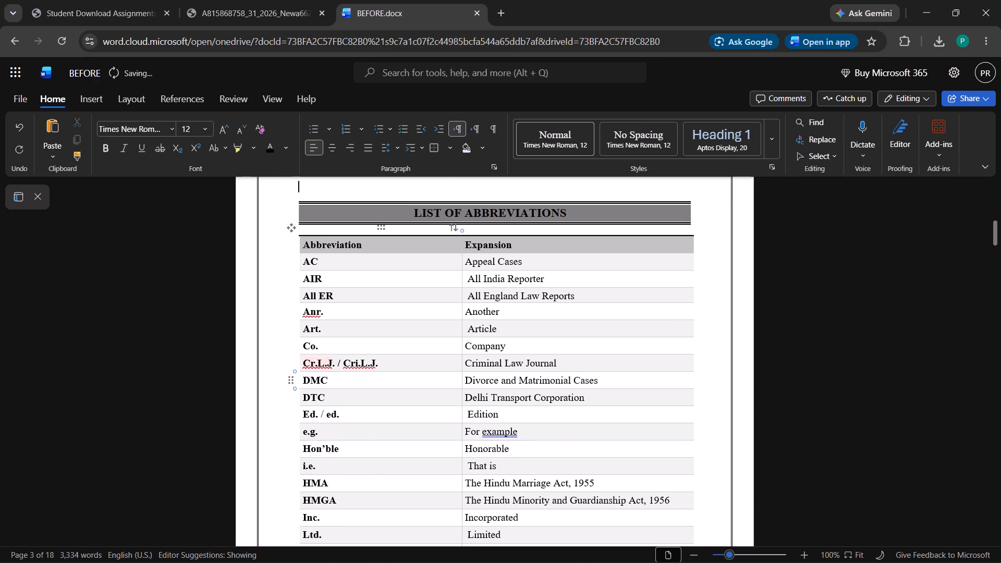
pyautogui.press('BackSpace')
pyautogui.press('BackSpace')
pyautogui.scroll(3, 313, 387)
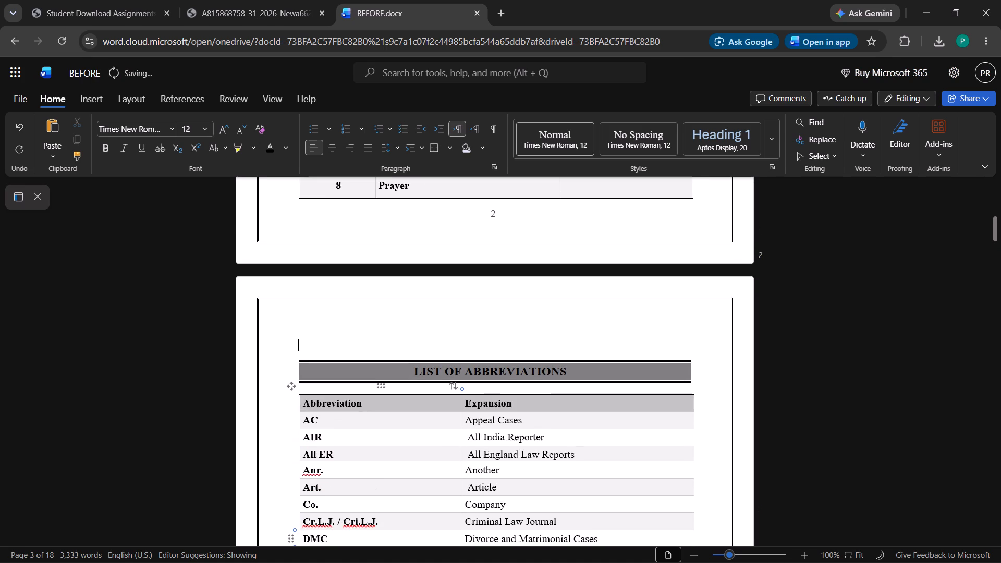
pyautogui.press('BackSpace')
pyautogui.press('BackSpace')
pyautogui.press('BackSpace')
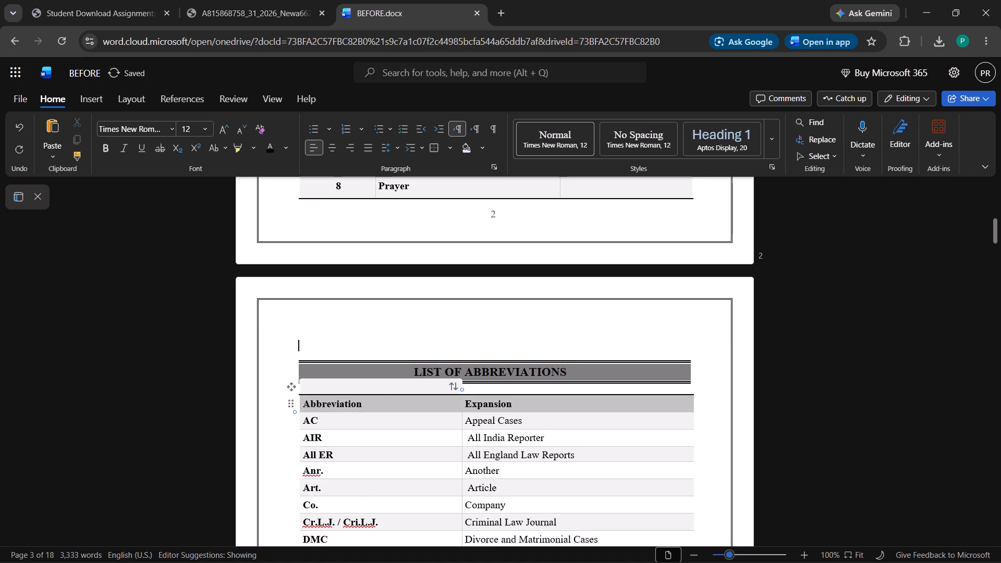
pyautogui.click(311, 337)
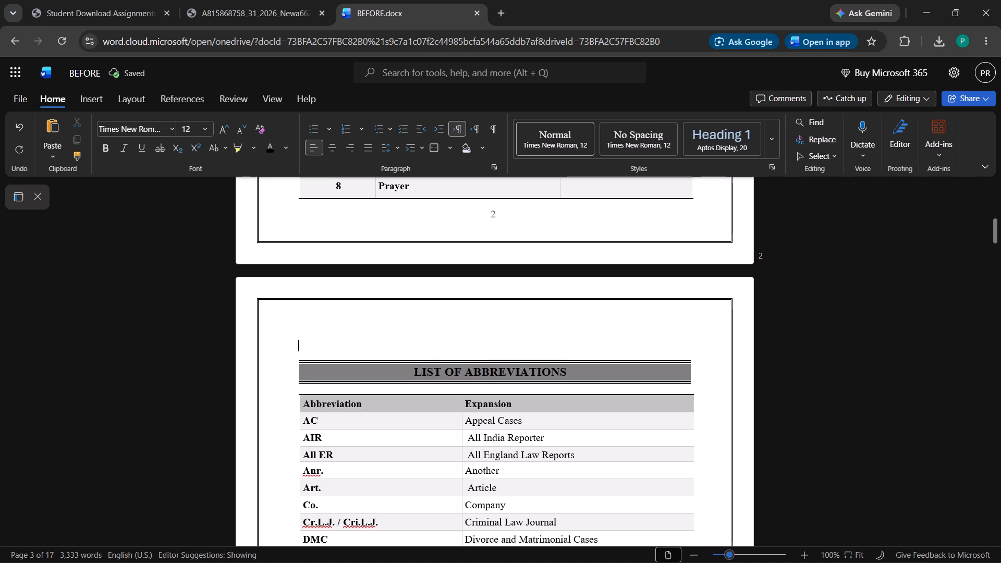
pyautogui.press('Delete')
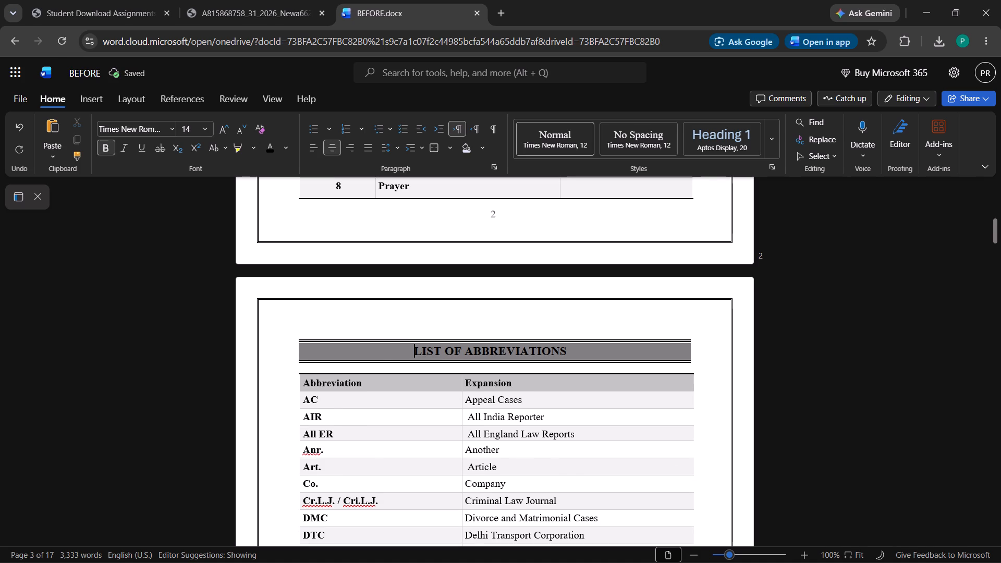
# Check the page break between the Prayer row of the table of contents and the LIST OF ABBREVIATIONS heading.
pyautogui.scroll(3, 350, 449)
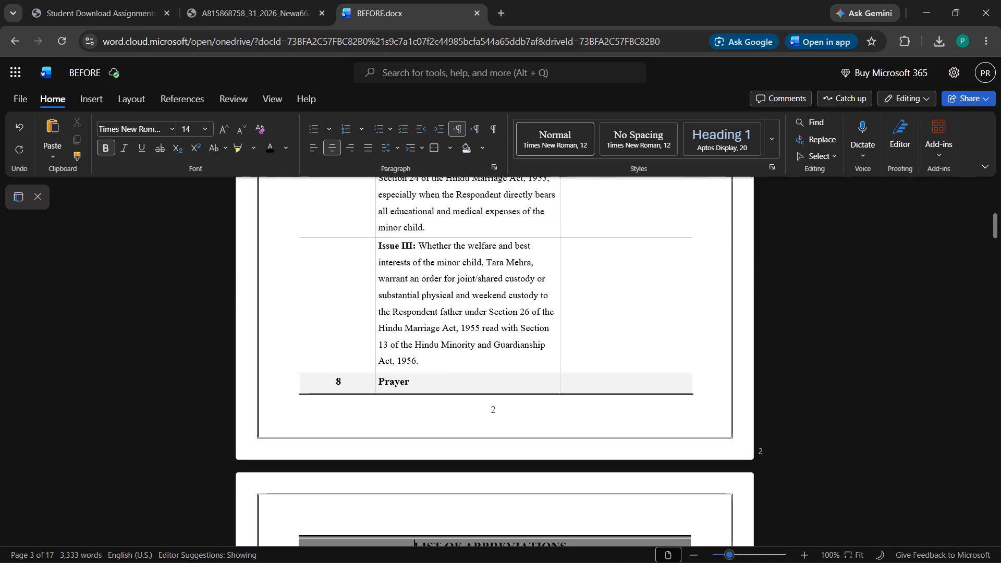
pyautogui.scroll(-5, 510, 377)
pyautogui.scroll(1, 510, 377)
pyautogui.scroll(-1, 510, 377)
pyautogui.scroll(5, 510, 377)
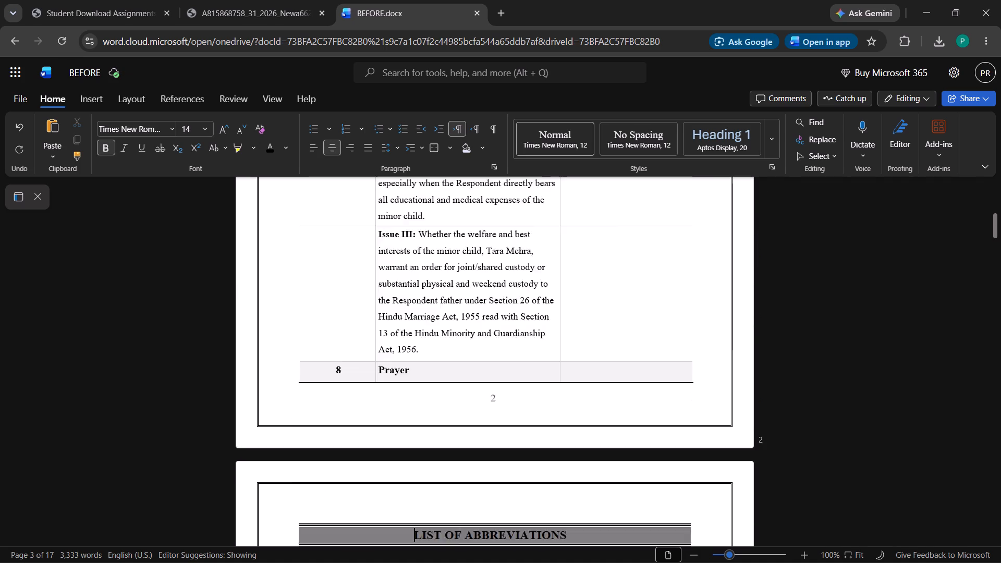
pyautogui.scroll(5, 510, 377)
pyautogui.scroll(-7, 510, 377)
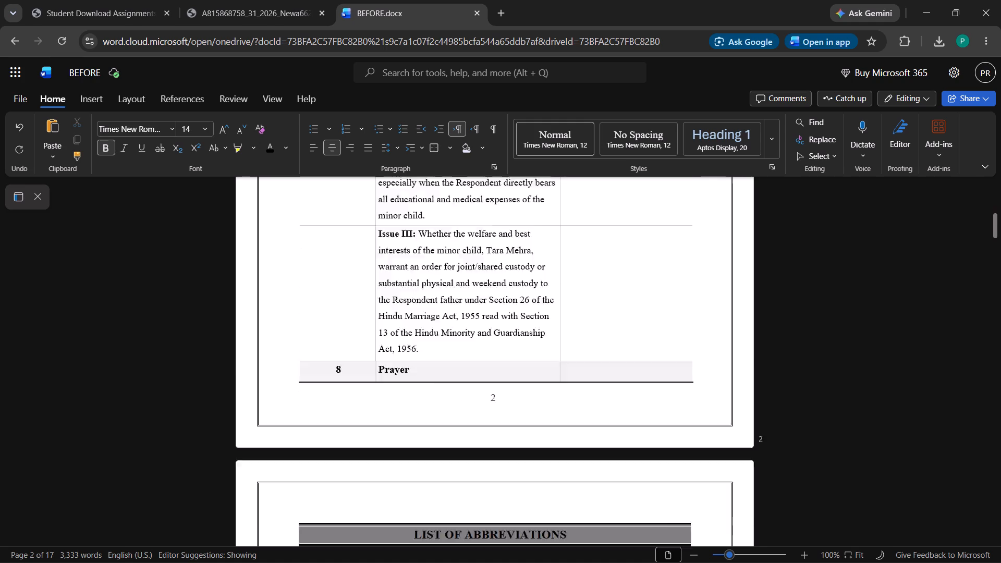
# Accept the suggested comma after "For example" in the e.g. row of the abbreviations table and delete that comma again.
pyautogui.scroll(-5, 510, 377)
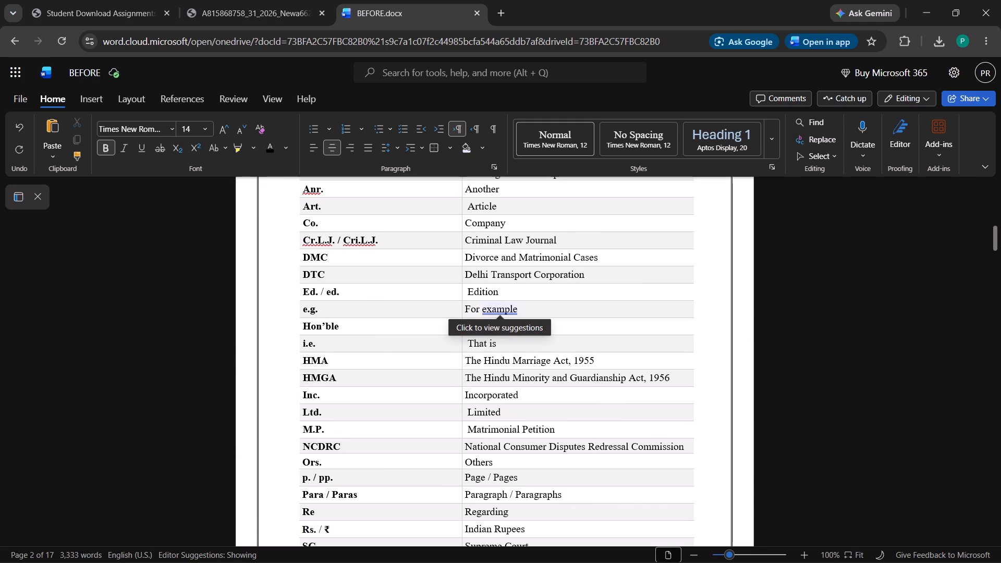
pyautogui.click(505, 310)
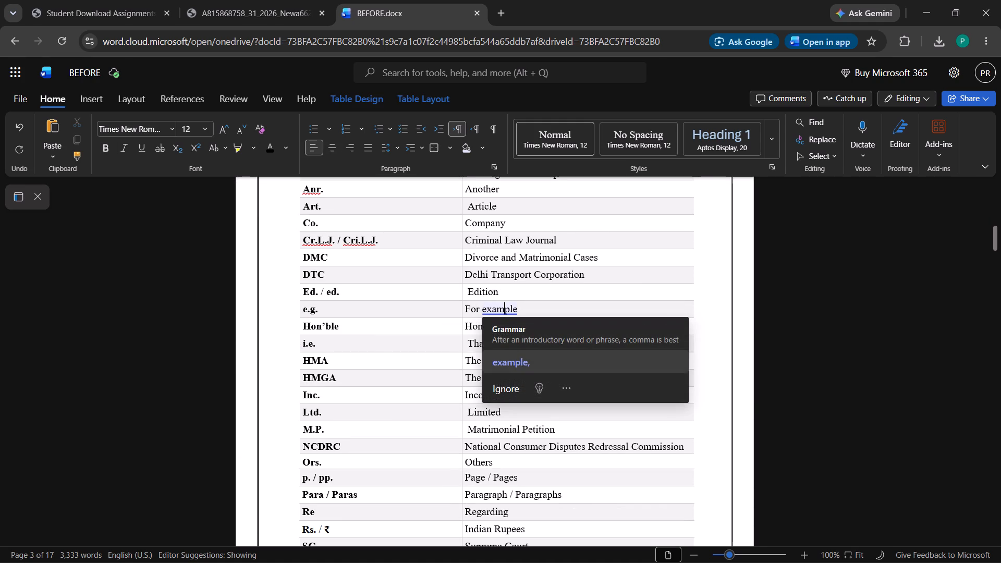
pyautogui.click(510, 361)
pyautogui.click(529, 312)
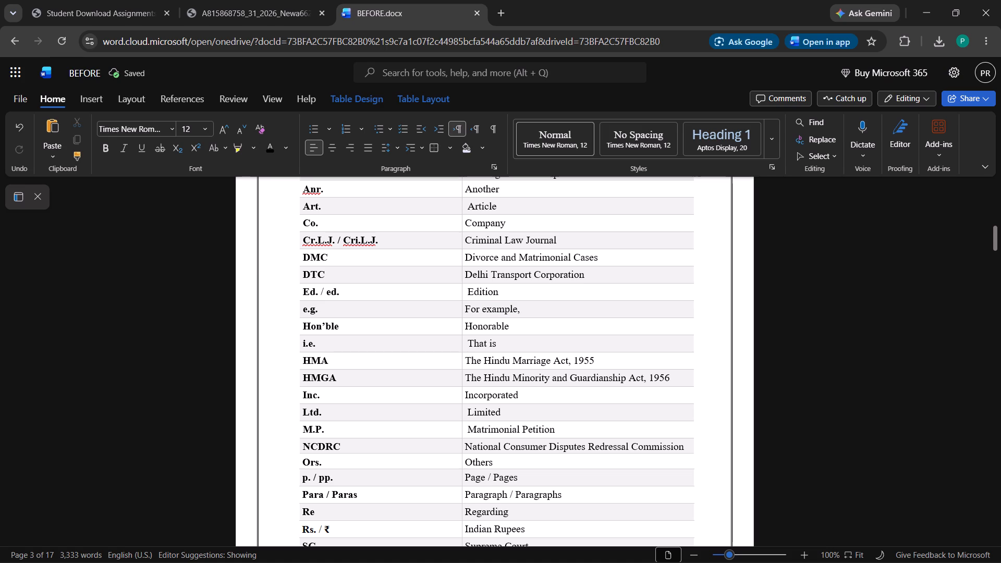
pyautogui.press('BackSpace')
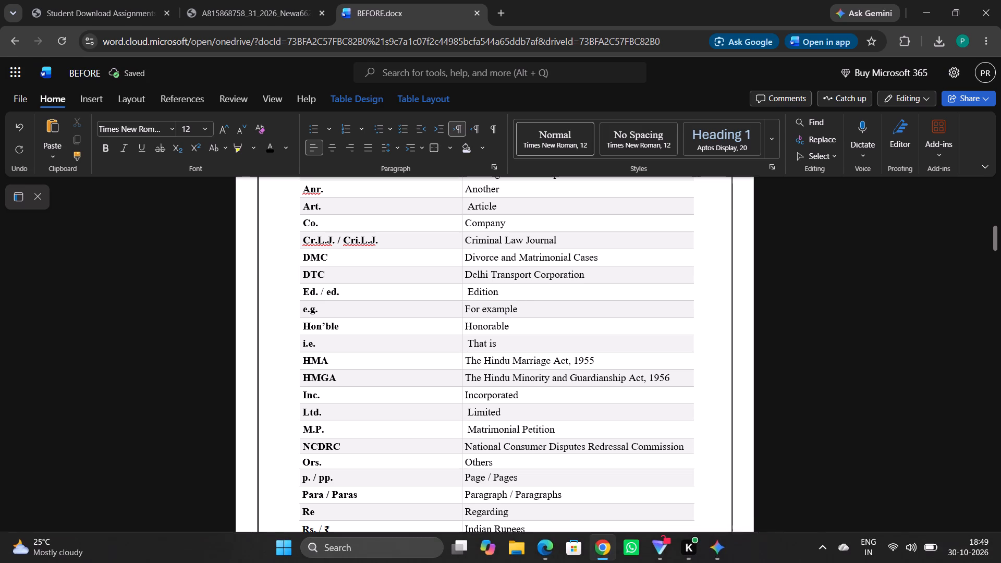
pyautogui.scroll(2, 437, 399)
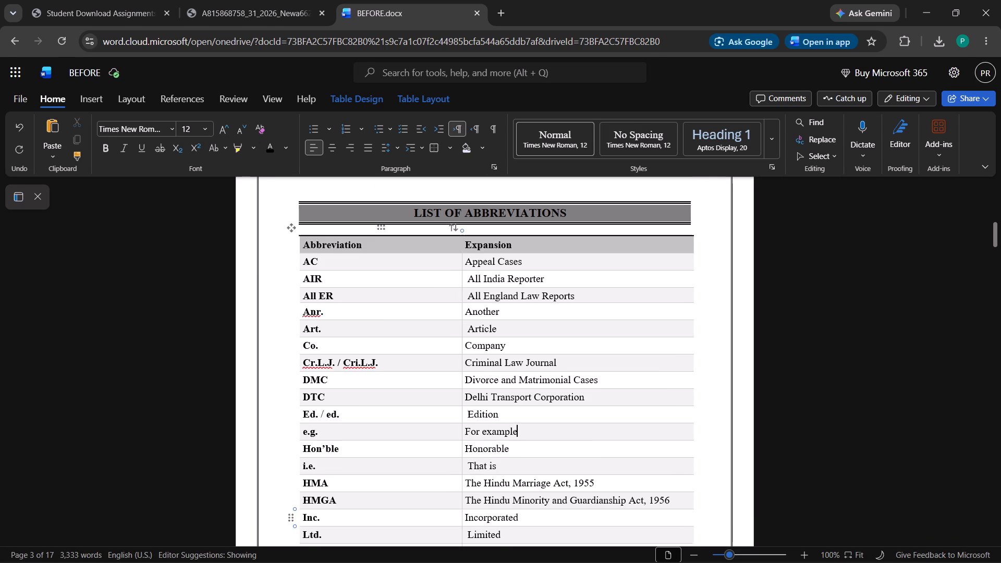
pyautogui.scroll(-2, 451, 369)
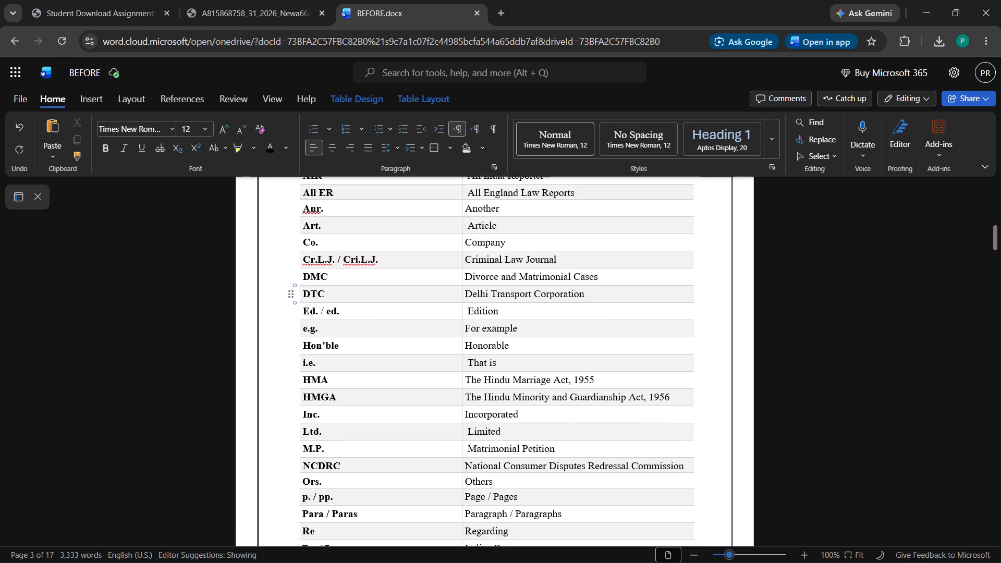
pyautogui.scroll(-3, 451, 372)
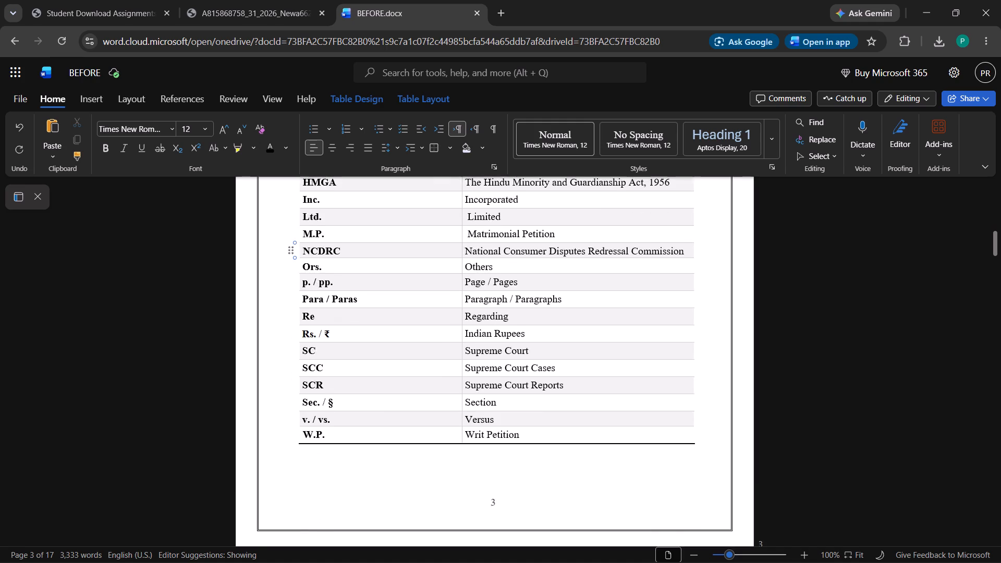
pyautogui.scroll(-6, 451, 372)
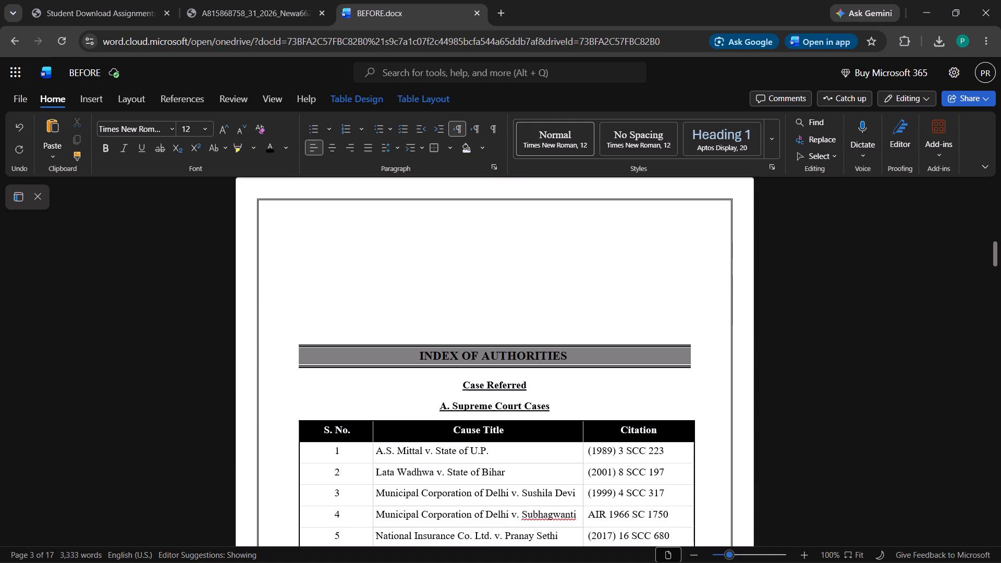
pyautogui.scroll(-3, 451, 372)
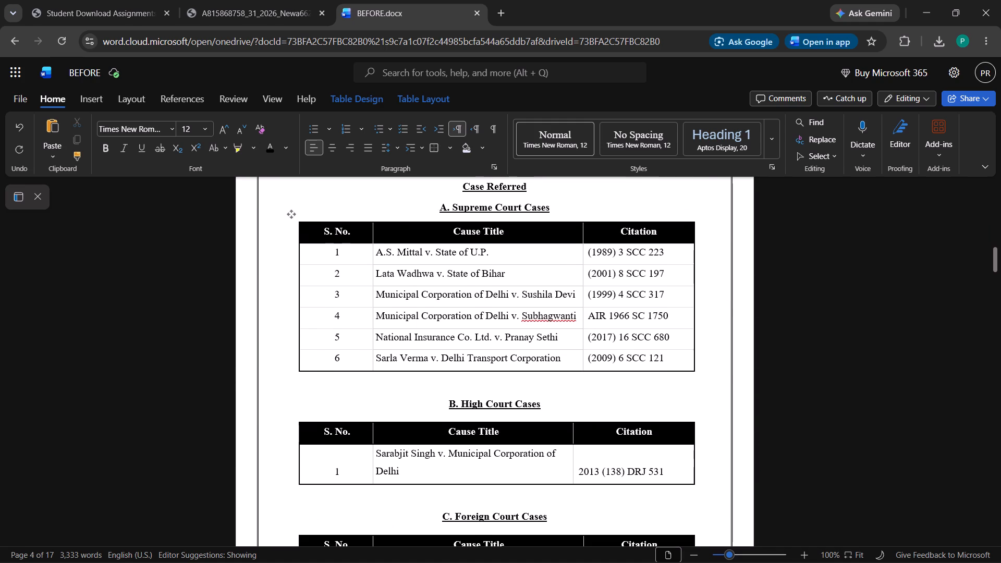
pyautogui.scroll(-1, 456, 337)
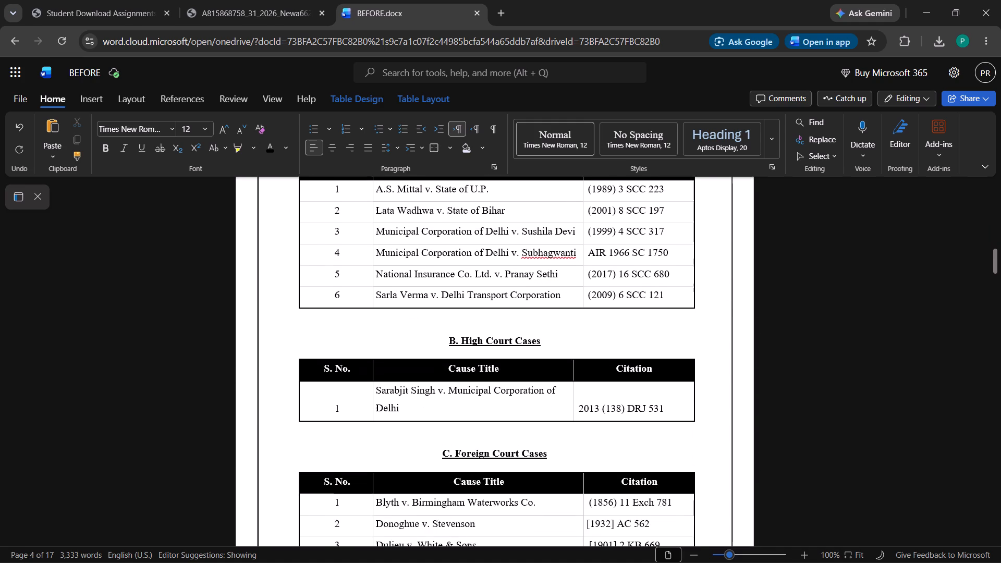
pyautogui.scroll(-6, 456, 338)
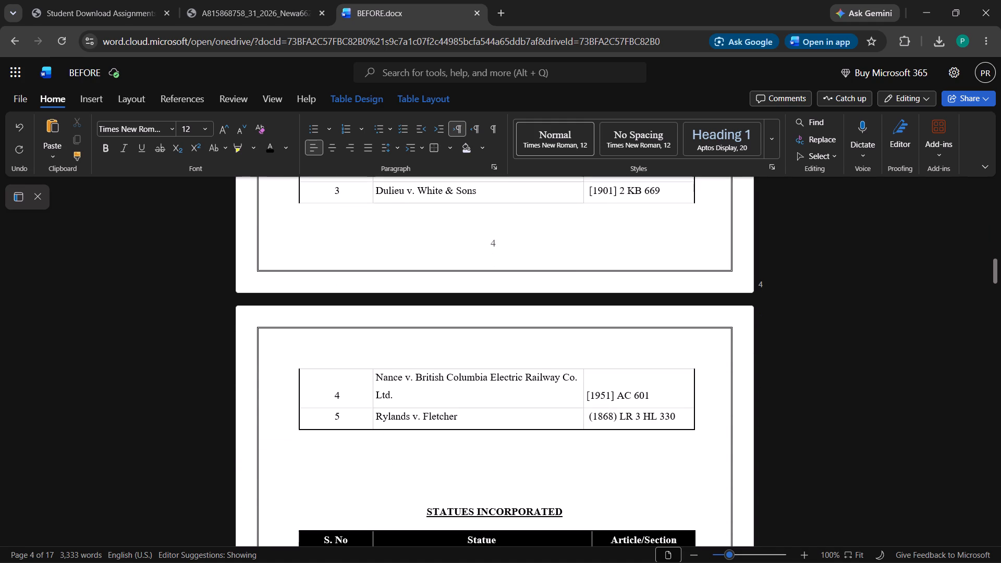
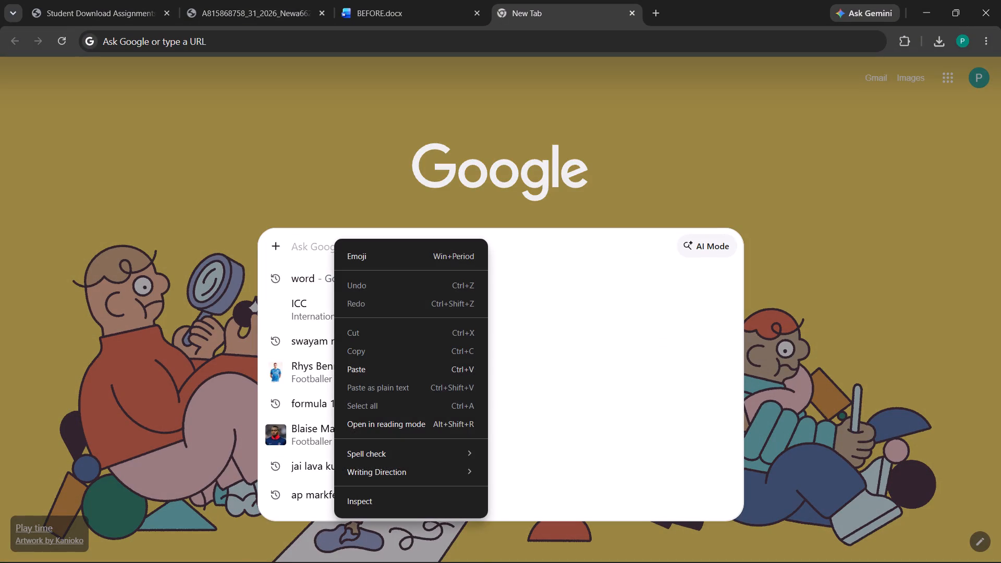
pyautogui.click(395, 360)
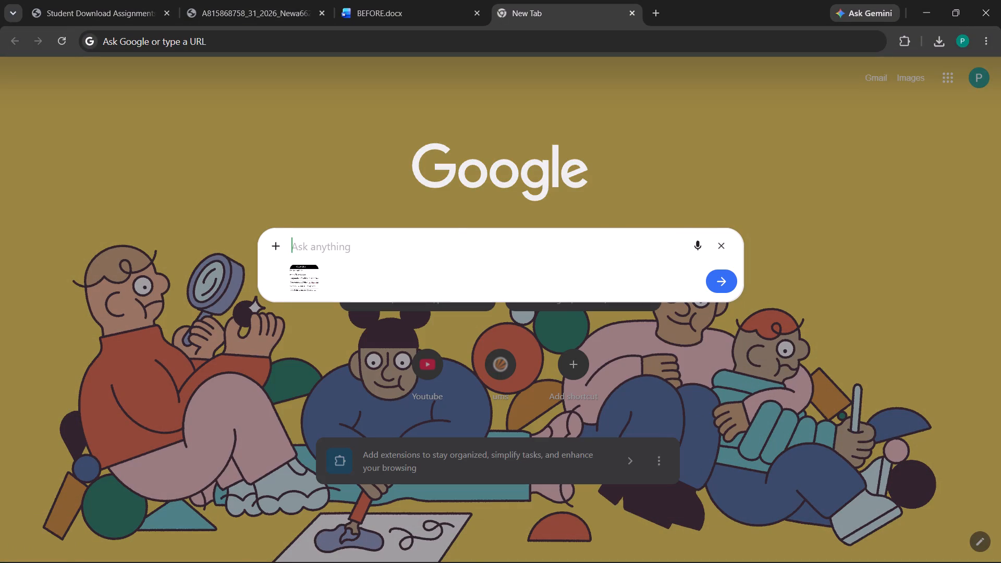
pyautogui.write('MAKE THE FOLLO')
pyautogui.write('WING')
pyautogui.press('space')
pyautogui.write('CASES IN TH')
pyautogui.press('BackSpace')
pyautogui.press('BackSpace')
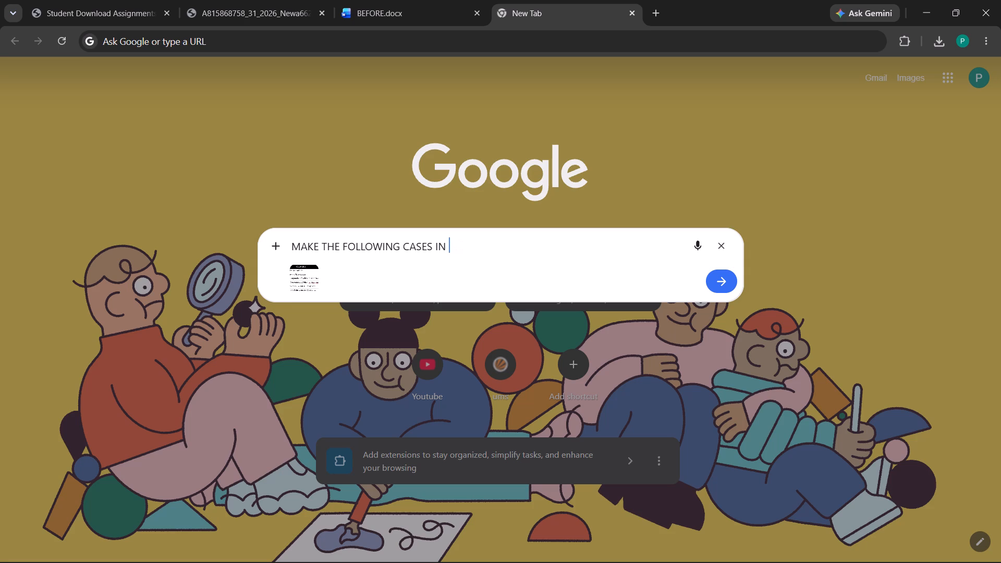
pyautogui.write('LIKE')
pyautogui.press('space')
pyautogui.write('DONE IN THE TABULAR FORM IN TH')
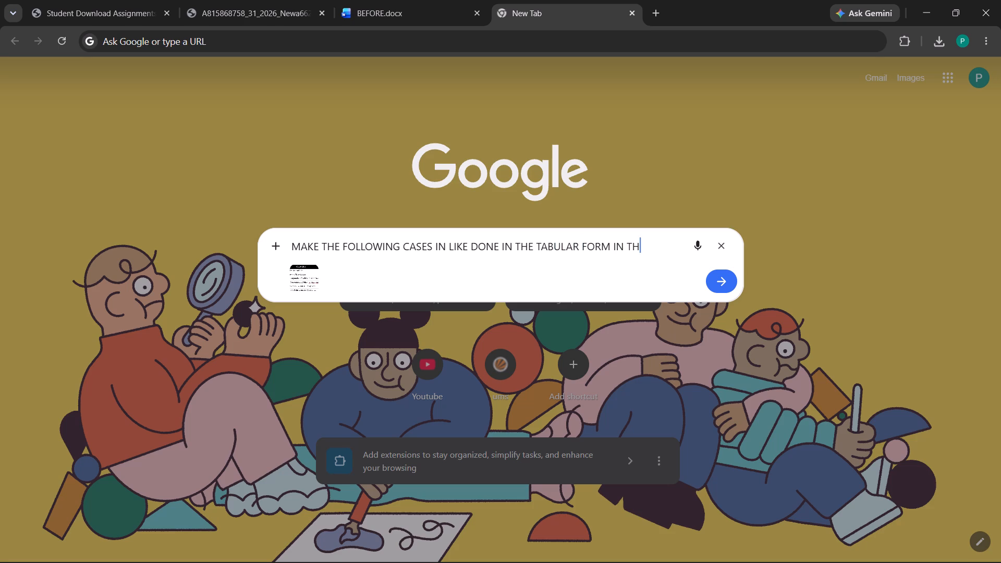
pyautogui.write('E GIVEN')
pyautogui.press('space')
pyautogui.write('IMAGE')
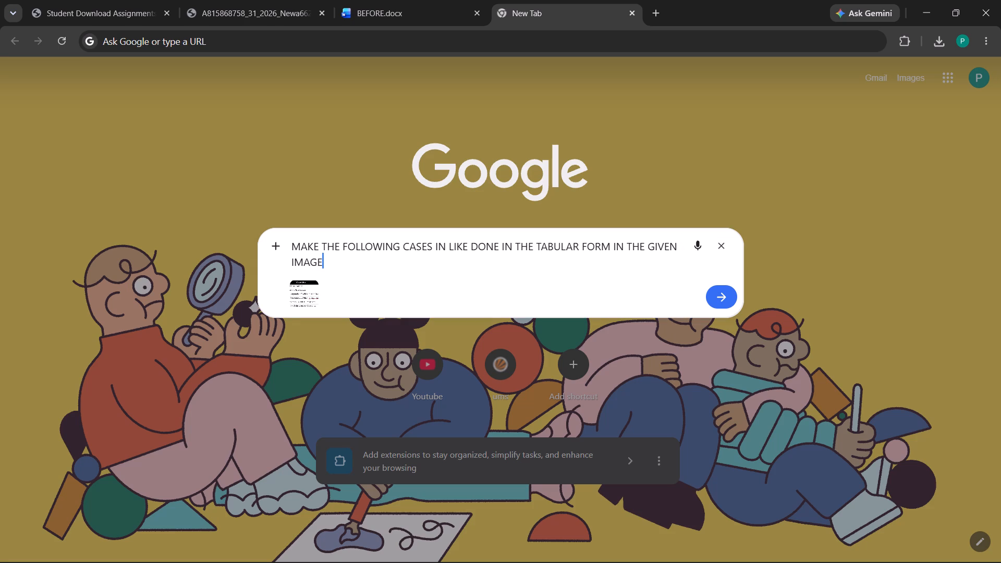
pyautogui.press('-')
pyautogui.hotkey('shift', 'Return')
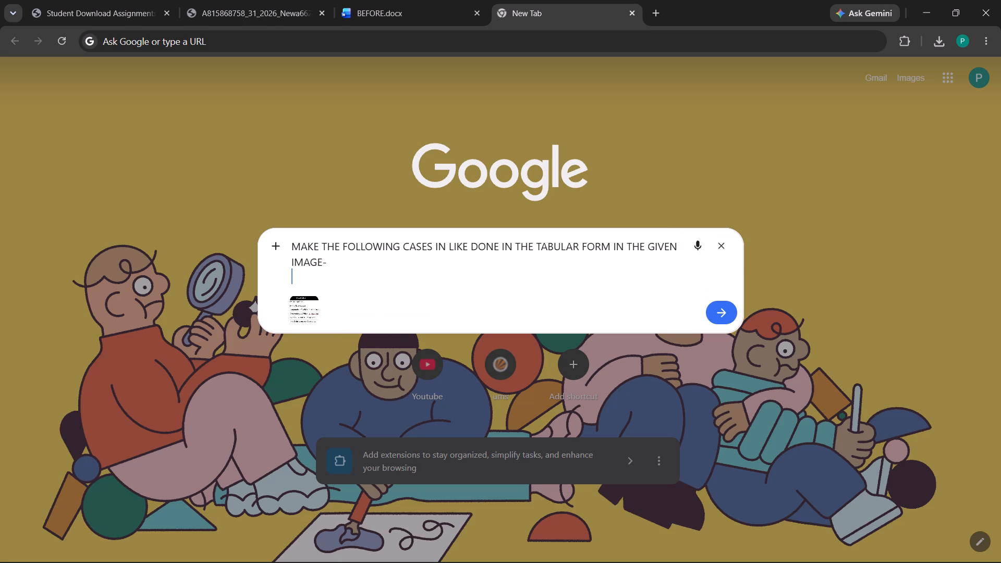
# Write the question "ARE ALL THIS CASES REAL EXISTING CASES-" in a new Google tab, with no image attached.
pyautogui.click(650, 11)
pyautogui.click(516, 251)
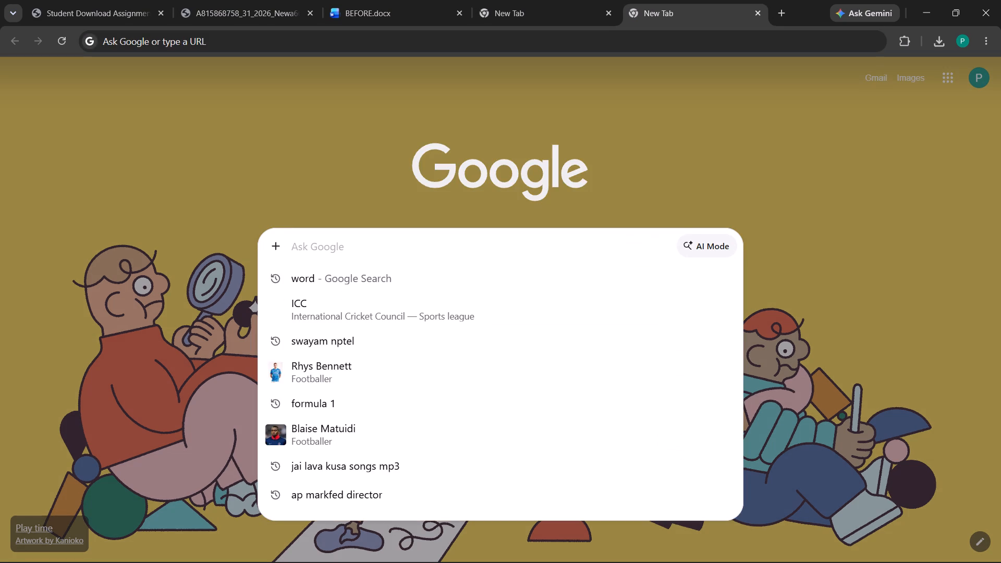
pyautogui.write('ARE ALL T')
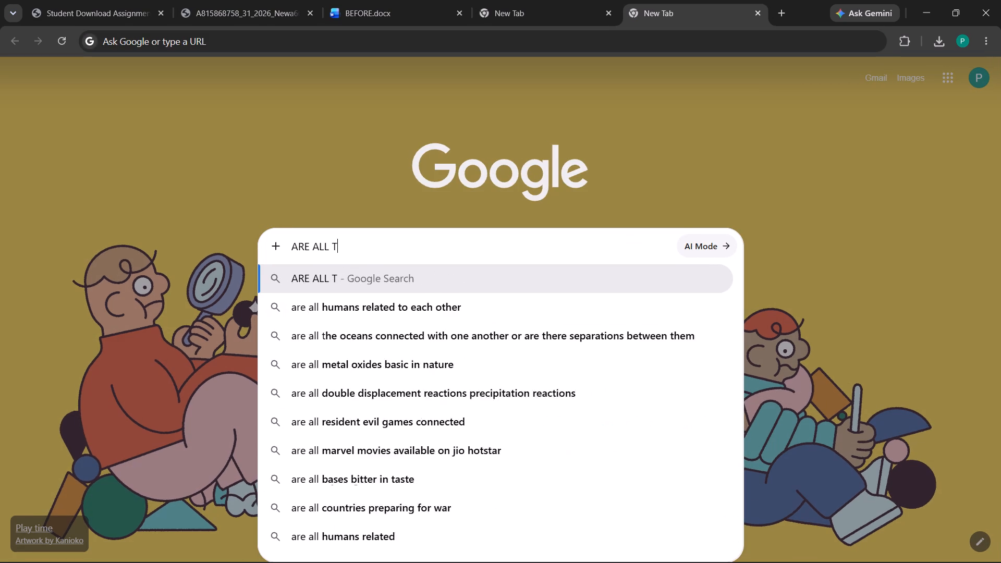
pyautogui.write('HIS CASES REAL')
pyautogui.press('space')
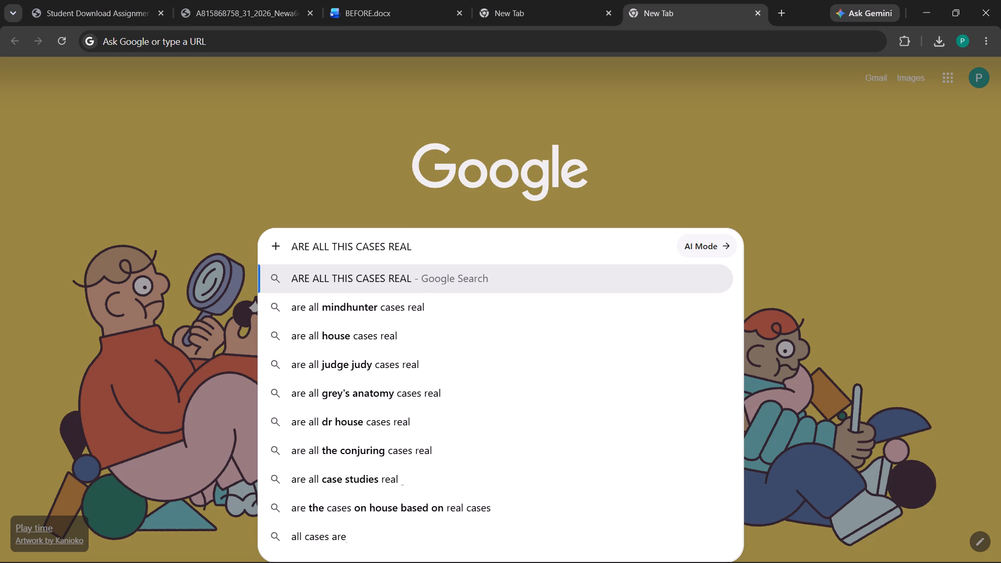
pyautogui.press('e')
pyautogui.write('XISTING CASES')
pyautogui.press('-')
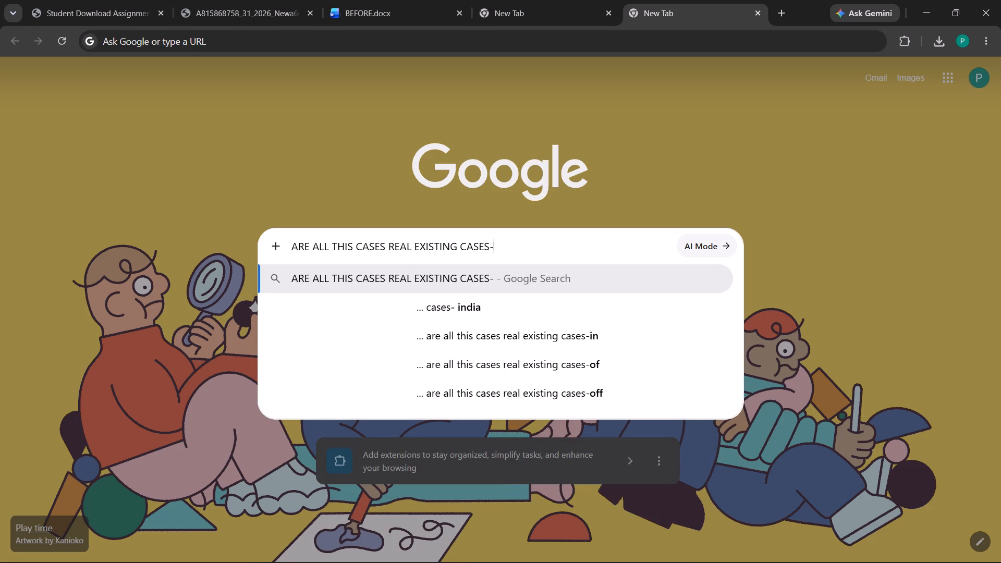
pyautogui.press('space')
pyautogui.hotkey('shift', 'Return')
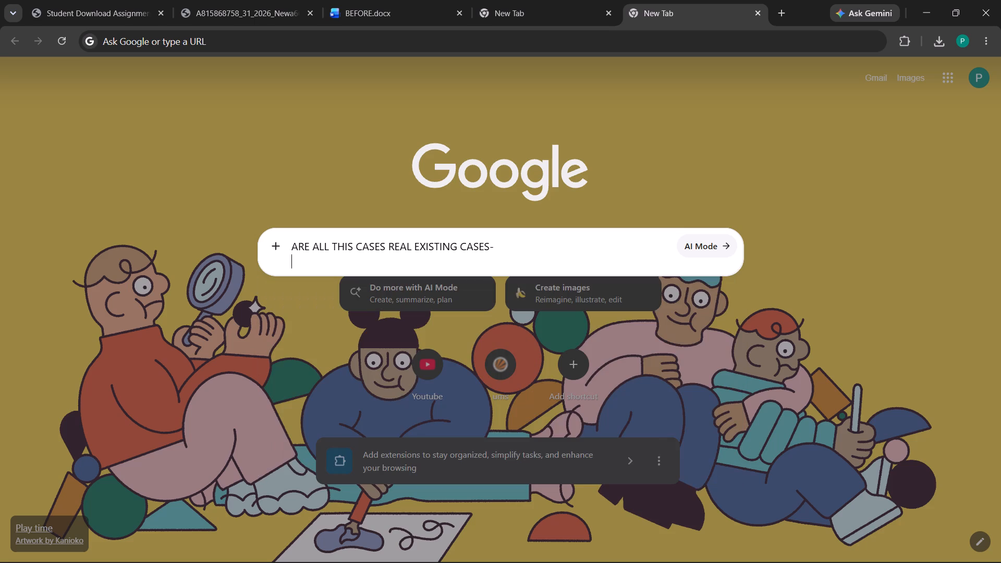
pyautogui.hotkey('ctrl', 'v')
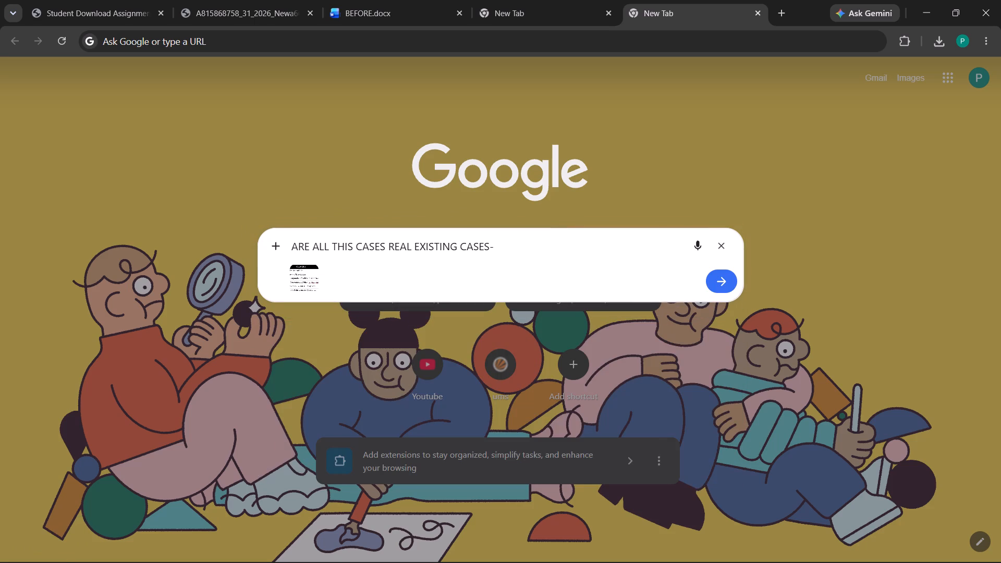
pyautogui.hotkey('ctrl', 'z')
pyautogui.click(308, 273)
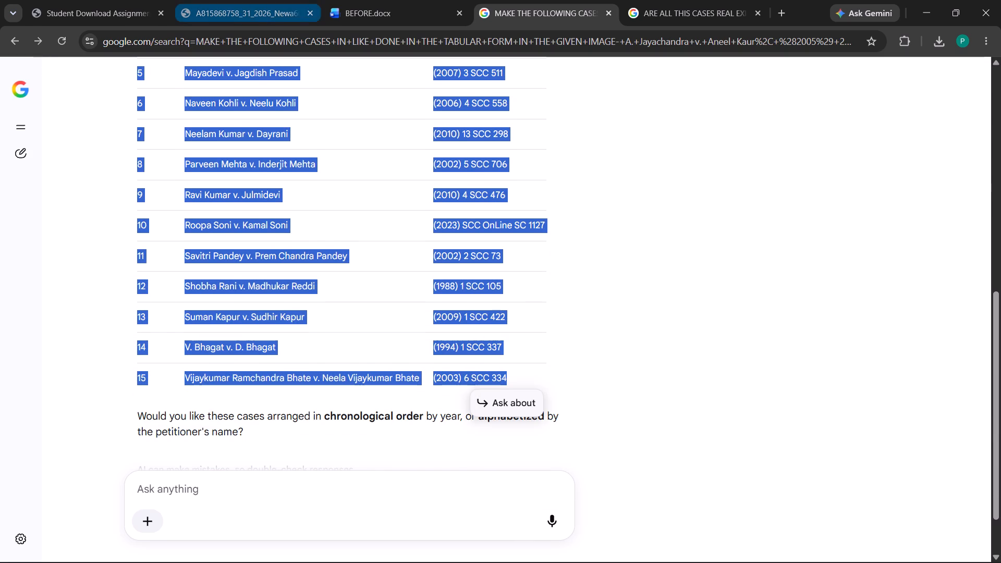
# Paste the copied cruelty cases table into the Supreme Court Cases table in BEFORE.docx, starting at the S. No. header cell.
pyautogui.click(358, 16)
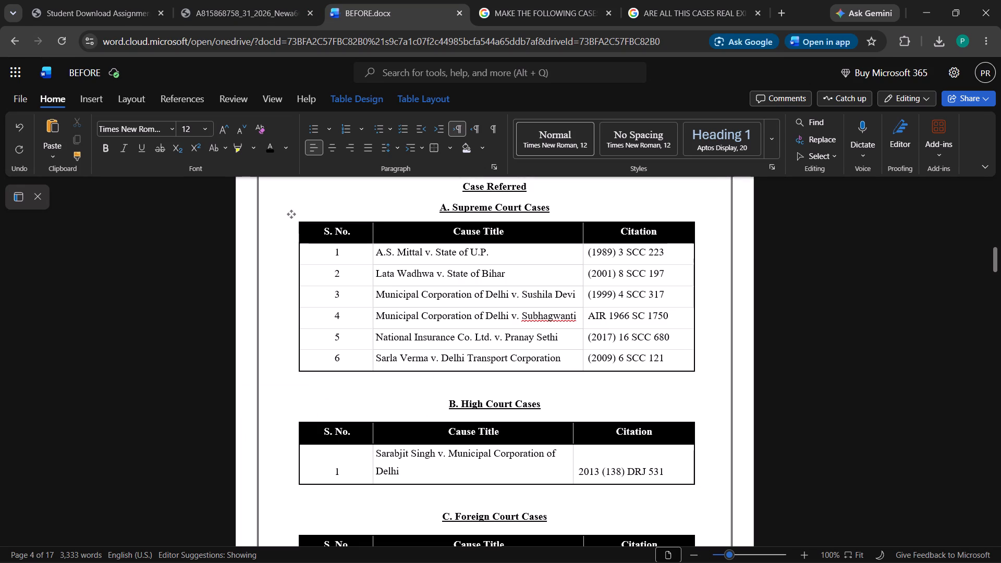
pyautogui.click(322, 235)
pyautogui.hotkey('ctrl', 'v')
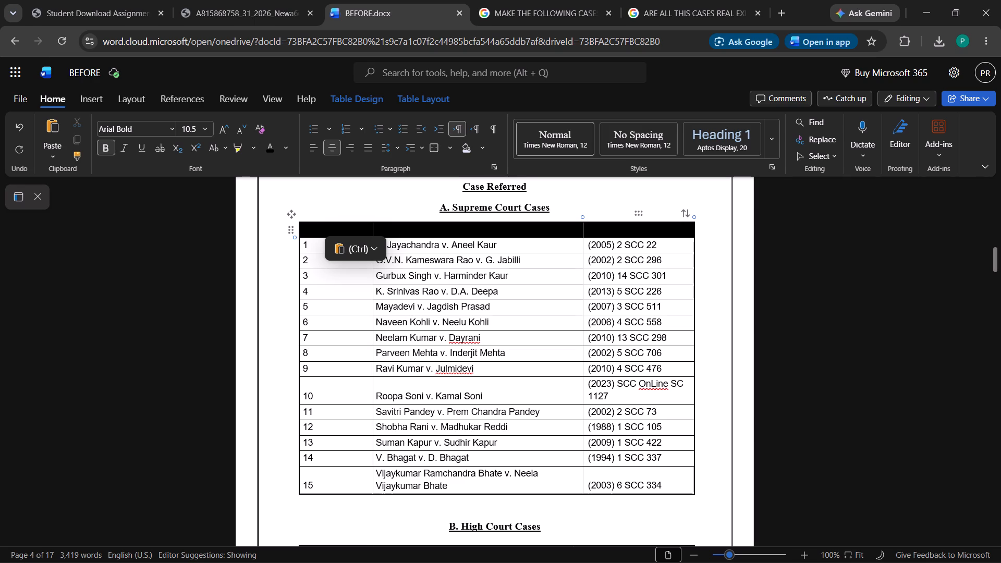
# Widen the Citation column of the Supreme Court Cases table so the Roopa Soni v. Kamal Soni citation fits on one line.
pyautogui.click(572, 195)
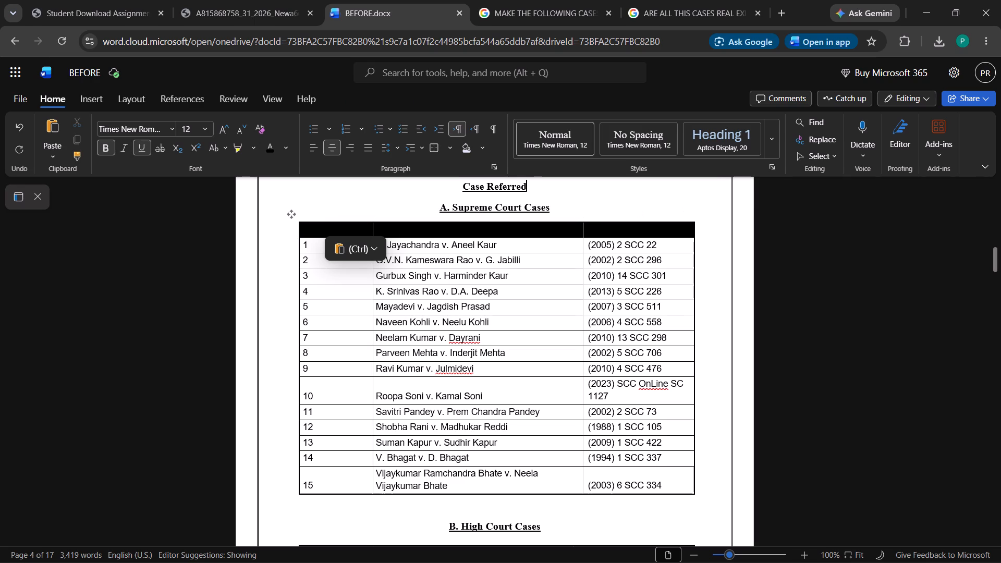
pyautogui.moveTo(581, 260); pyautogui.dragTo(578, 259)
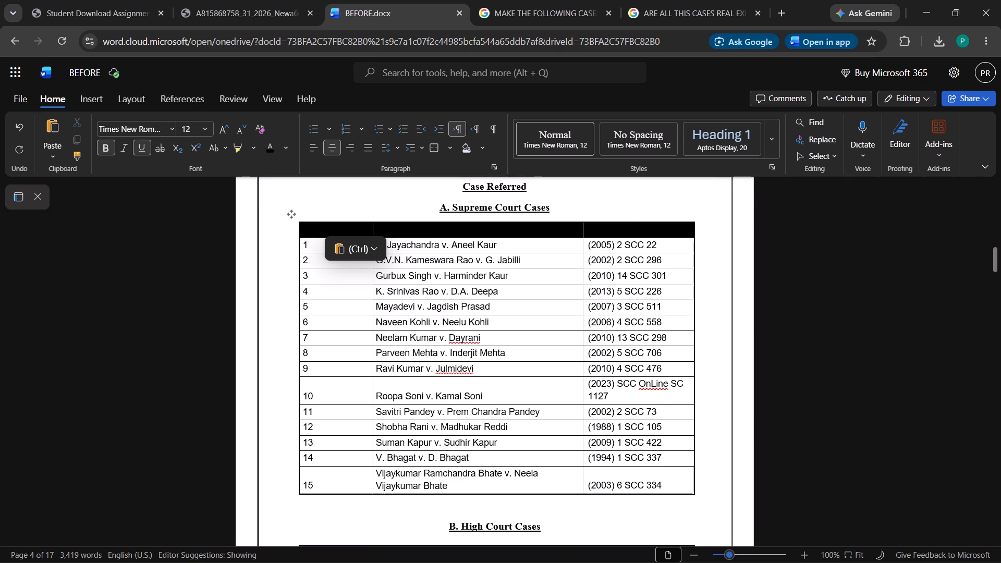
pyautogui.moveTo(578, 259); pyautogui.dragTo(576, 259)
pyautogui.moveTo(576, 259); pyautogui.dragTo(570, 258)
pyautogui.click(570, 258)
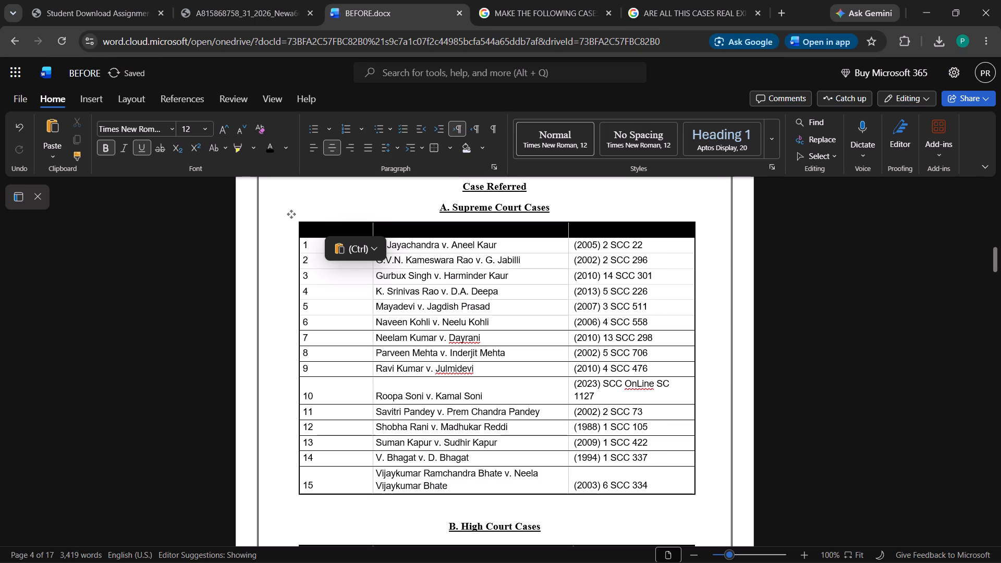
pyautogui.moveTo(567, 257); pyautogui.dragTo(558, 255)
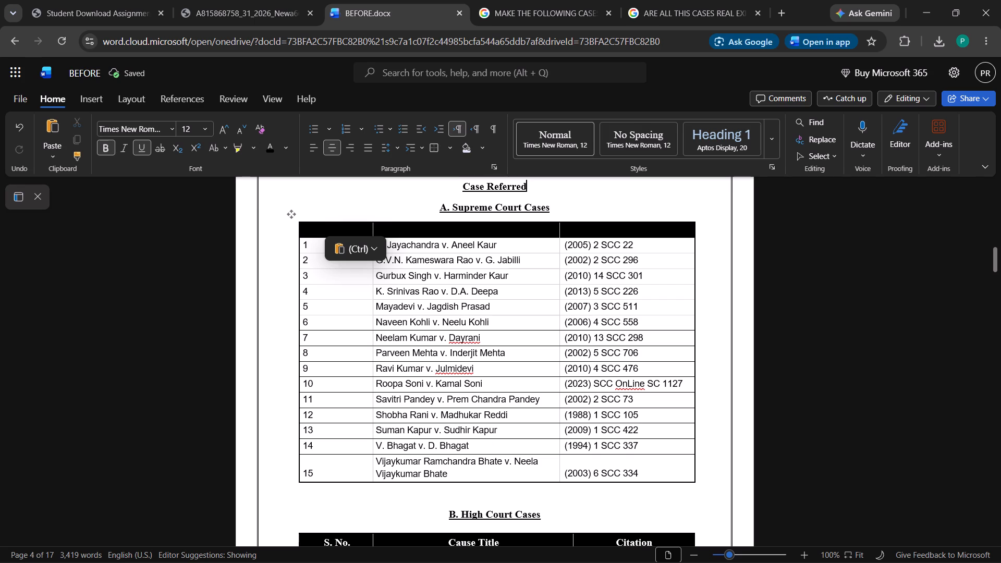
pyautogui.press('Right')
pyautogui.press('Right')
pyautogui.press('Right')
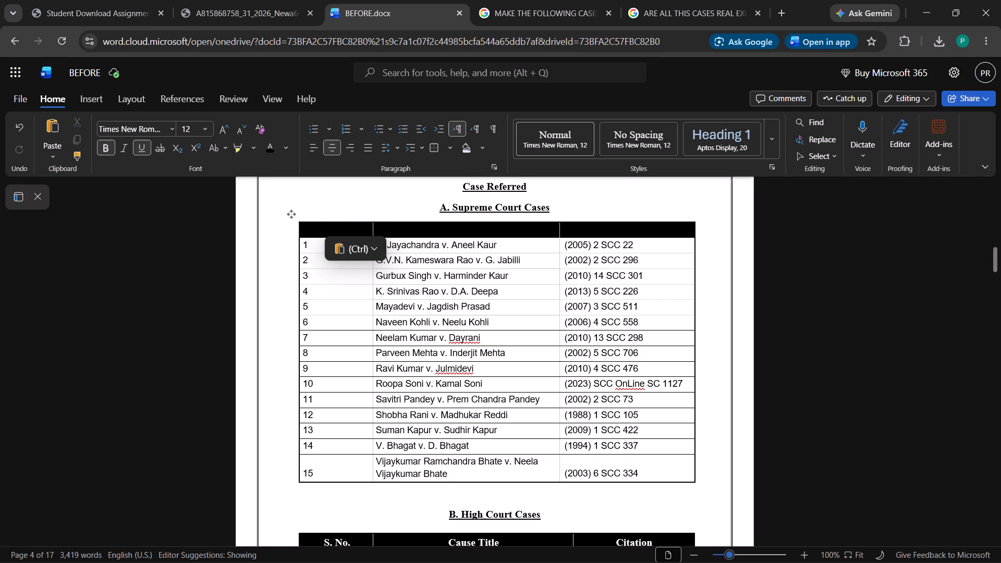
pyautogui.click(559, 258)
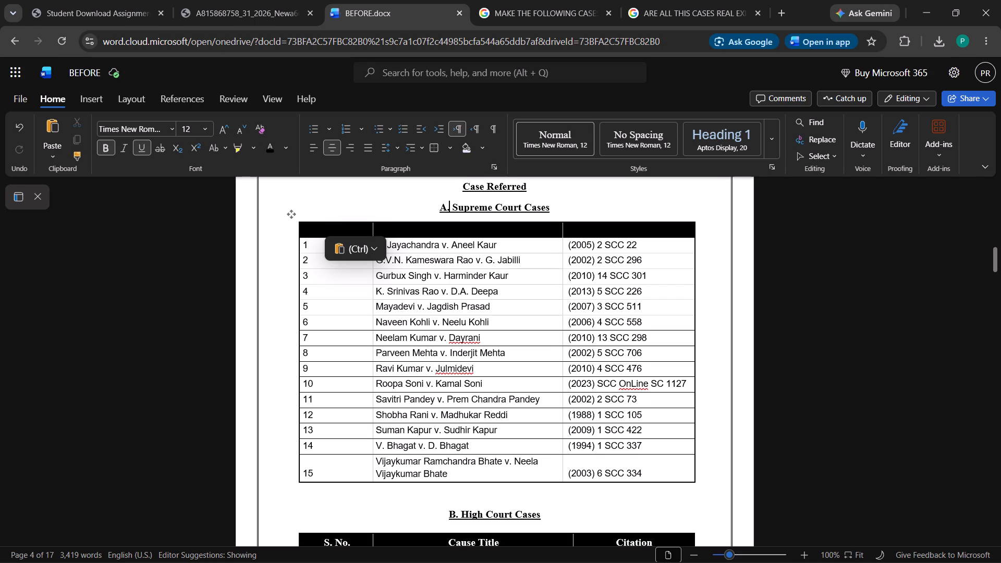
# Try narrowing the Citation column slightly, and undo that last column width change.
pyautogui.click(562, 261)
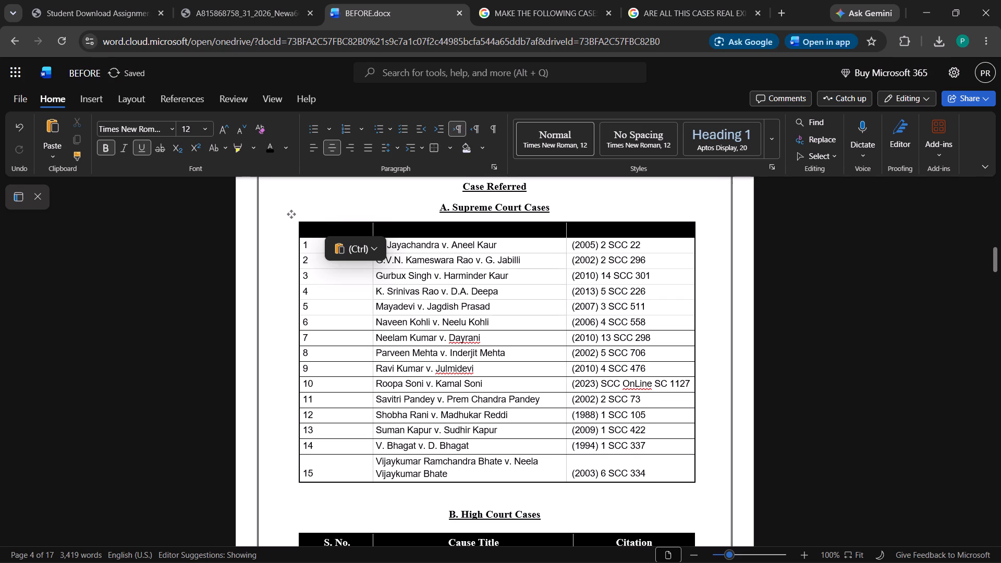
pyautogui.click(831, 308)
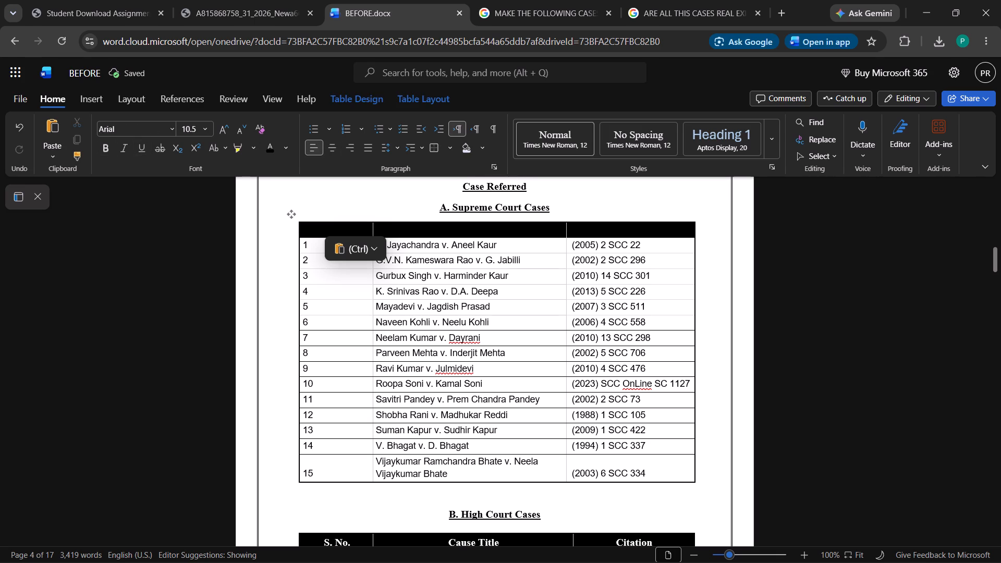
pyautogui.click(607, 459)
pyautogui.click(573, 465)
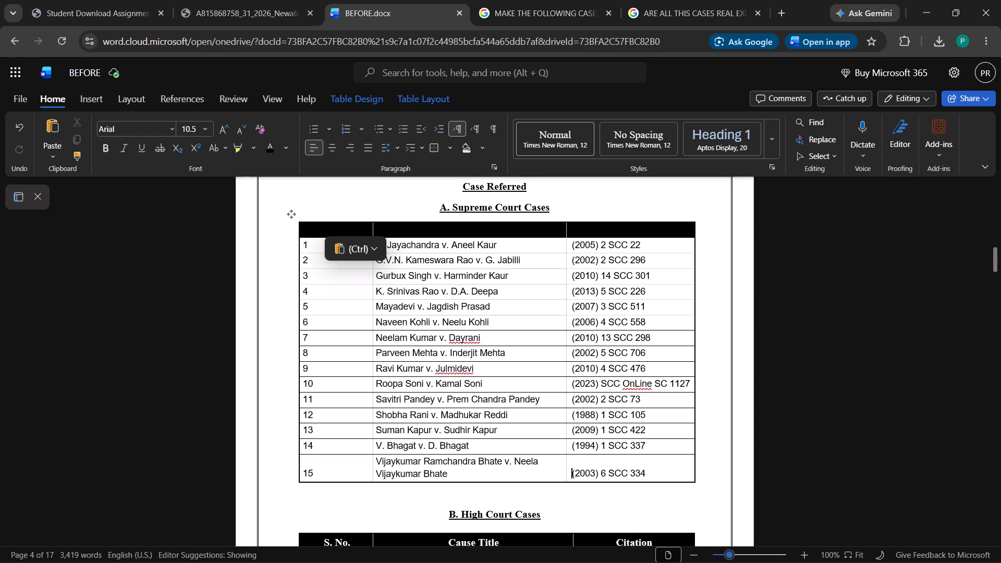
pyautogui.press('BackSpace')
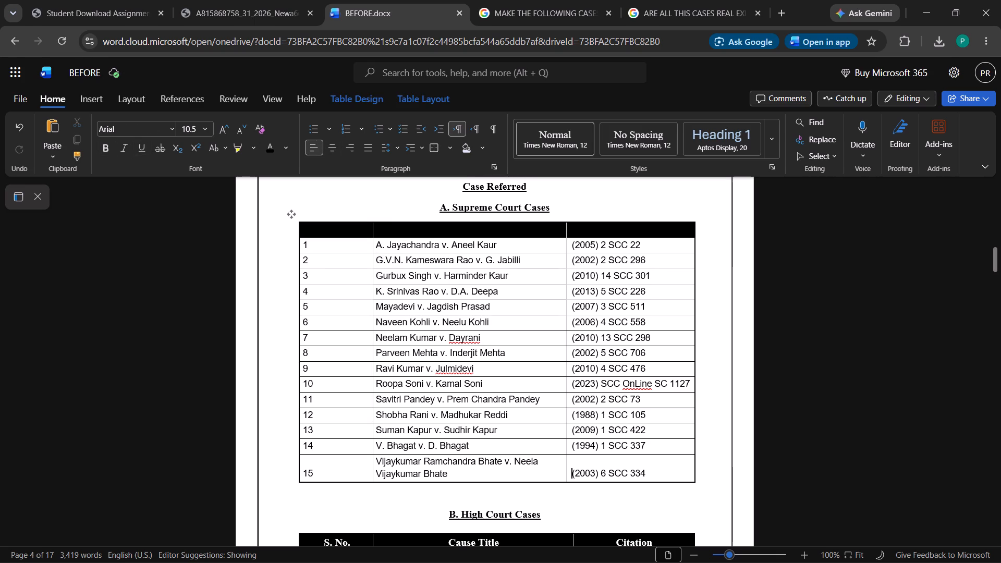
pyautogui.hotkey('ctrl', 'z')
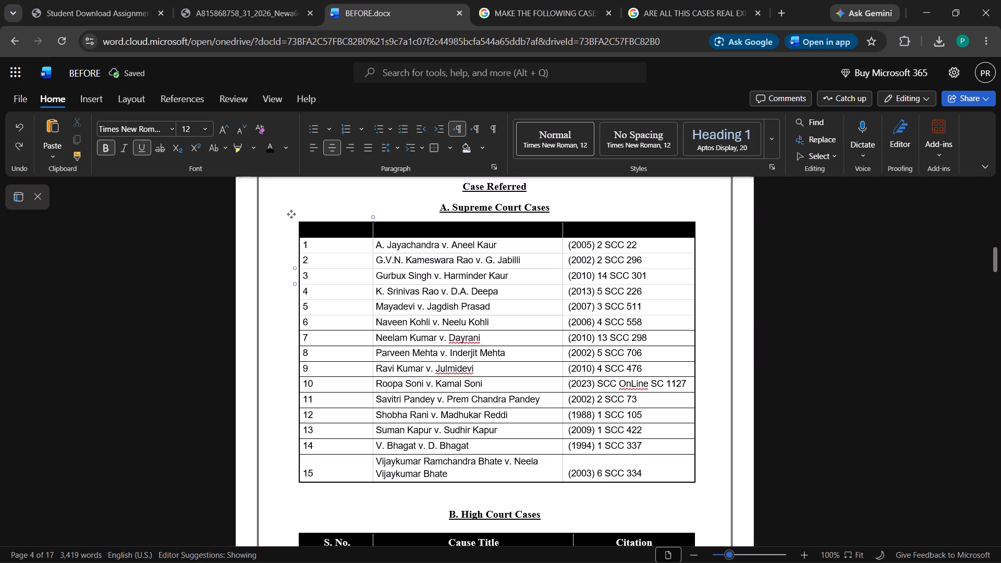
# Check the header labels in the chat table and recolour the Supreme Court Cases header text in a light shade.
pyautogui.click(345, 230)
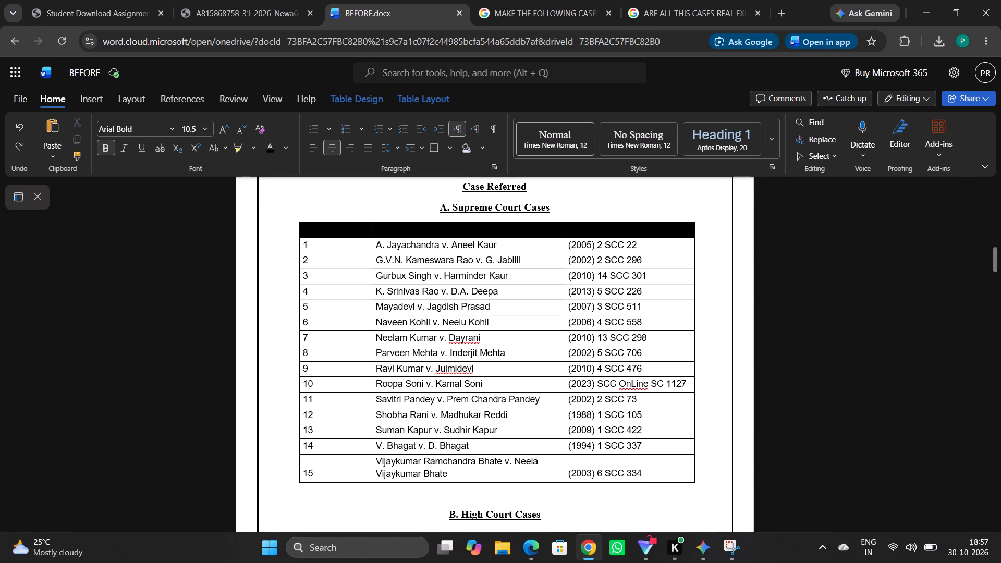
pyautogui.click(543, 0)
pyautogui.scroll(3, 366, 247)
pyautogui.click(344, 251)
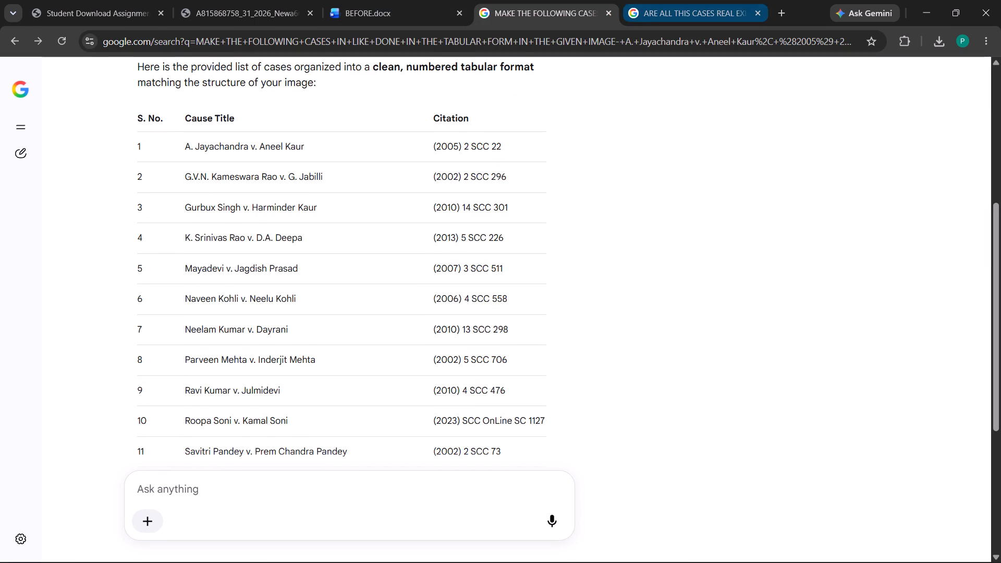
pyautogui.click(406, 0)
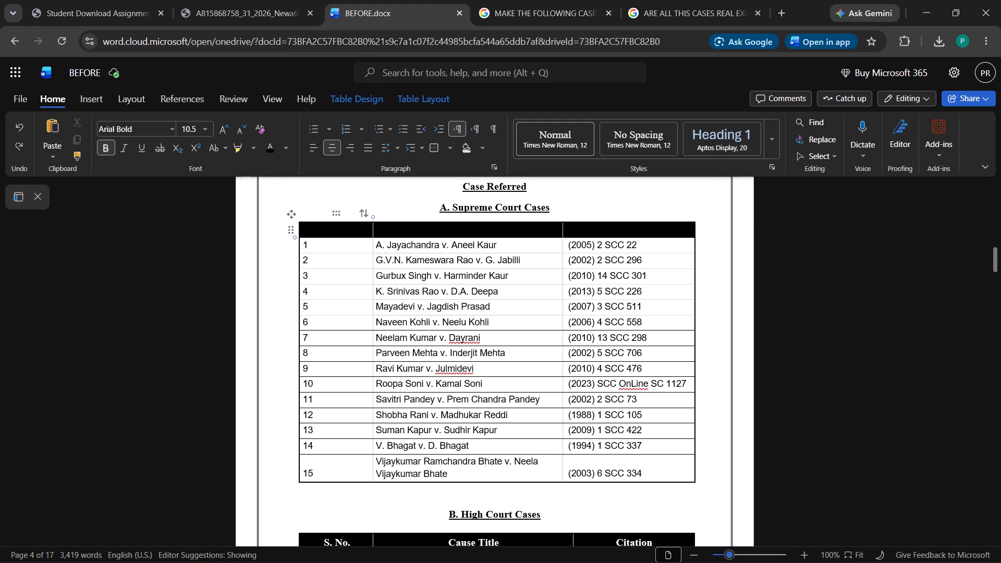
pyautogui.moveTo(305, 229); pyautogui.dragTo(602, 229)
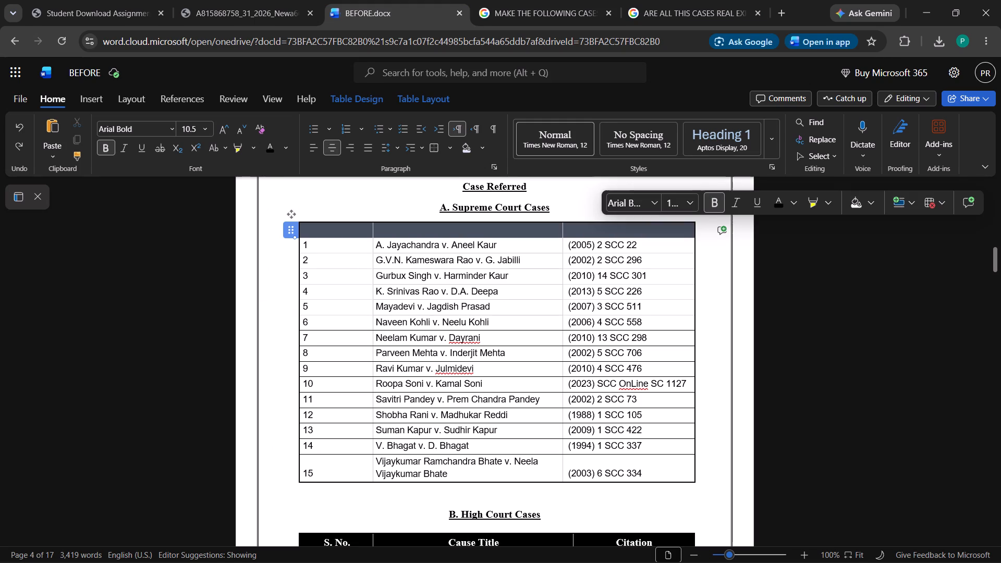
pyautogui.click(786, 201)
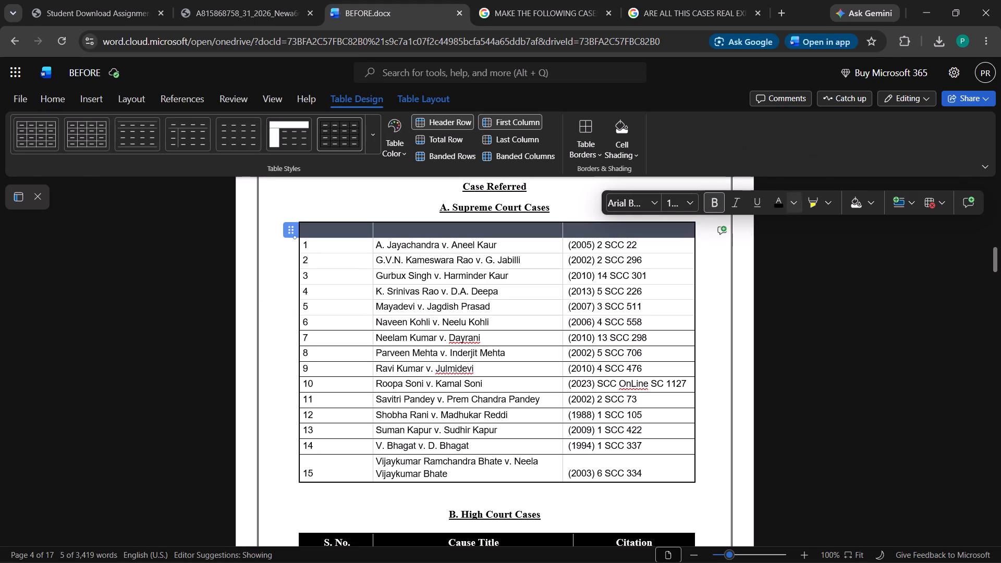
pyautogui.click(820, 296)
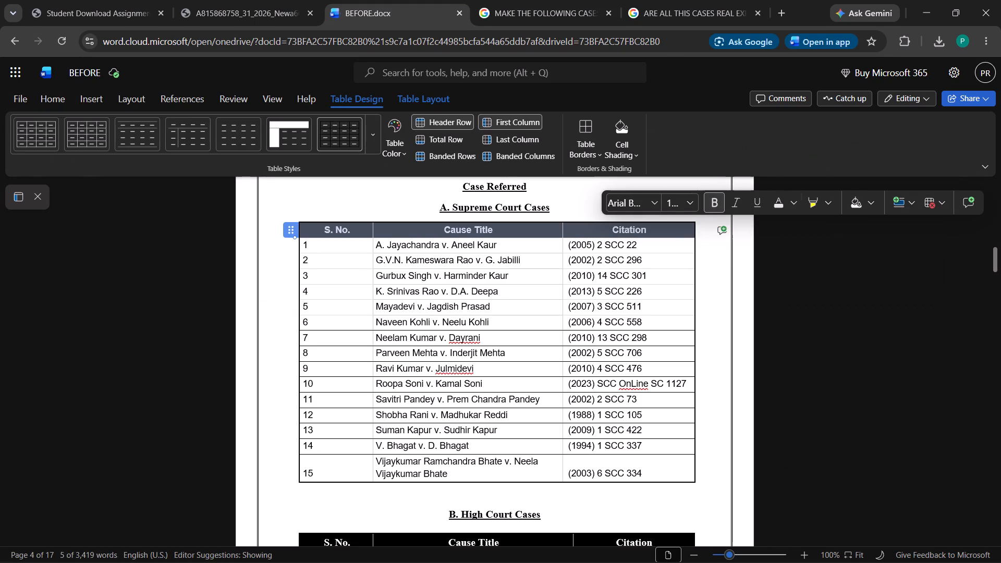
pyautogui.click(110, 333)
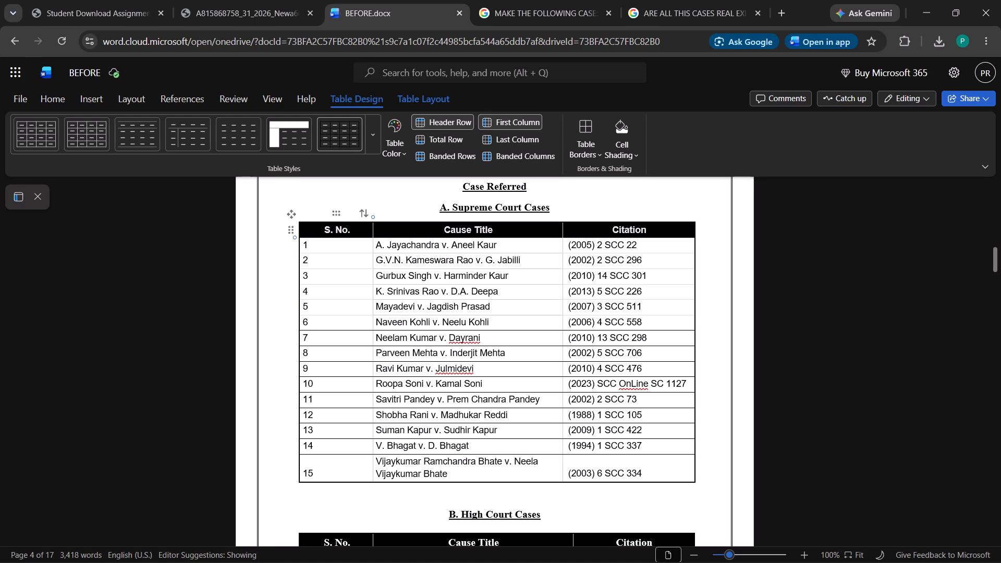
# Set the font colour of the S. No., Cause Title and Citation header row in the Supreme Court Cases table to white.
pyautogui.moveTo(312, 228); pyautogui.dragTo(598, 240)
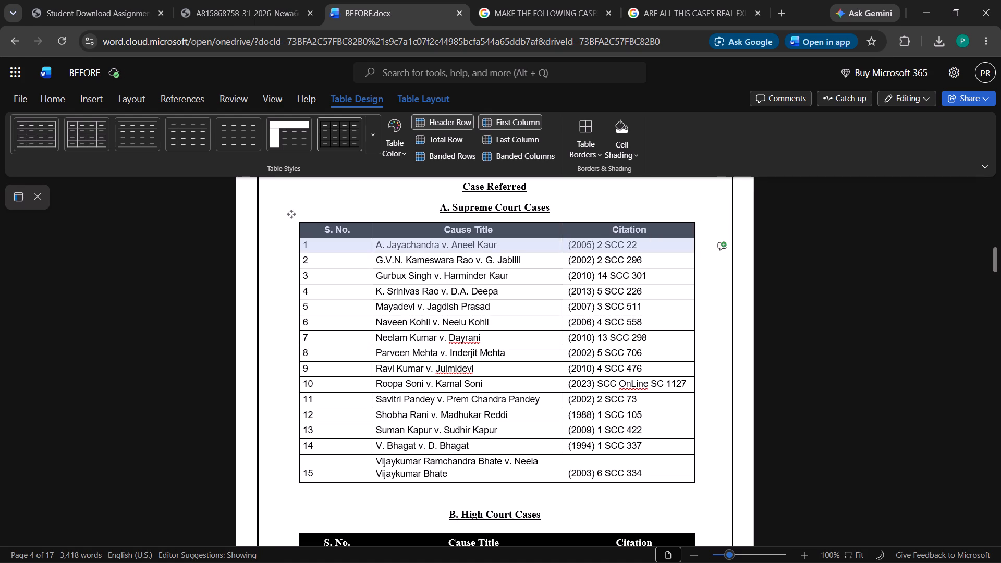
pyautogui.moveTo(598, 240); pyautogui.dragTo(629, 228)
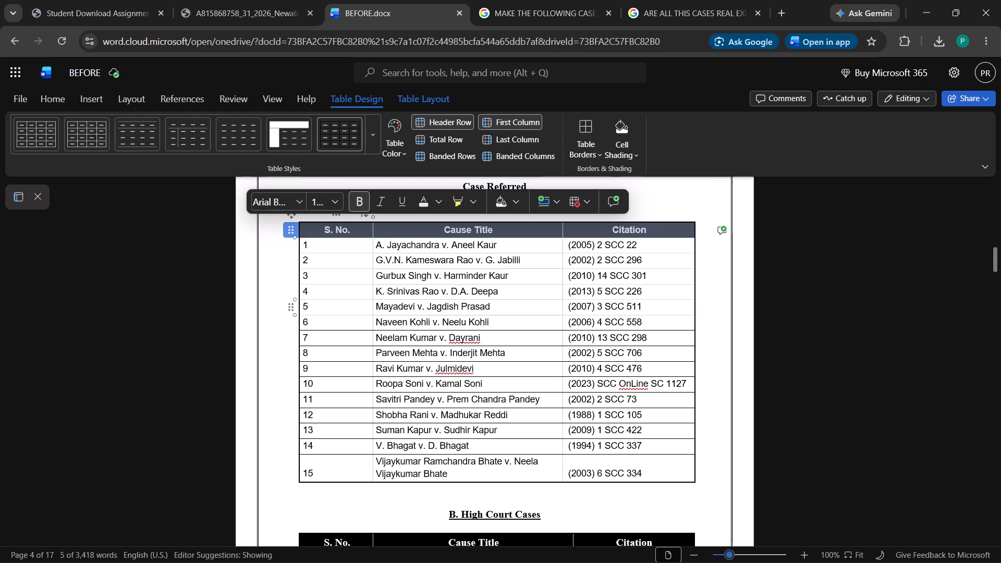
pyautogui.click(437, 203)
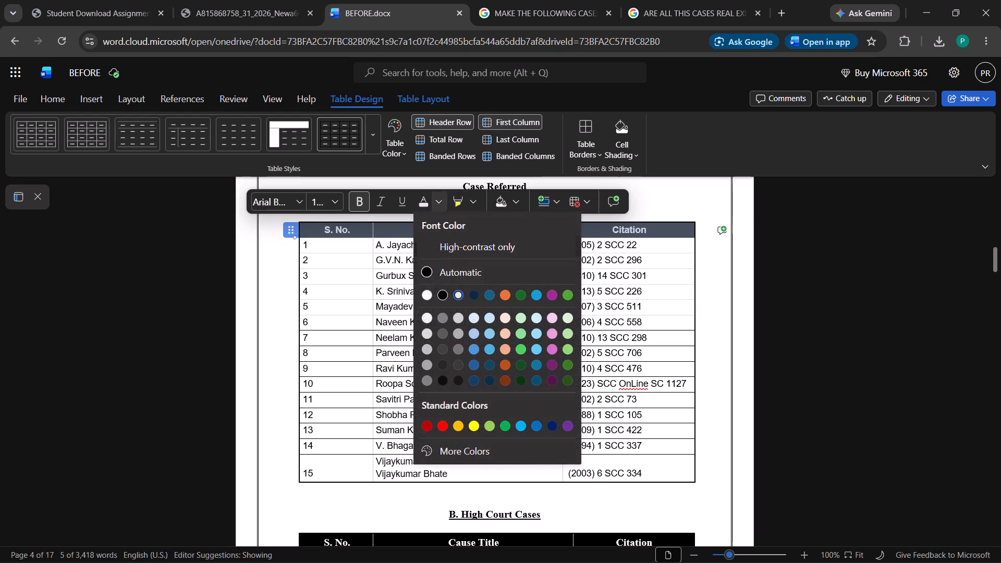
pyautogui.click(424, 294)
pyautogui.click(133, 311)
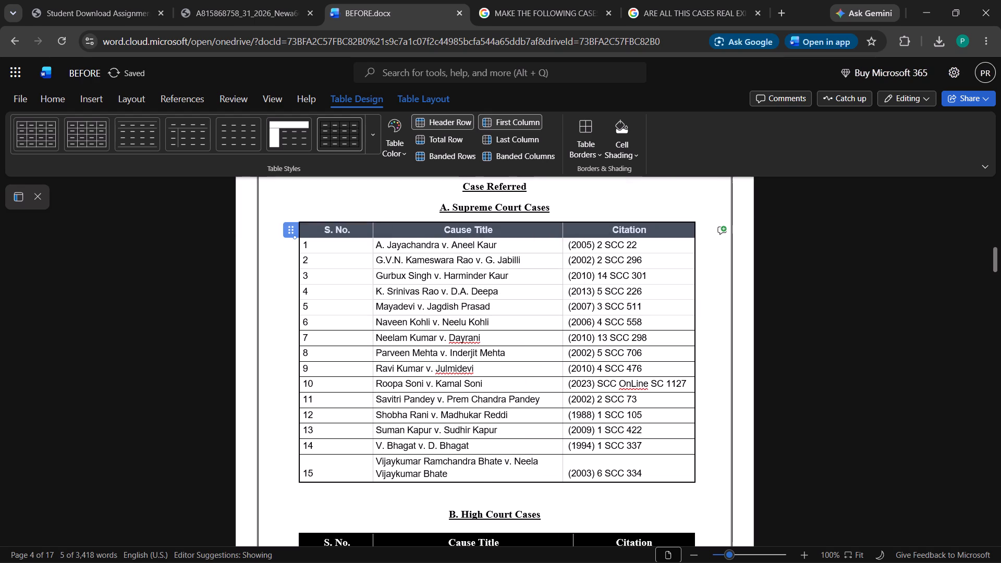
pyautogui.click(341, 225)
pyautogui.click(341, 225)
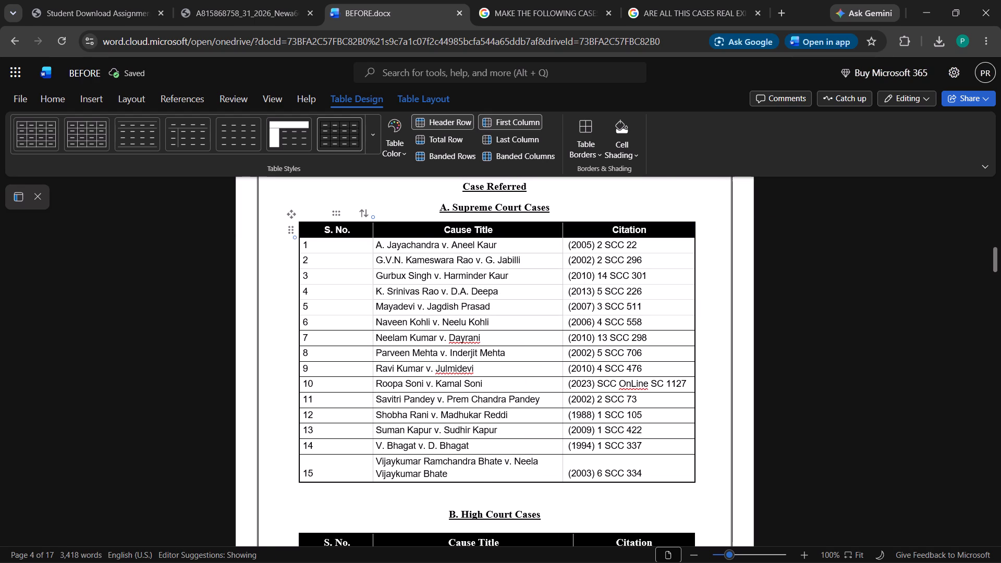
pyautogui.click(340, 231)
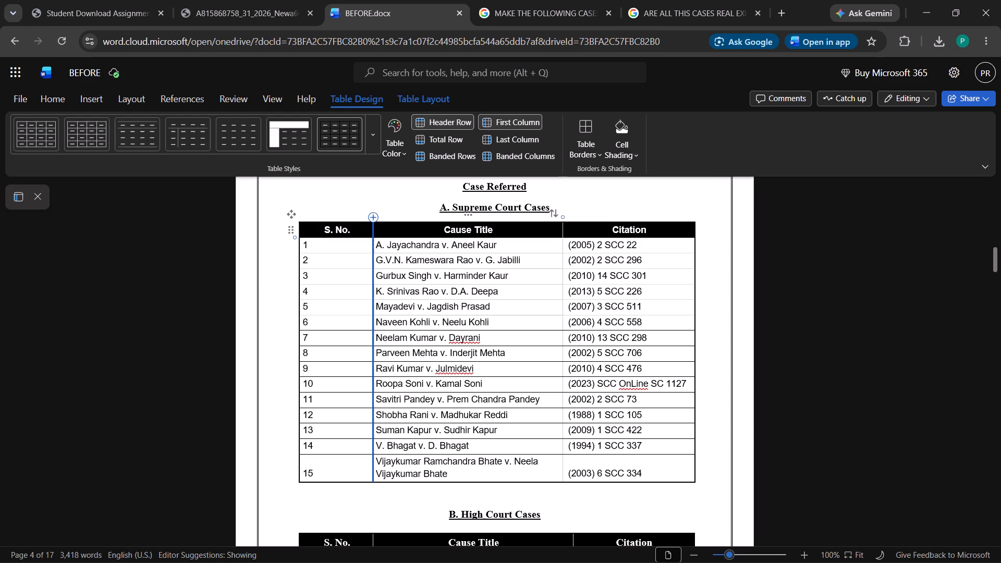
# Compare the font and size of the Supreme Court Cases table with those used in the Foreign Court Cases table.
pyautogui.click(184, 247)
pyautogui.click(75, 102)
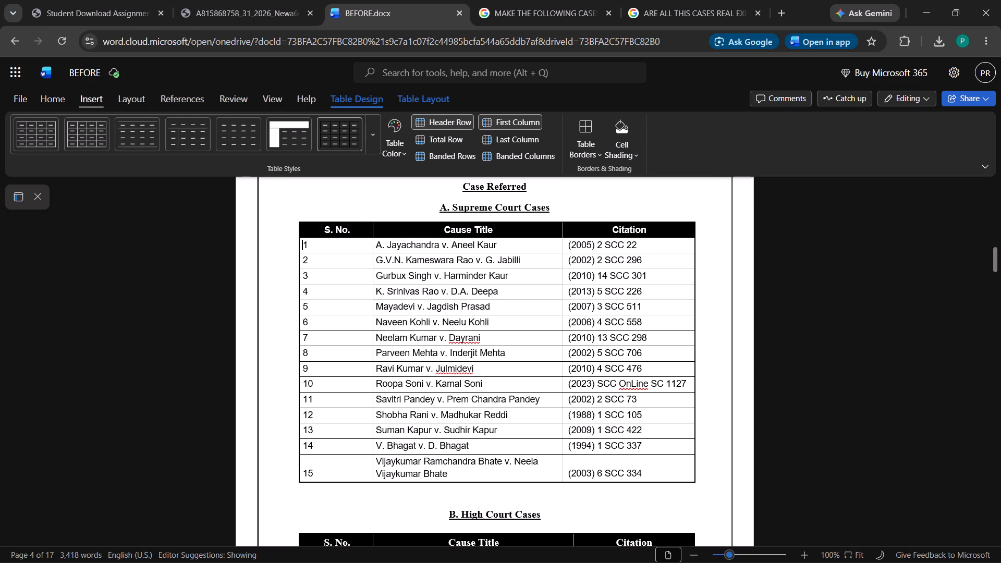
pyautogui.click(57, 99)
pyautogui.click(330, 236)
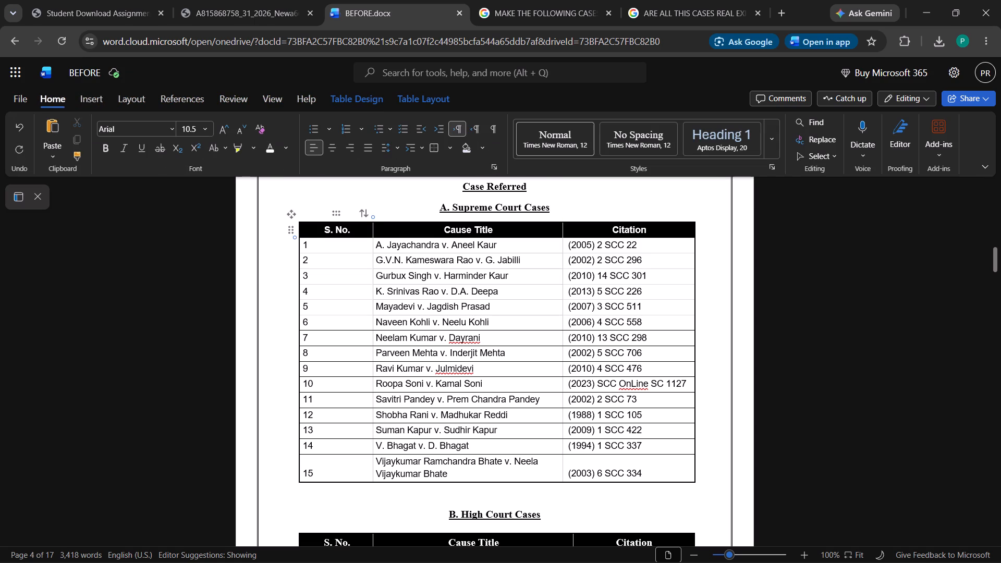
pyautogui.moveTo(321, 228); pyautogui.dragTo(335, 228)
pyautogui.moveTo(335, 228); pyautogui.dragTo(627, 462)
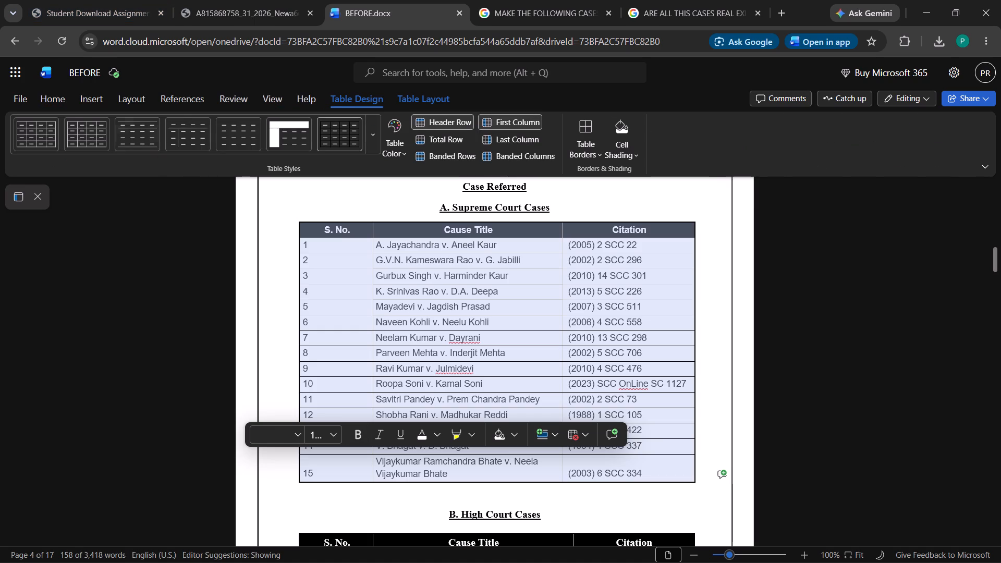
pyautogui.click(67, 96)
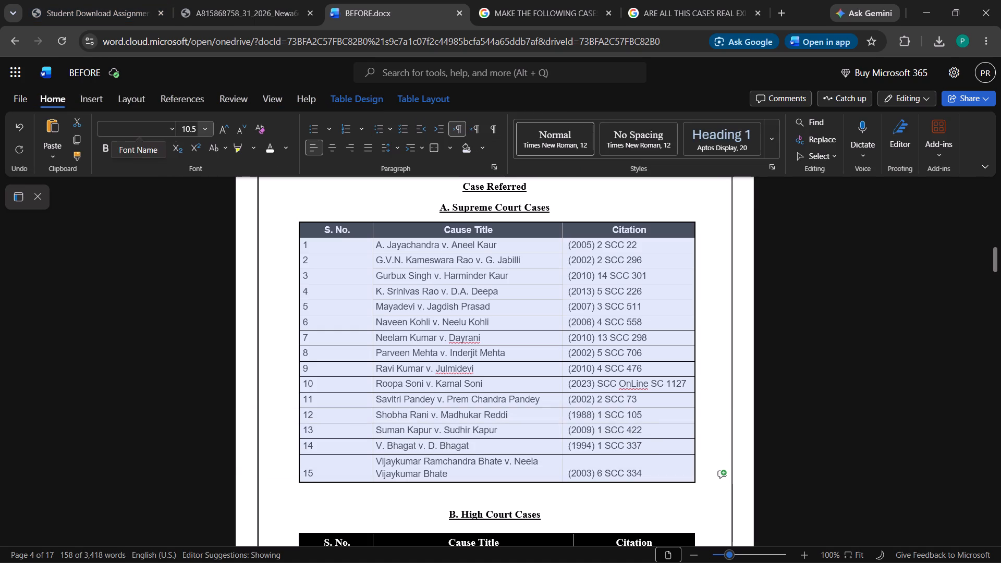
pyautogui.scroll(-4, 307, 216)
pyautogui.scroll(-2, 422, 371)
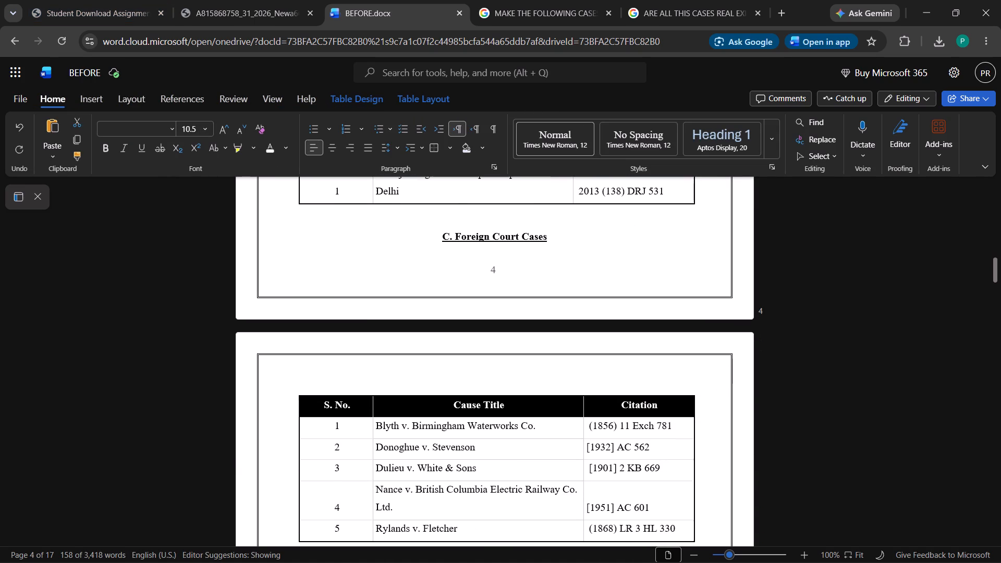
pyautogui.click(449, 424)
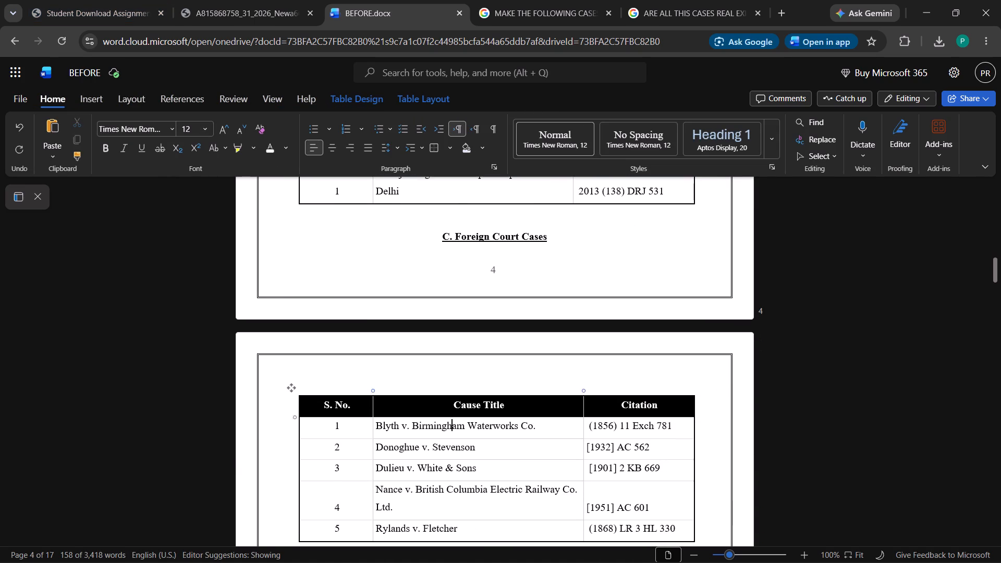
# Set the whole Supreme Court Cases table, including its header row, to Times New Roman, size 12.
pyautogui.scroll(4, 353, 321)
pyautogui.scroll(1, 561, 331)
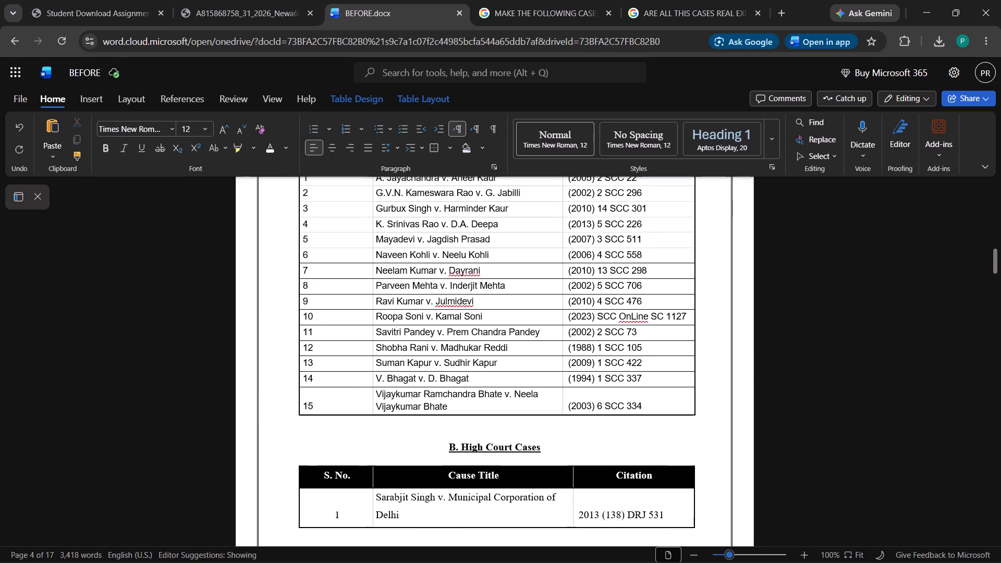
pyautogui.moveTo(659, 412); pyautogui.dragTo(318, 180)
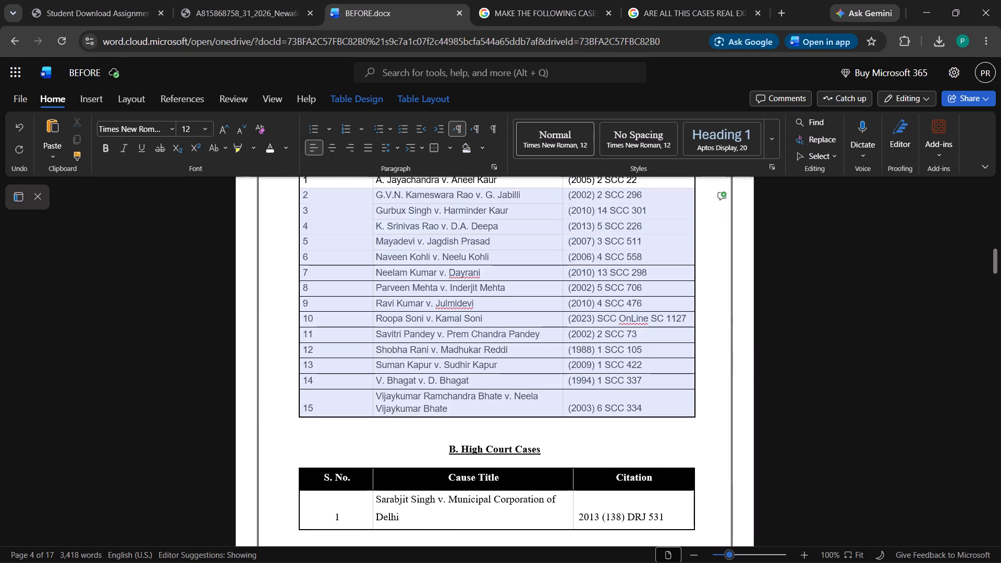
pyautogui.moveTo(318, 180); pyautogui.dragTo(328, 399)
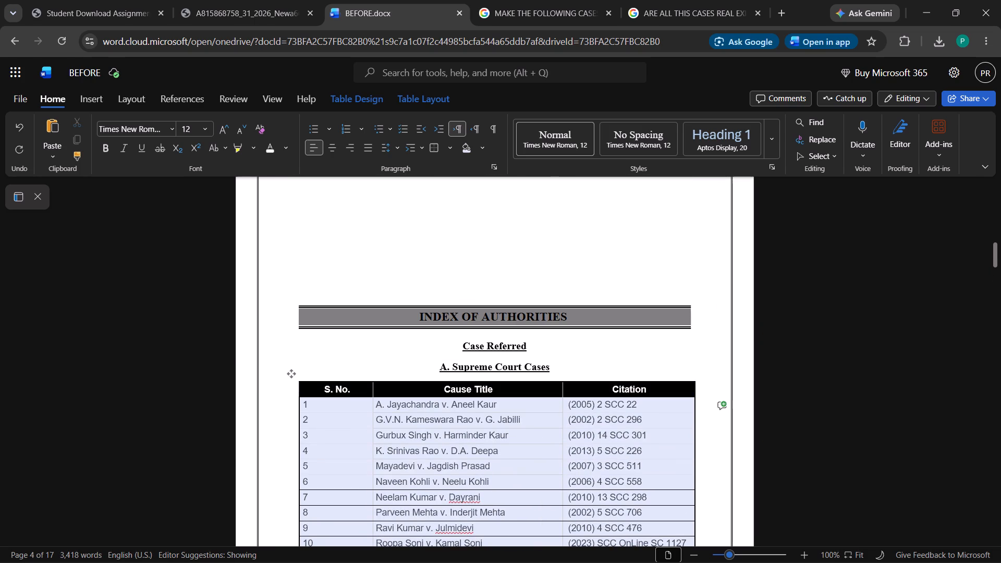
pyautogui.moveTo(328, 399); pyautogui.dragTo(324, 390)
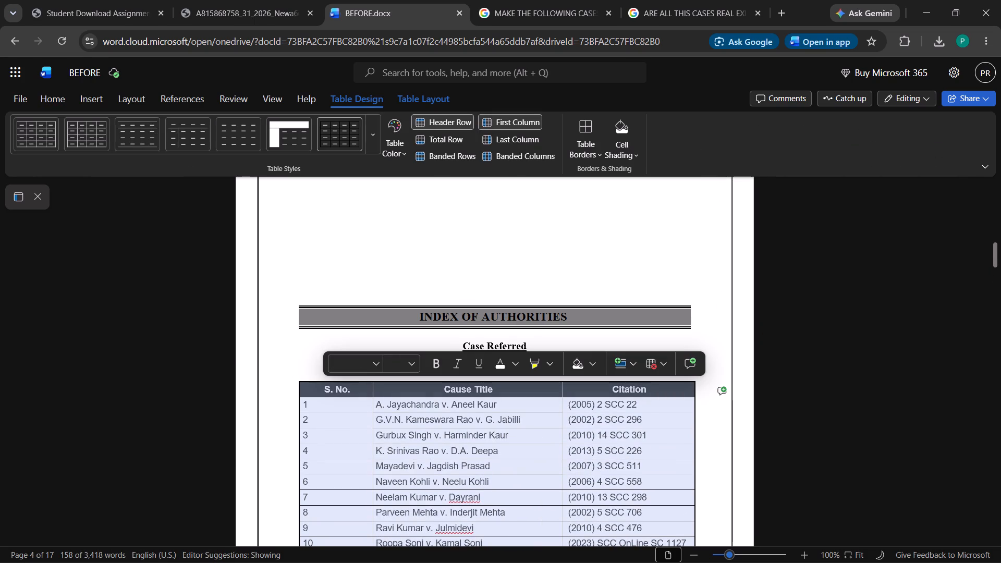
pyautogui.click(63, 99)
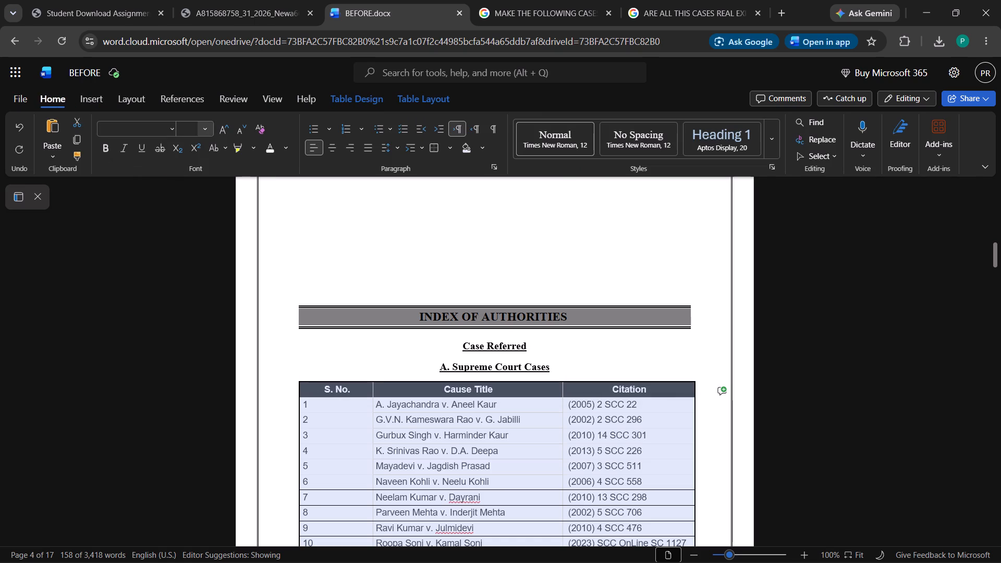
pyautogui.click(172, 132)
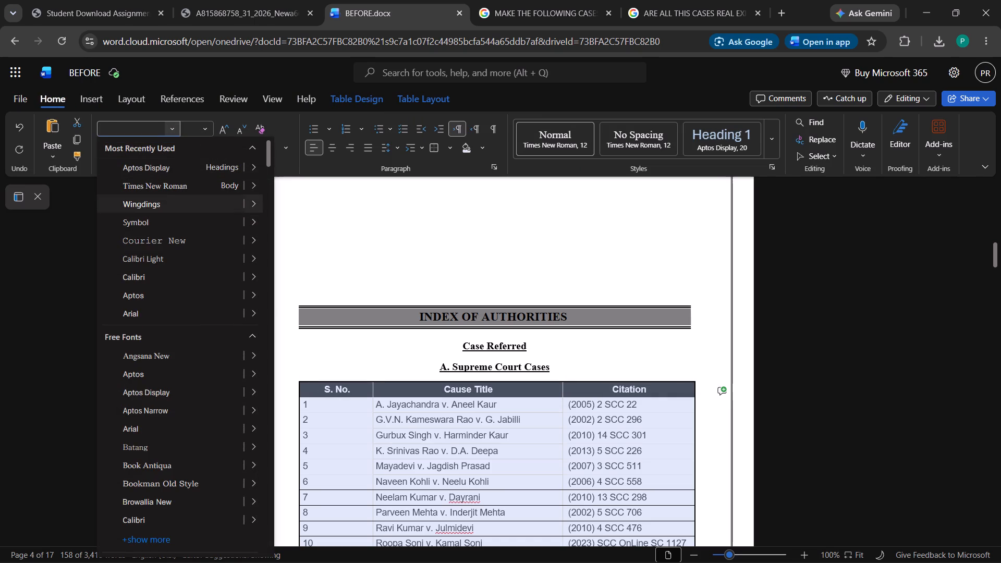
pyautogui.click(177, 185)
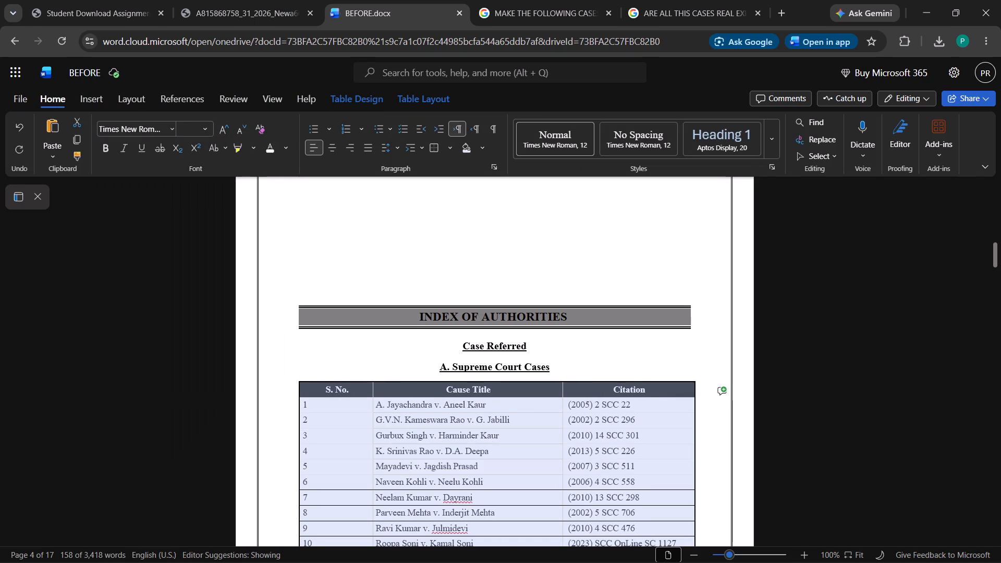
pyautogui.click(207, 129)
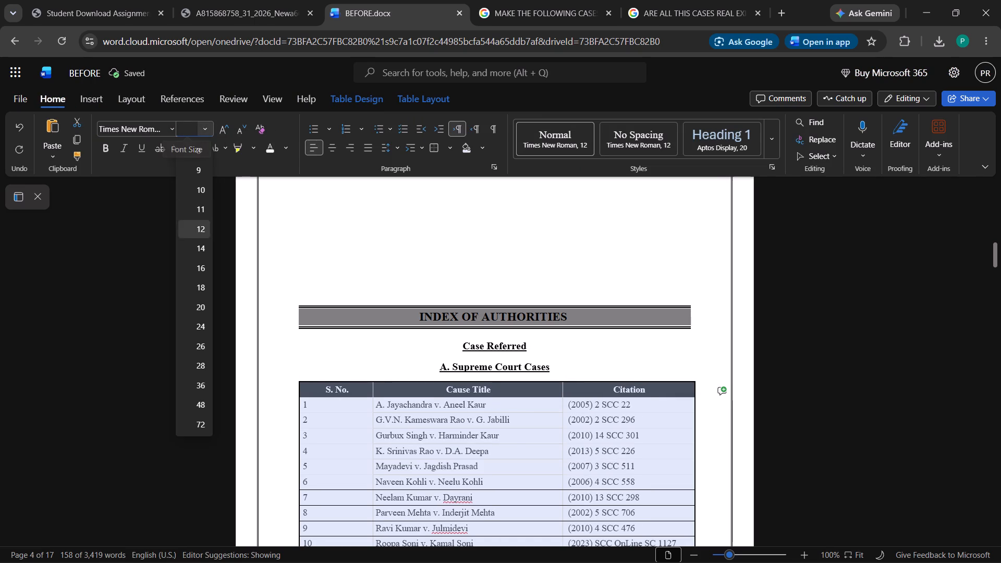
pyautogui.click(203, 224)
pyautogui.scroll(-2, 460, 214)
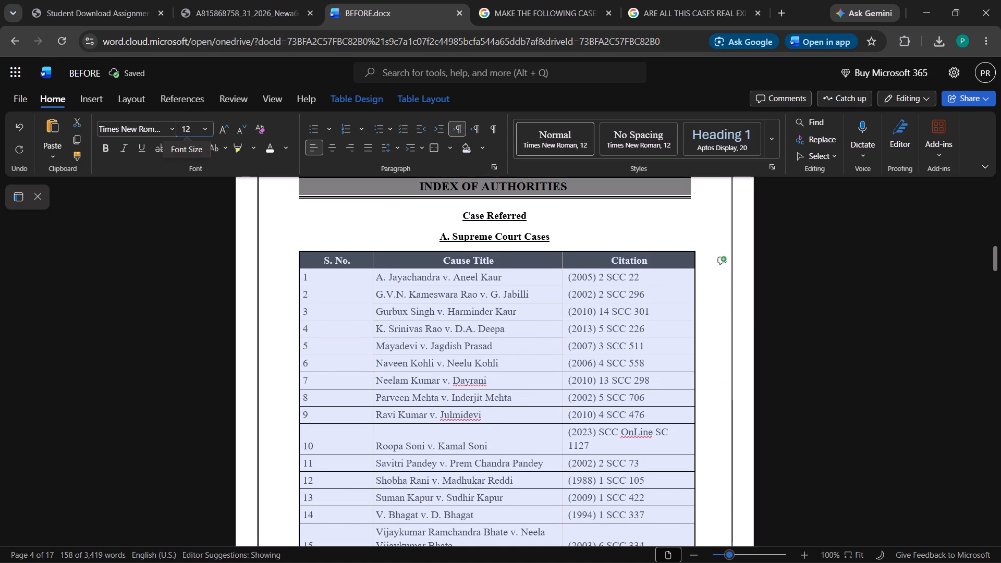
pyautogui.click(153, 350)
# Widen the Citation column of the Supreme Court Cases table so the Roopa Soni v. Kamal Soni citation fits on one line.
pyautogui.scroll(-1, 405, 359)
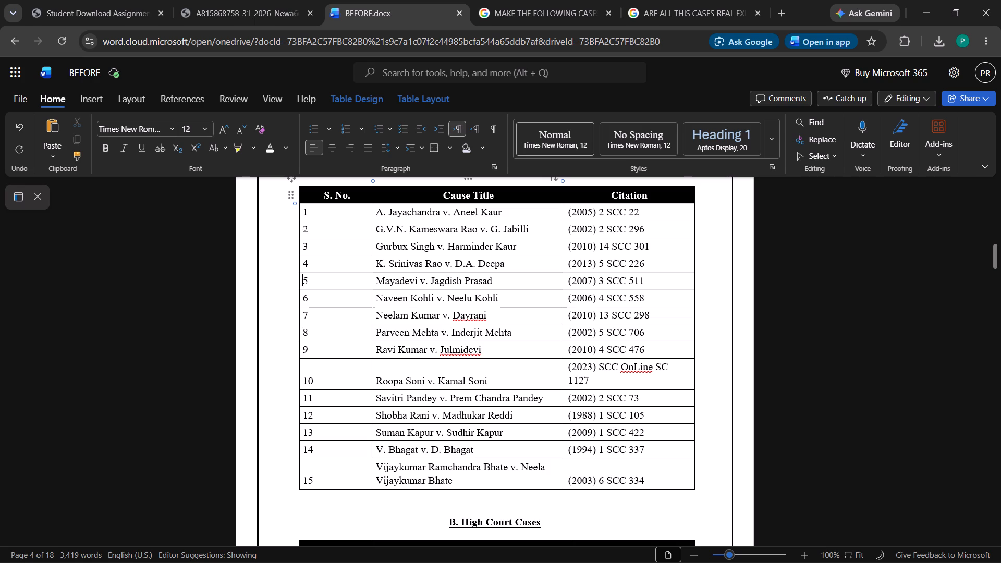
pyautogui.moveTo(561, 194); pyautogui.dragTo(554, 194)
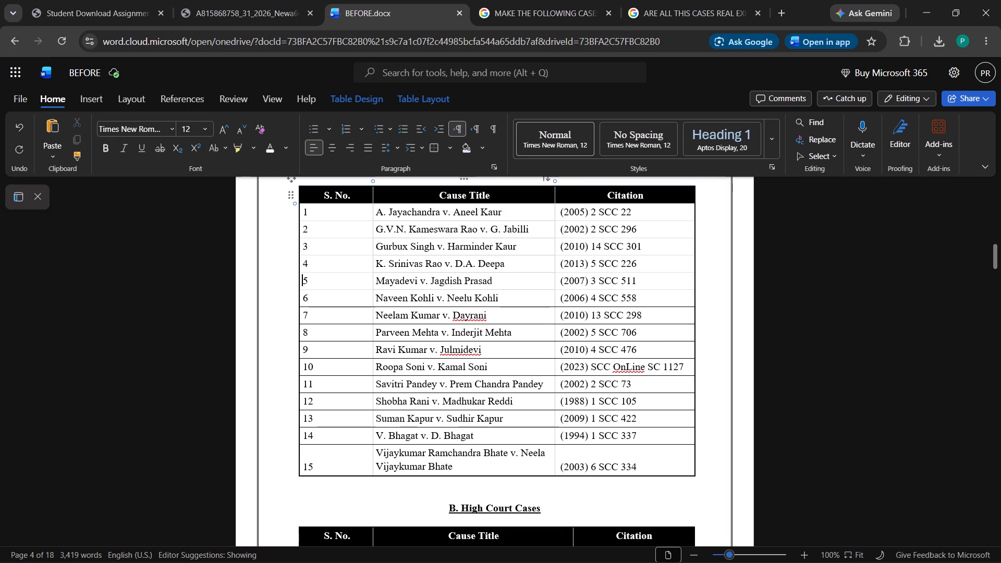
pyautogui.click(113, 359)
# Review the abbreviations table on page 3 and the Supreme Court Cases table in the Index of Authorities.
pyautogui.scroll(3, 415, 331)
pyautogui.scroll(-2, 413, 354)
pyautogui.scroll(3, 413, 354)
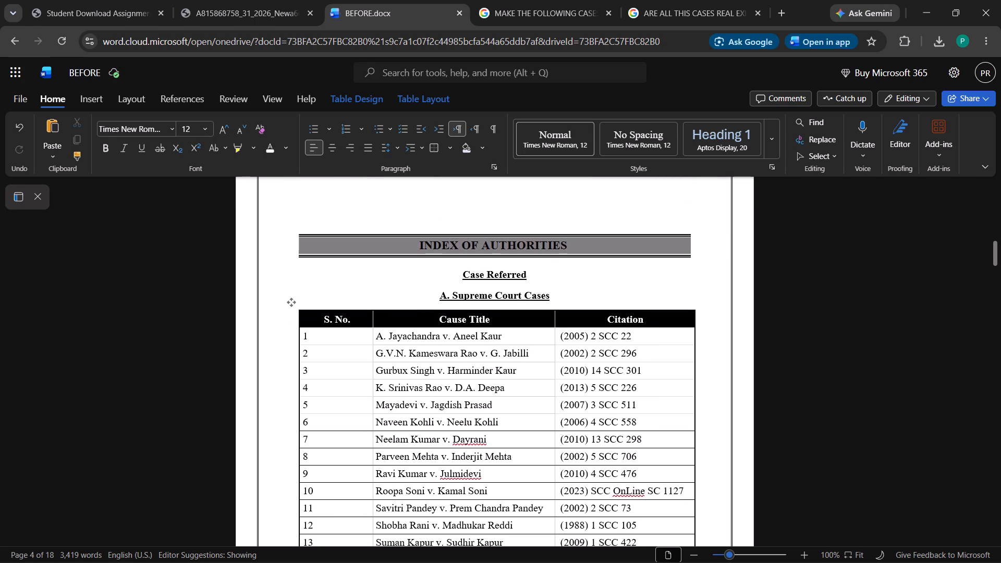
pyautogui.scroll(5, 413, 355)
pyautogui.click(413, 327)
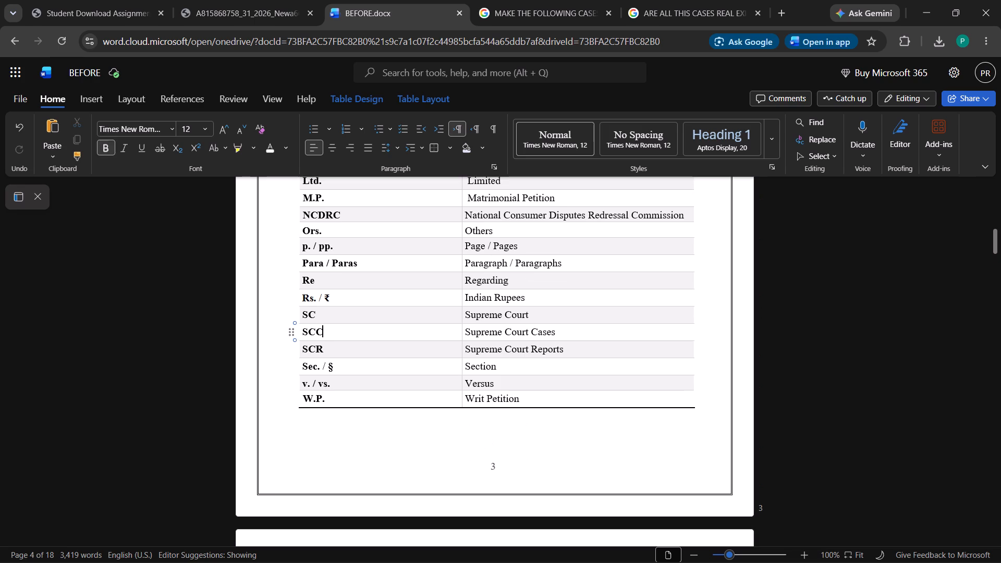
pyautogui.click(483, 305)
pyautogui.scroll(8, 489, 320)
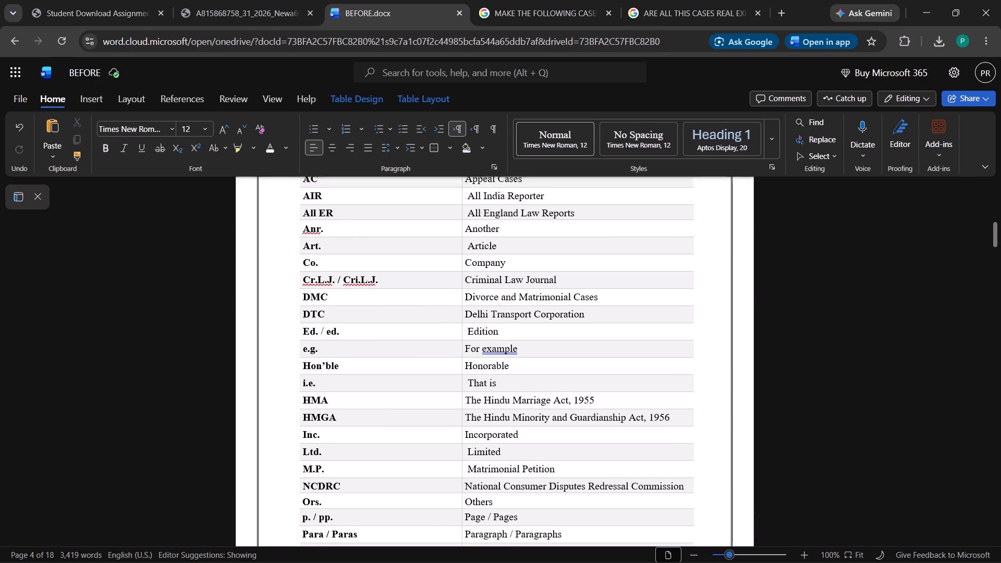
pyautogui.scroll(-5, 491, 324)
pyautogui.scroll(1, 491, 325)
pyautogui.scroll(-6, 491, 325)
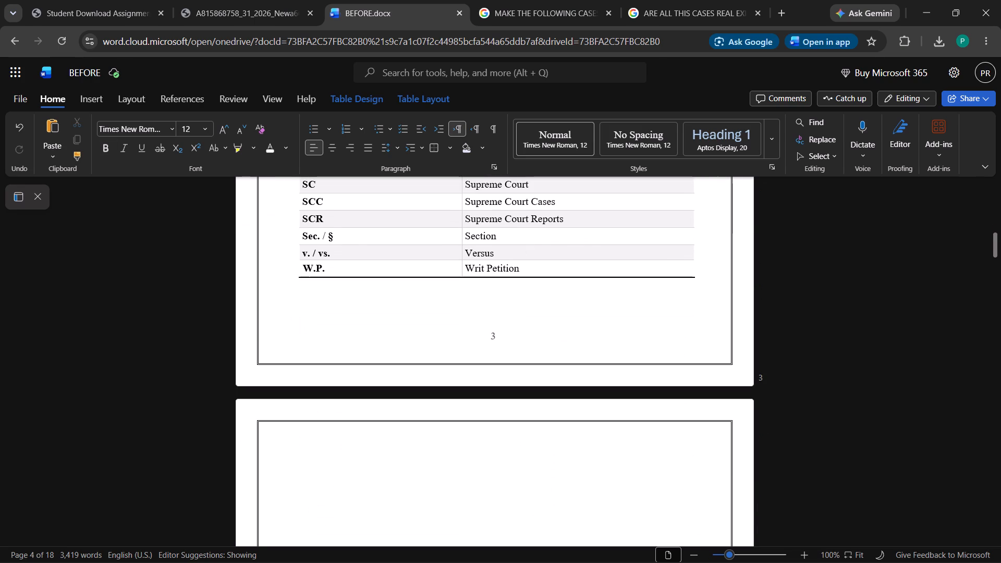
pyautogui.scroll(-6, 491, 325)
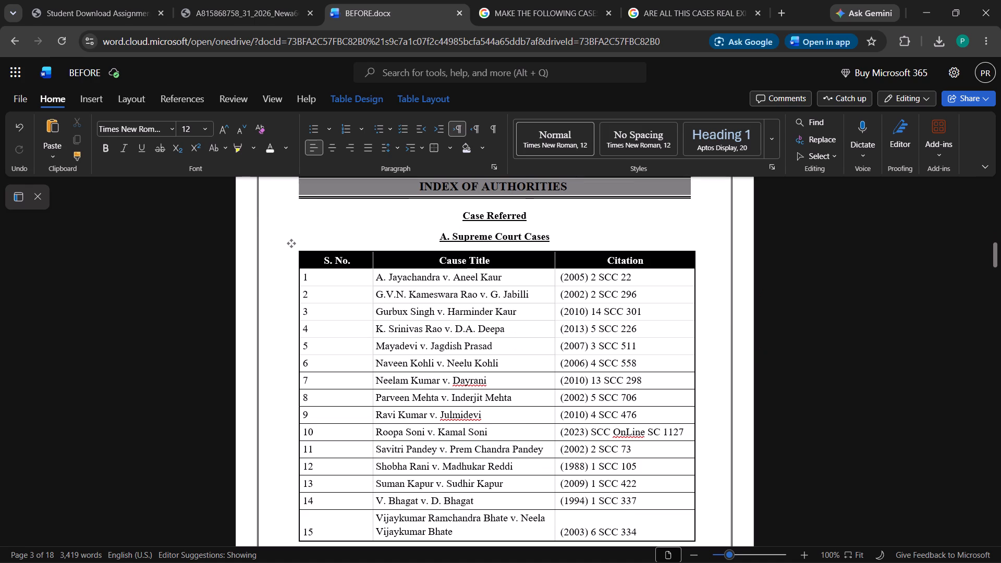
# Apply Inside Borders to rows 7 to 15 of the Supreme Court Cases table.
pyautogui.scroll(-2, 375, 345)
pyautogui.moveTo(323, 246); pyautogui.dragTo(593, 384)
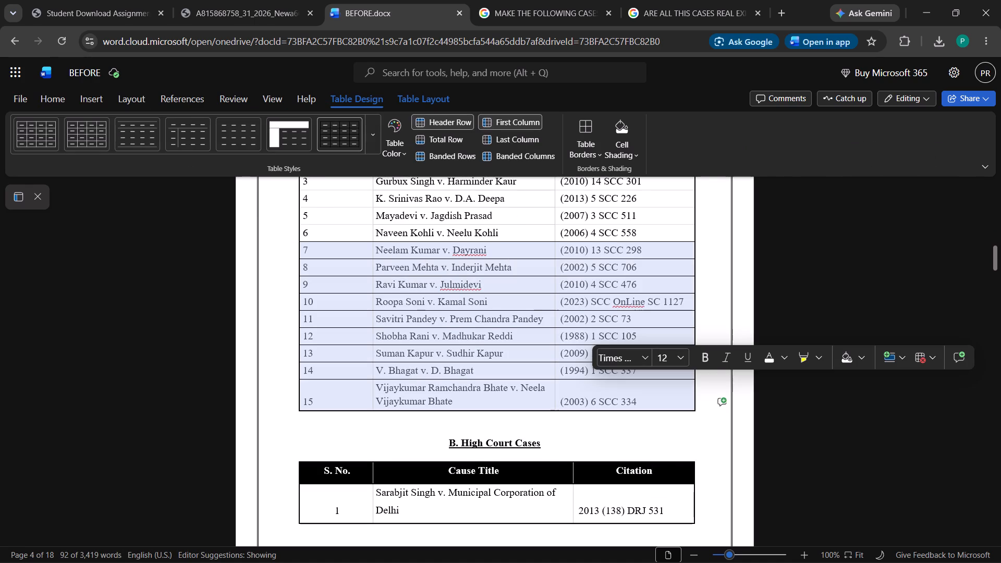
pyautogui.click(582, 158)
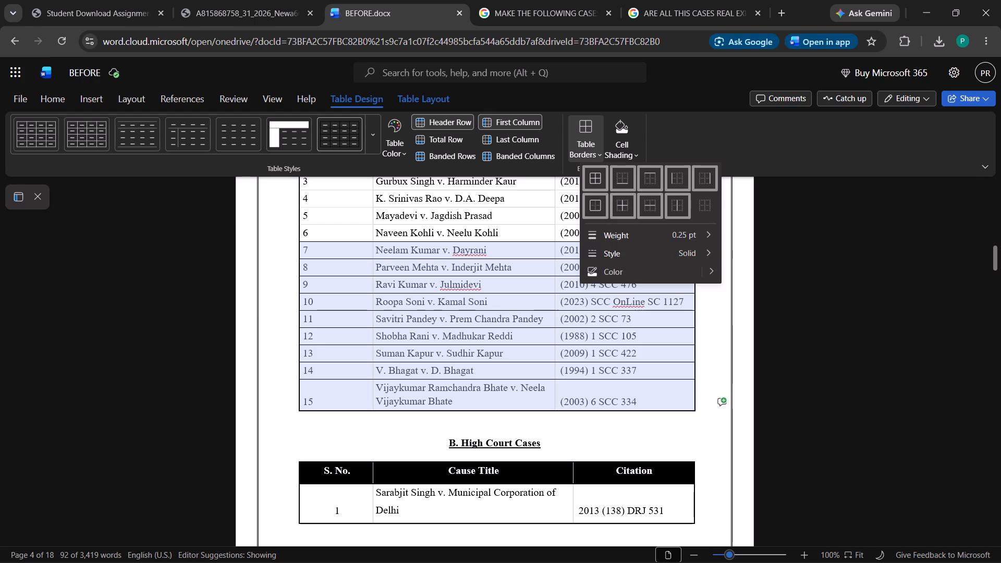
pyautogui.click(619, 205)
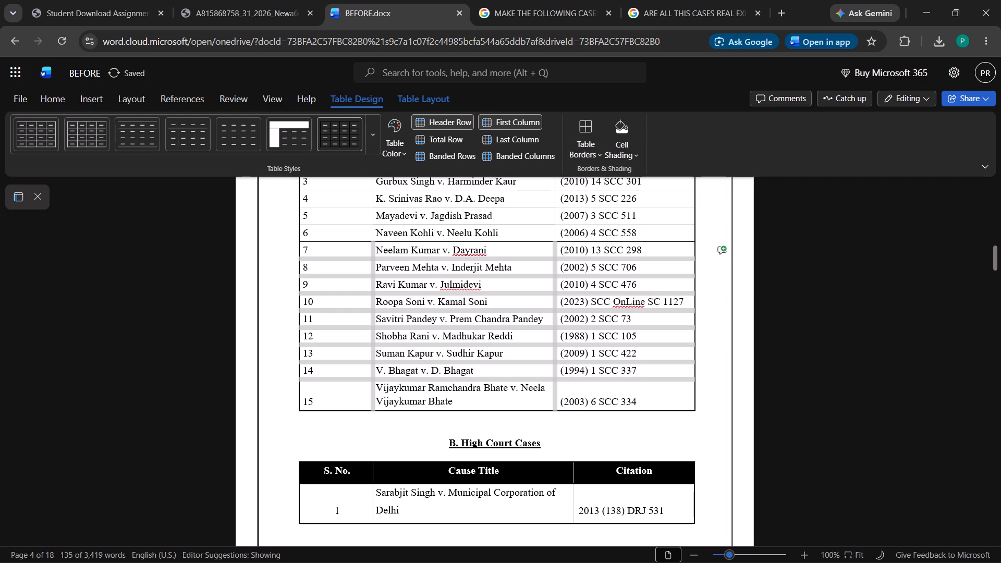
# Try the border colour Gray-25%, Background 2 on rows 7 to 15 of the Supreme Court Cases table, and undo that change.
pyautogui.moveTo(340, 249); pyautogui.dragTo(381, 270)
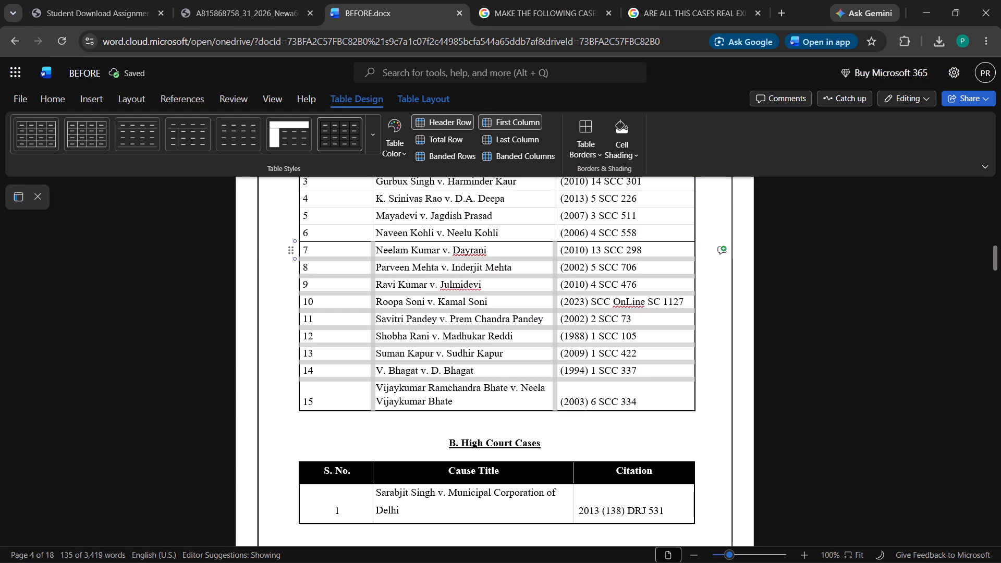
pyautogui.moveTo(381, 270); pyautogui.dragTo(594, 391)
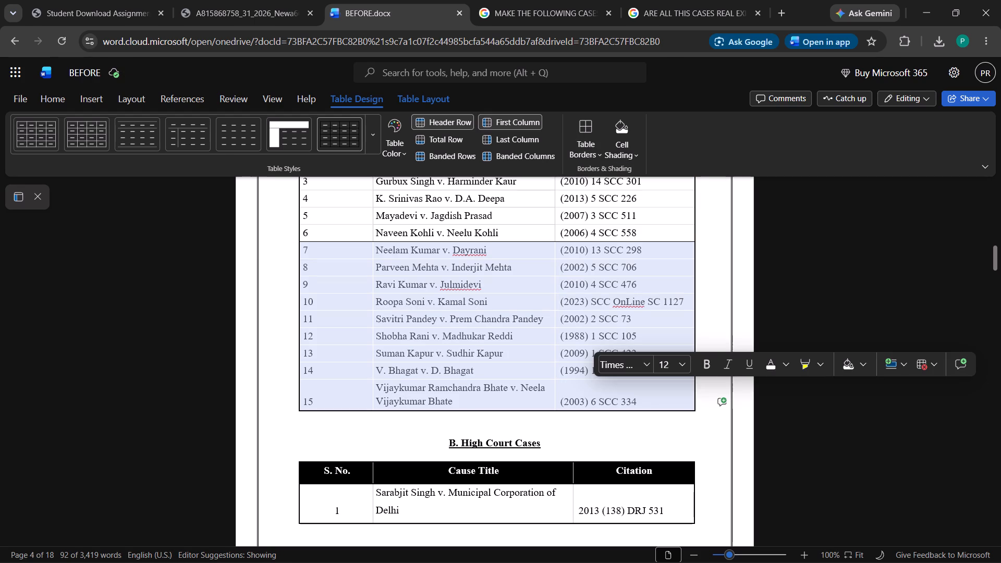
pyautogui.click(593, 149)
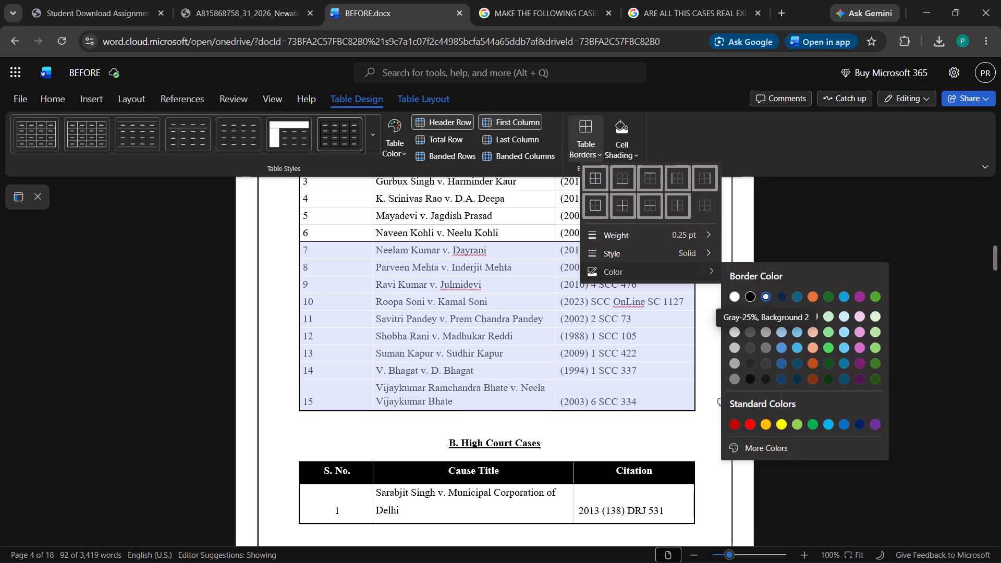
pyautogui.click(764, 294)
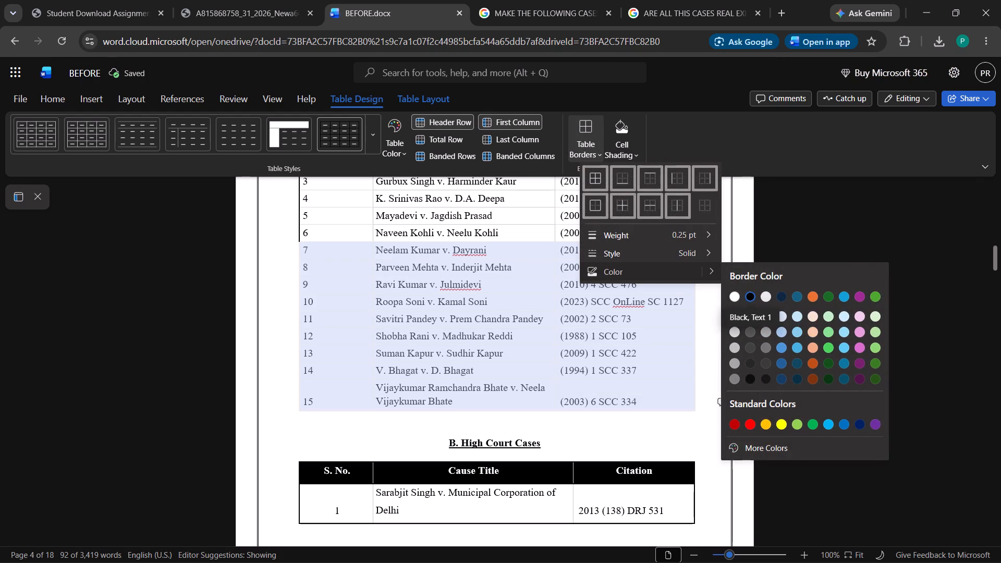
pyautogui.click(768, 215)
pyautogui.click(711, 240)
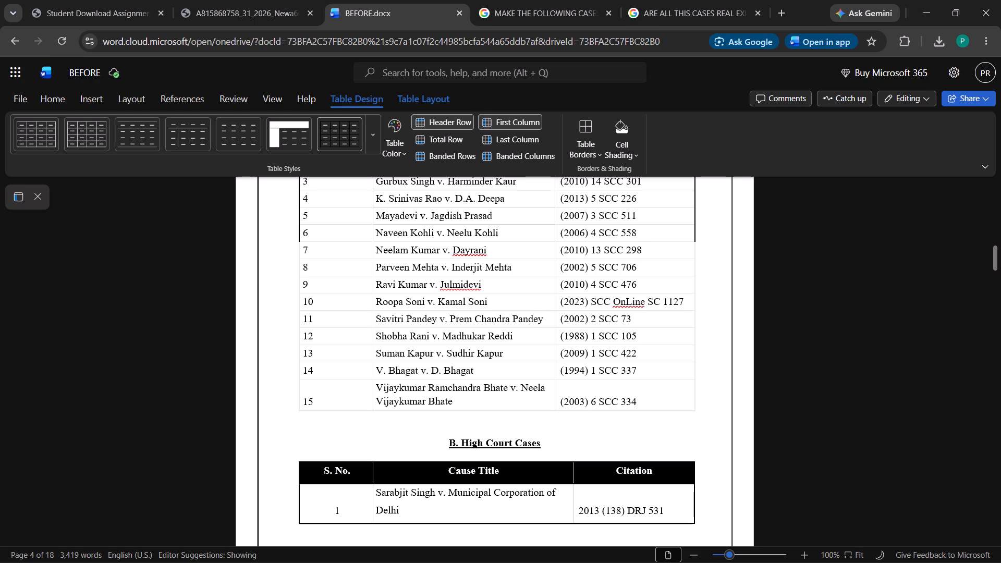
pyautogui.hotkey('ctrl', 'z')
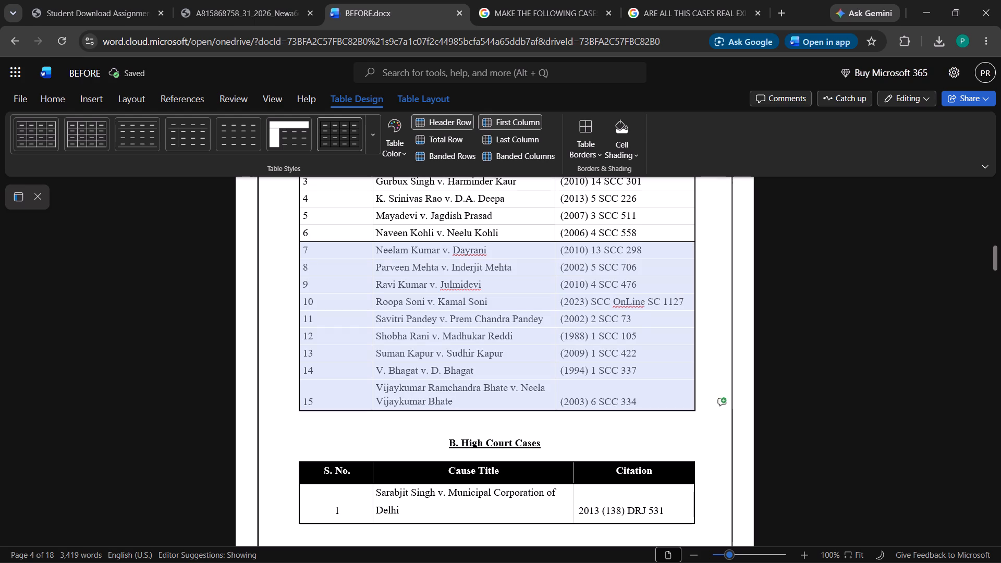
# Reapply Inside Borders to rows 7 to 15 of the Supreme Court Cases table and clear the selection.
pyautogui.click(582, 152)
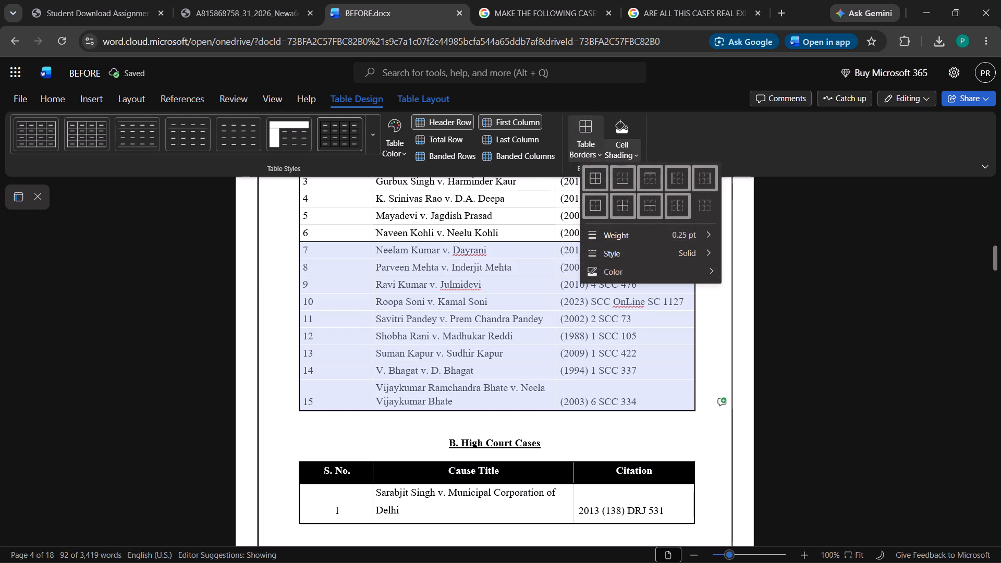
pyautogui.click(623, 209)
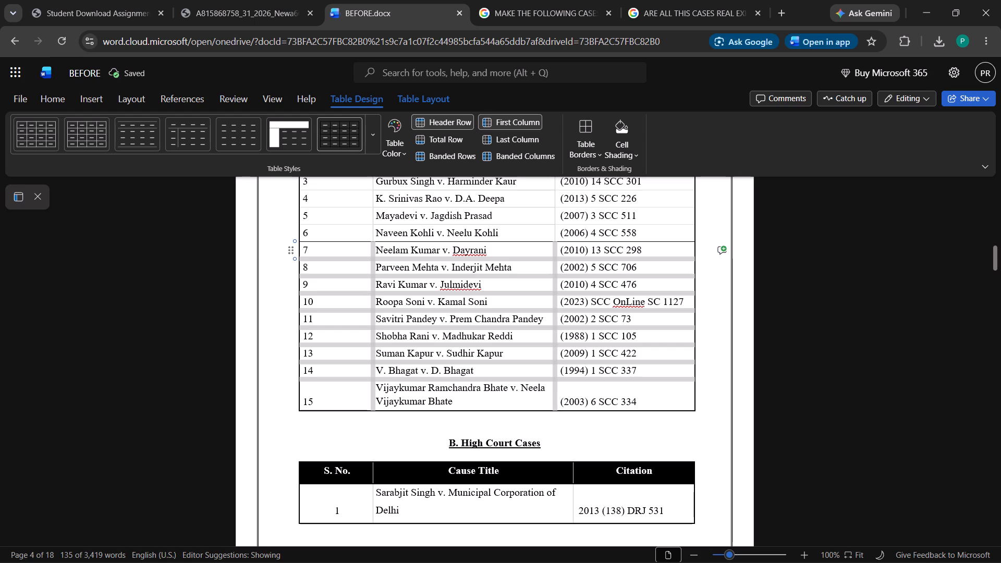
pyautogui.moveTo(360, 248); pyautogui.dragTo(583, 381)
pyautogui.click(874, 268)
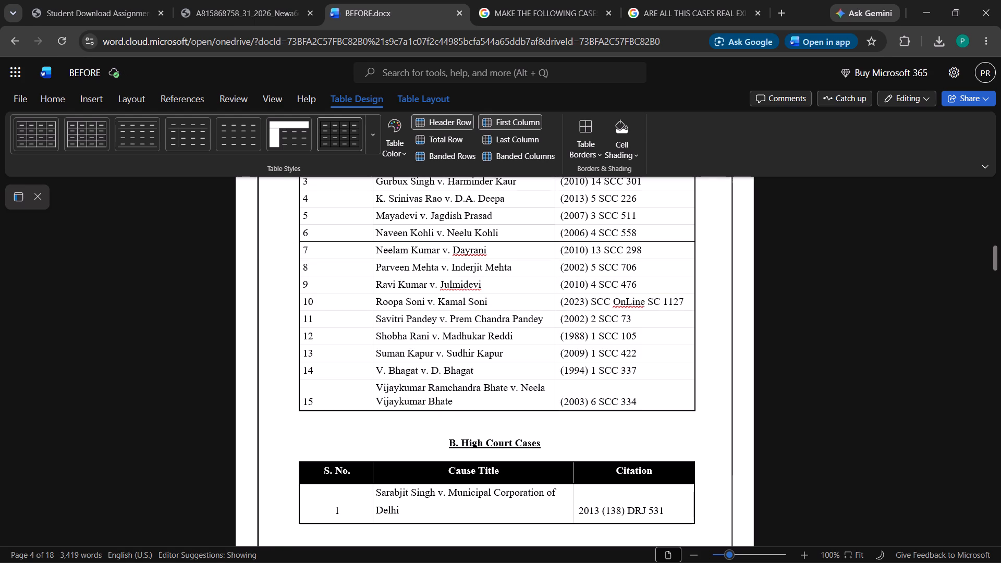
# Replace the dark border line above row 7 of the Supreme Court Cases table with the light inner border, working on rows 7 to 15.
pyautogui.moveTo(339, 254); pyautogui.dragTo(591, 399)
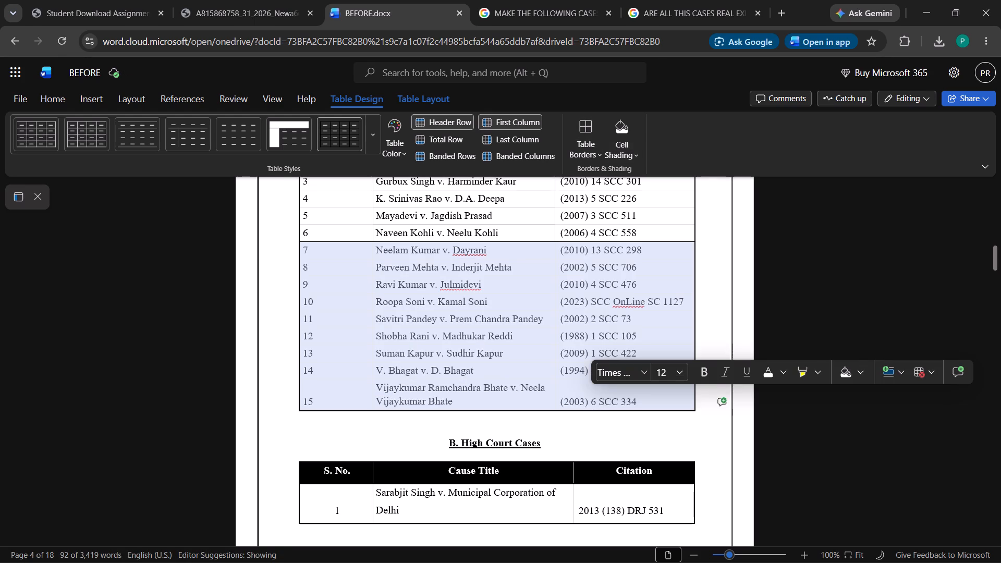
pyautogui.click(590, 145)
pyautogui.click(653, 180)
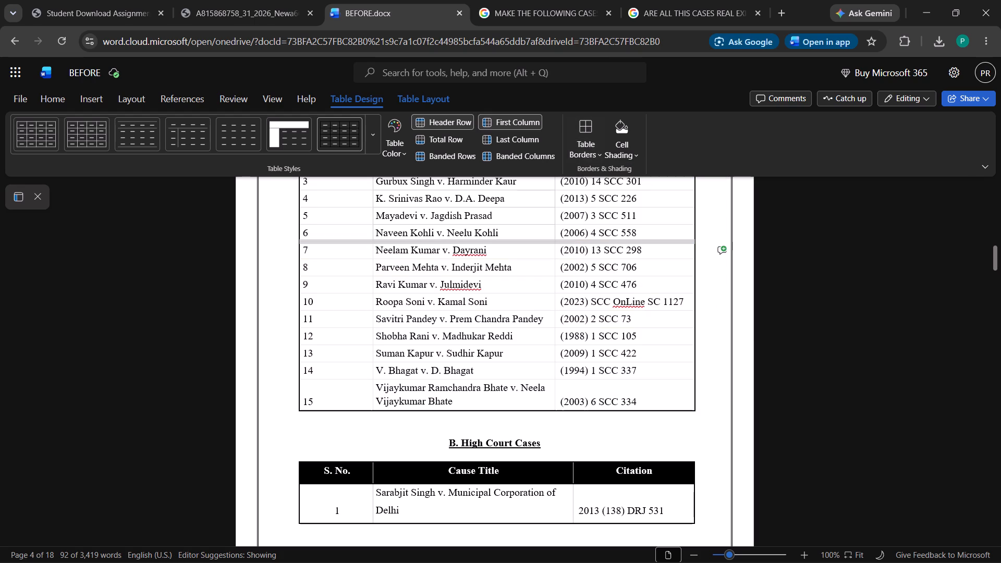
pyautogui.click(793, 258)
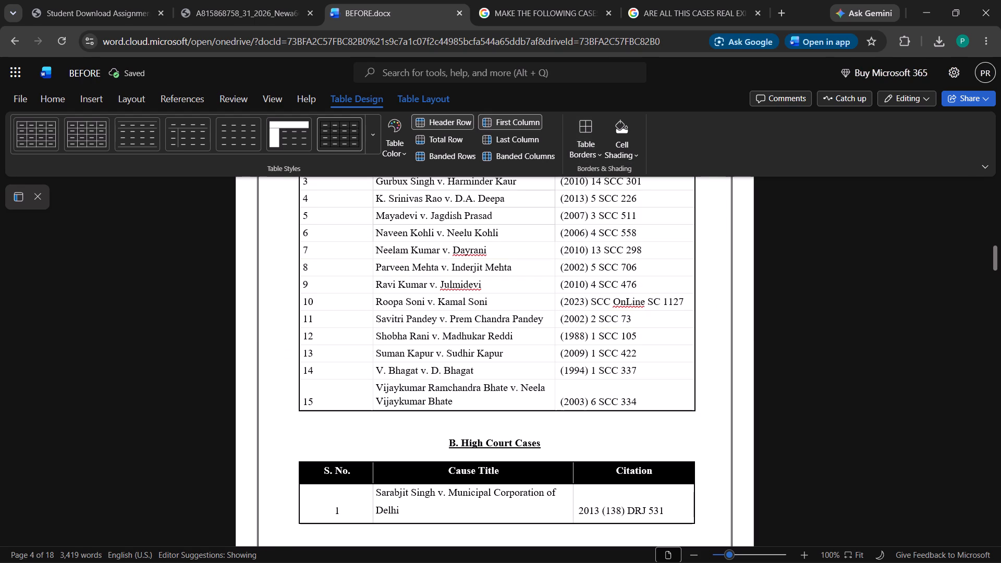
pyautogui.scroll(3, 257, 361)
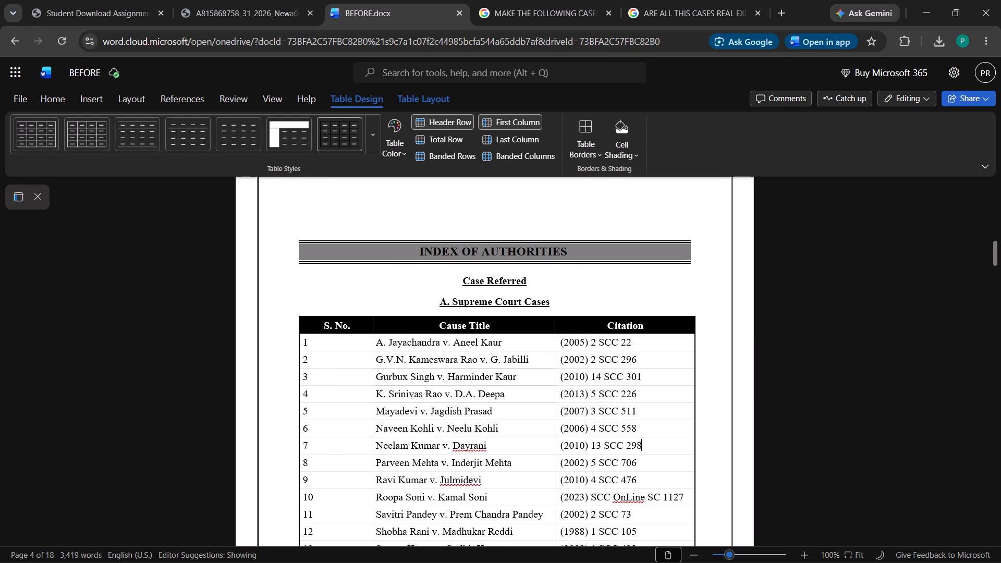
pyautogui.scroll(-2, 257, 361)
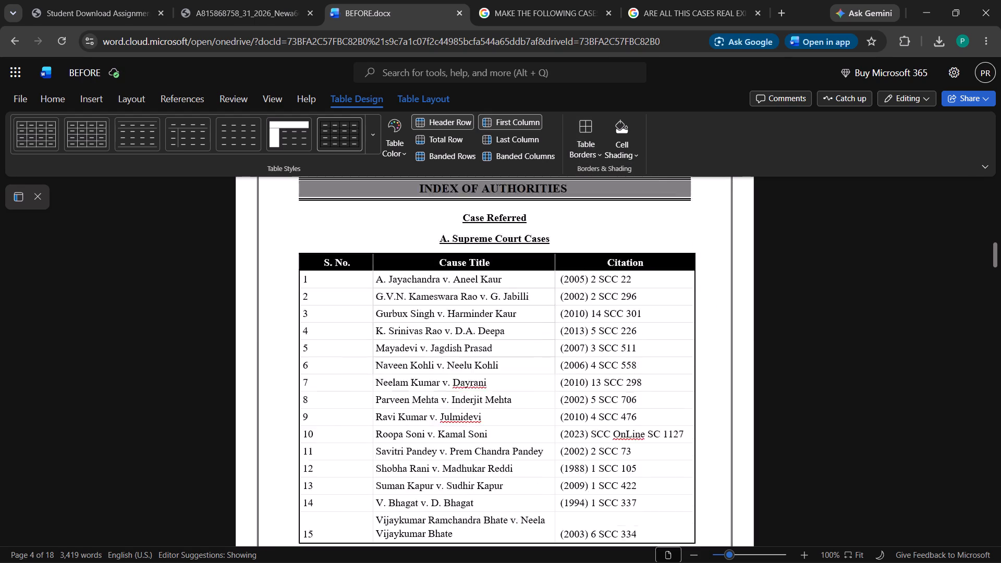
pyautogui.scroll(2, 257, 361)
pyautogui.scroll(-1, 257, 361)
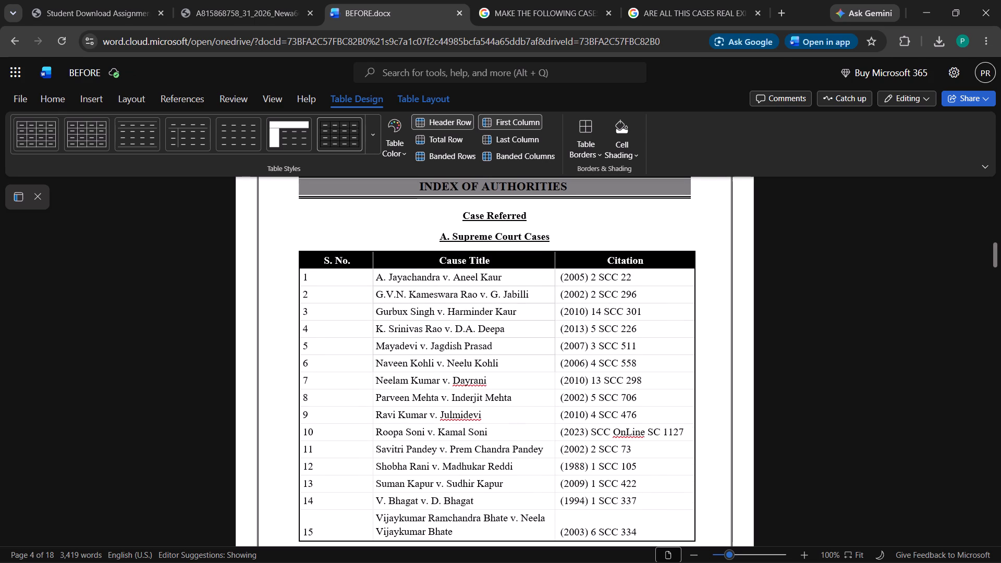
pyautogui.click(561, 0)
pyautogui.click(633, 0)
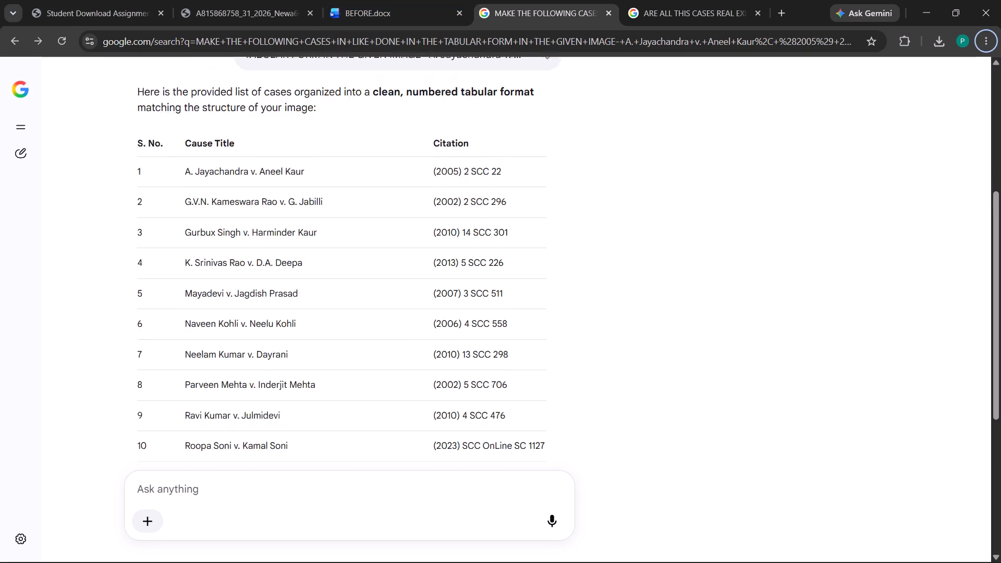
pyautogui.scroll(2, 432, 240)
pyautogui.scroll(-8, 432, 240)
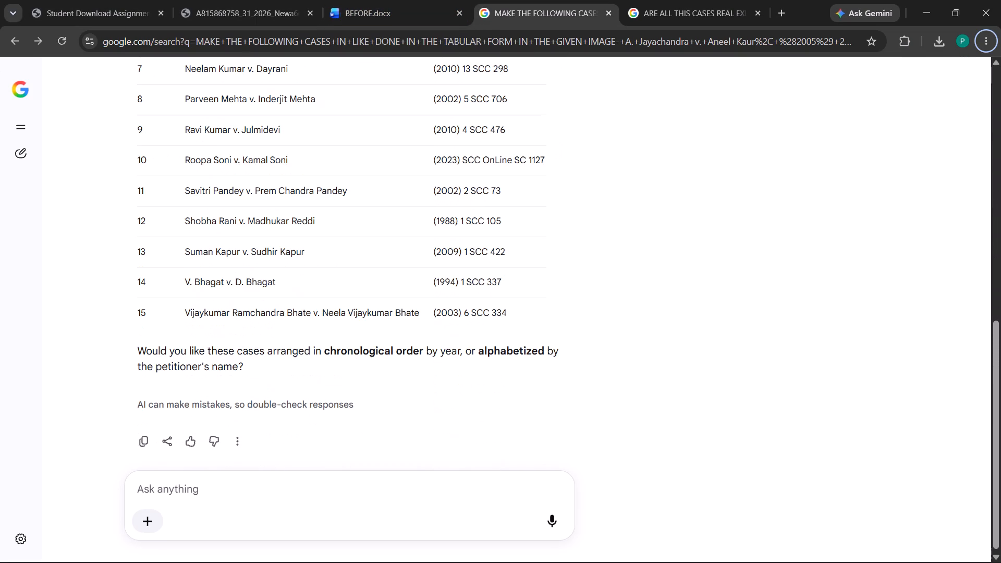
pyautogui.scroll(-4, 432, 240)
pyautogui.scroll(12, 432, 240)
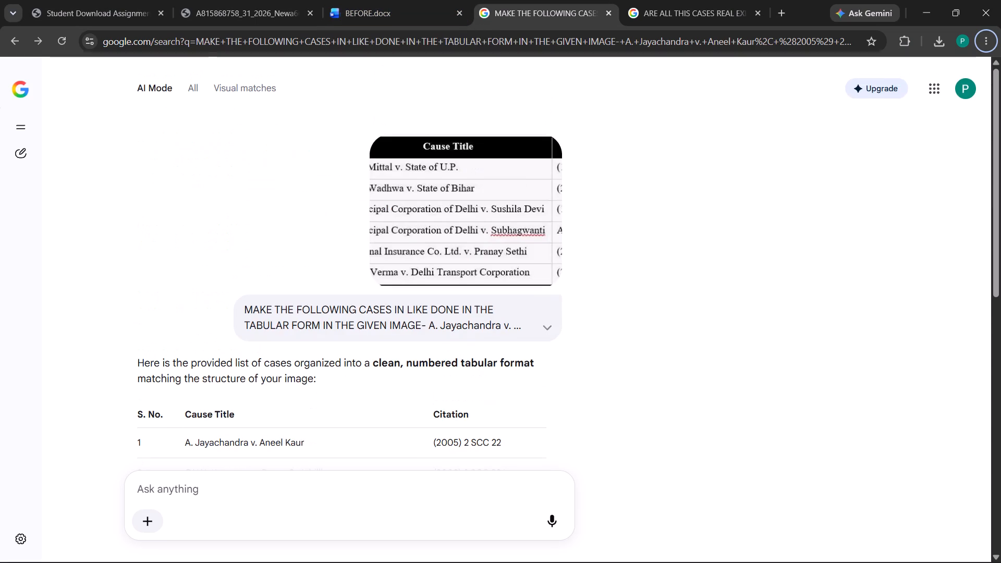
pyautogui.scroll(-1, 432, 240)
pyautogui.scroll(1, 432, 240)
pyautogui.scroll(-1, 432, 240)
pyautogui.scroll(2, 432, 240)
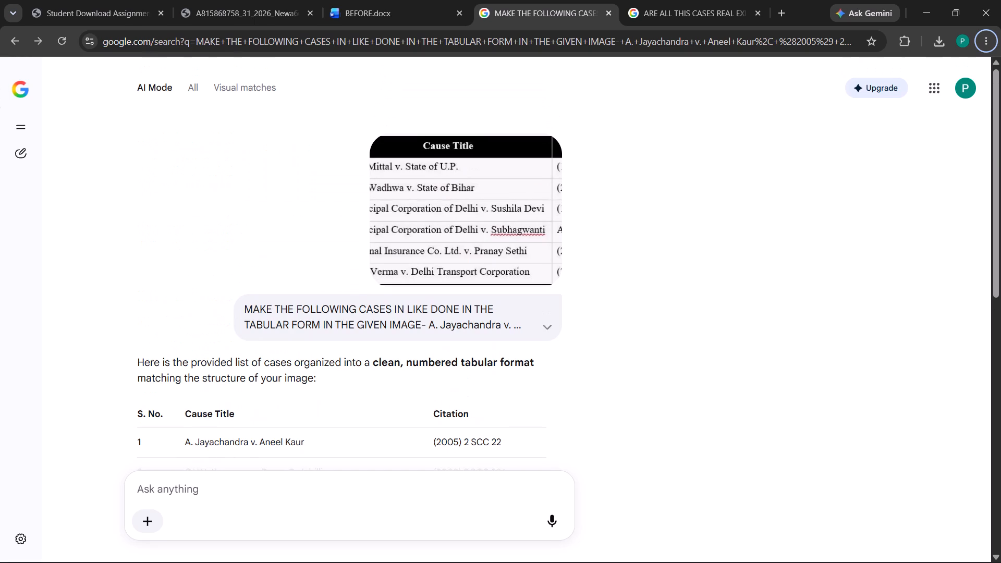
pyautogui.click(650, 5)
pyautogui.click(583, 0)
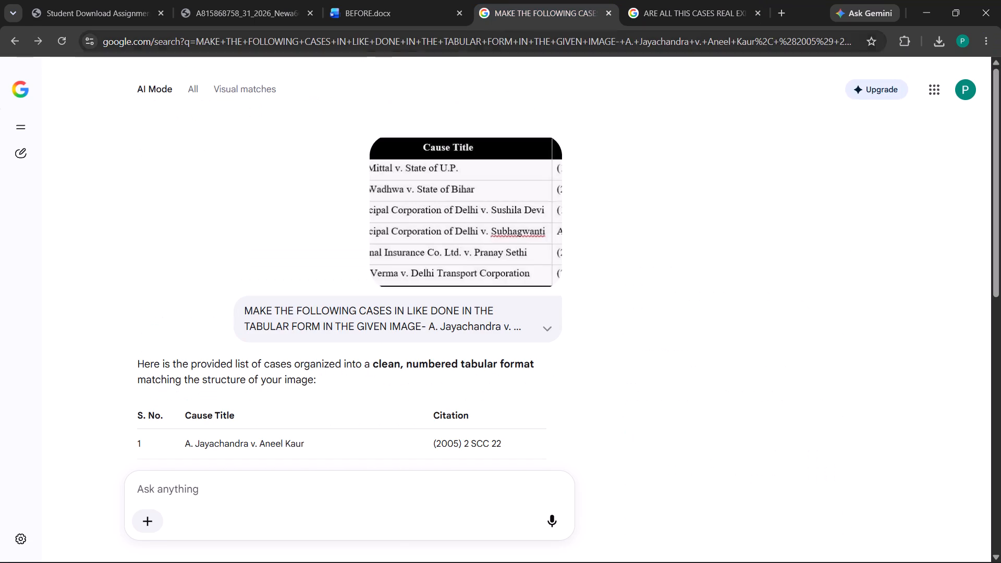
pyautogui.scroll(-6, 495, 244)
pyautogui.scroll(1, 495, 249)
pyautogui.scroll(-2, 495, 249)
pyautogui.scroll(1, 495, 249)
pyautogui.scroll(-1, 495, 249)
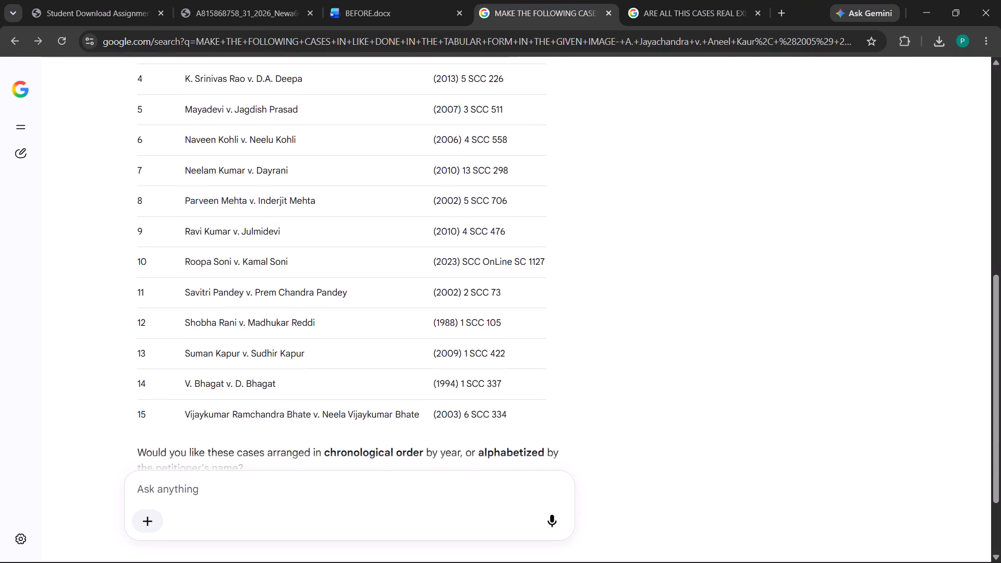
pyautogui.scroll(-3, 495, 249)
pyautogui.scroll(1, 495, 249)
pyautogui.scroll(-5, 495, 249)
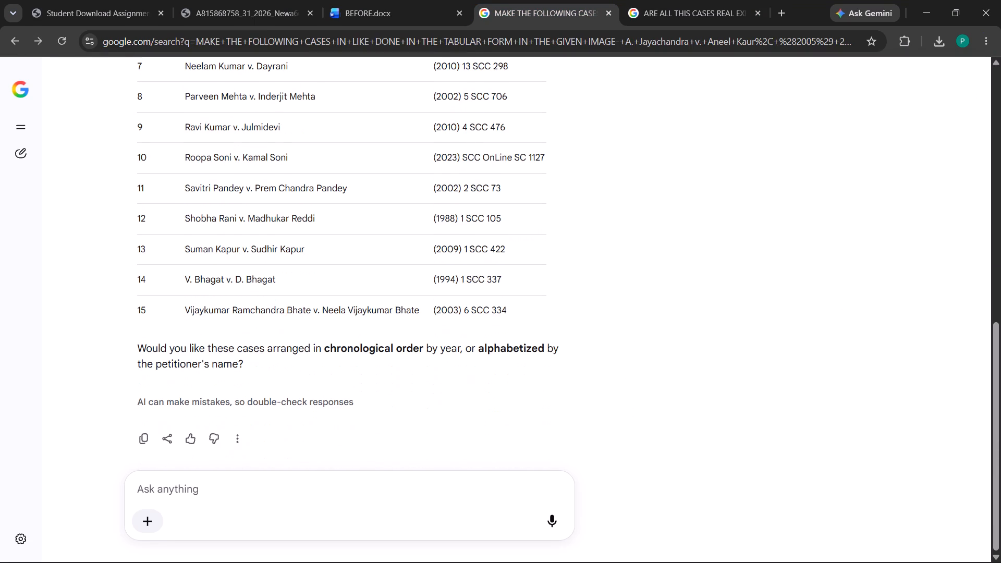
pyautogui.scroll(10, 495, 259)
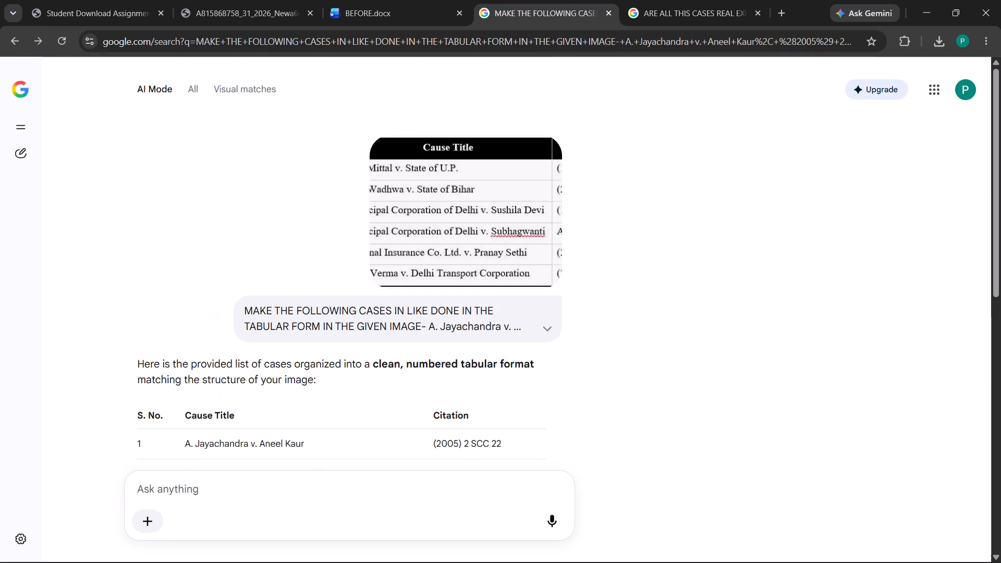
pyautogui.scroll(-11, 495, 259)
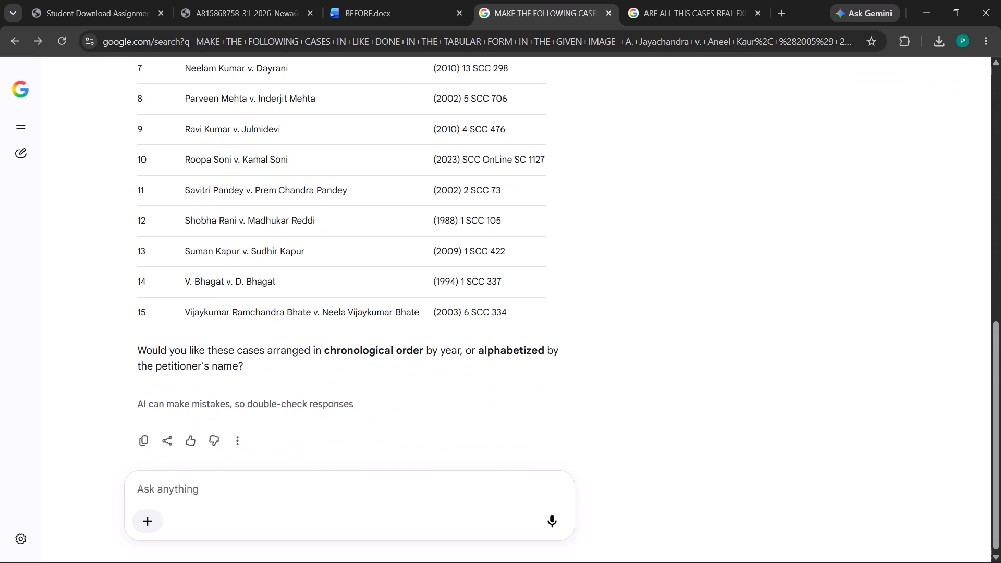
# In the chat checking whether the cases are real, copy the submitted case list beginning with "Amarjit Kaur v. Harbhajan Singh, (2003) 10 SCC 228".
pyautogui.click(666, 11)
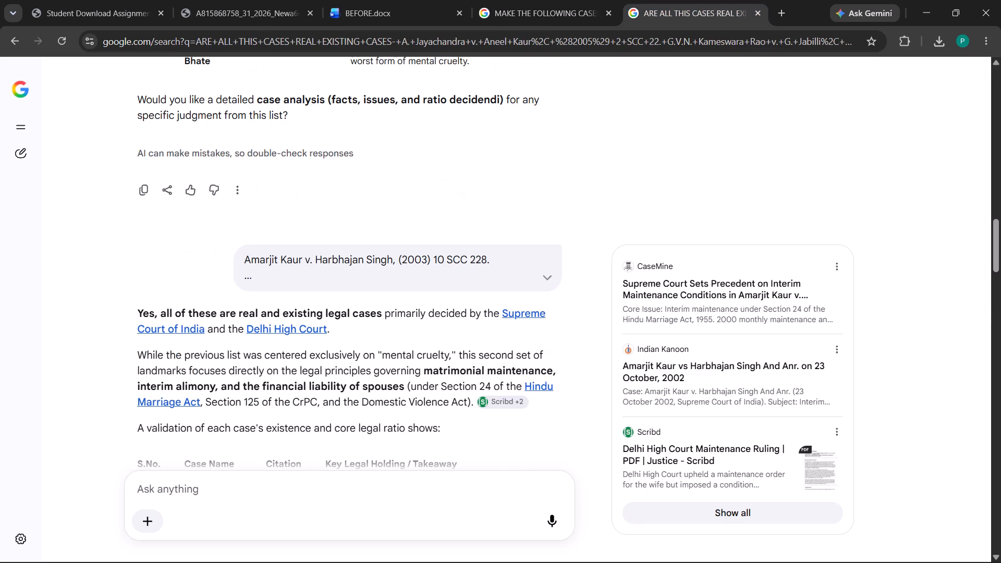
pyautogui.scroll(5, 410, 212)
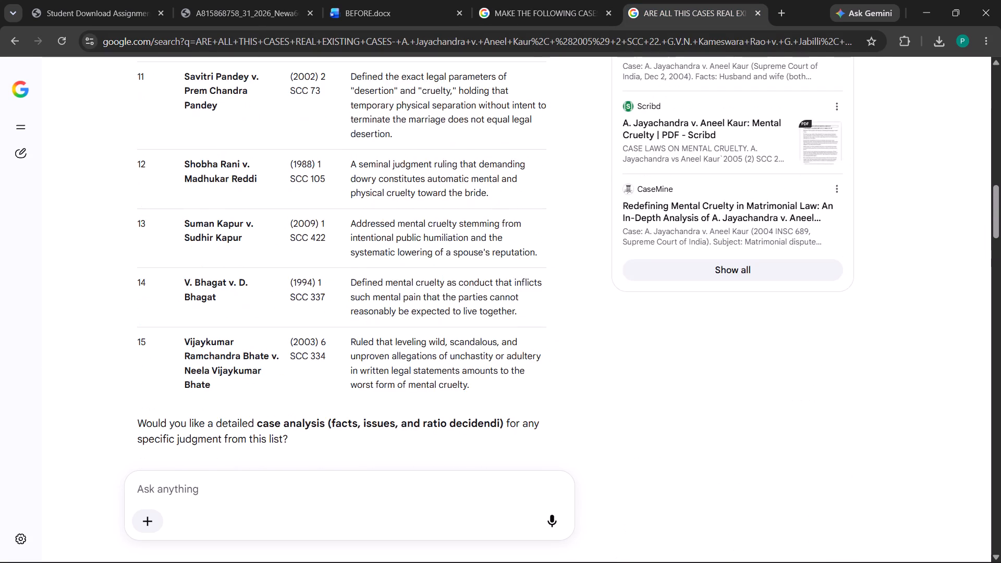
pyautogui.scroll(-4, 413, 214)
pyautogui.click(187, 322)
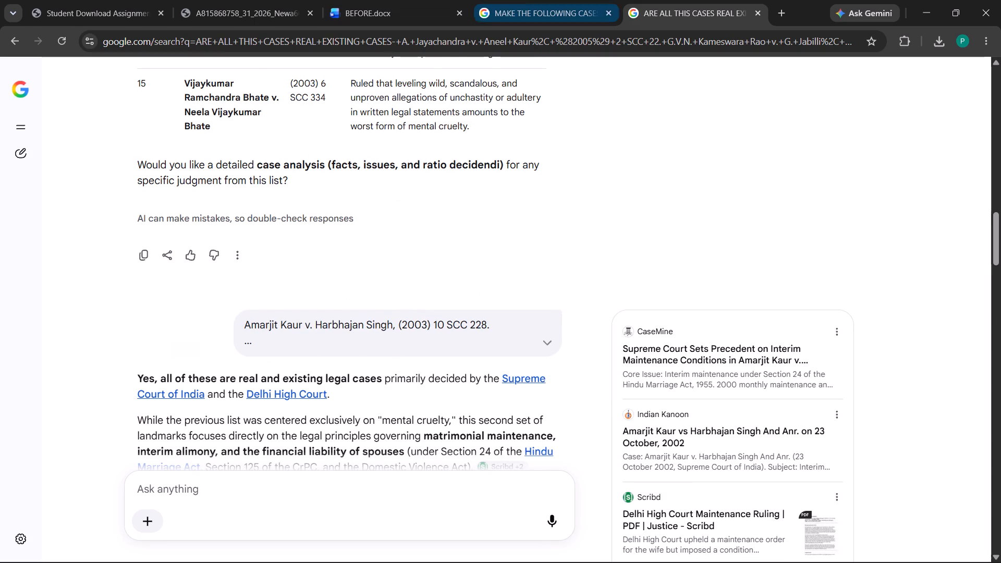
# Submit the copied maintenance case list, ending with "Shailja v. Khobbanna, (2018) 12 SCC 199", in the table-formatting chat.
pyautogui.click(515, 0)
pyautogui.click(206, 480)
pyautogui.click(206, 484)
pyautogui.rightClick(206, 484)
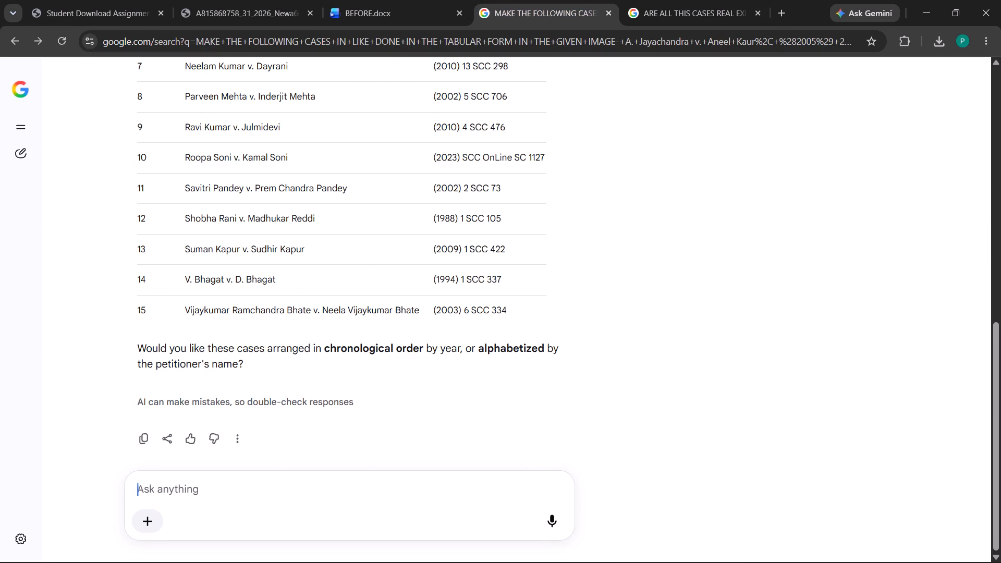
pyautogui.click(282, 331)
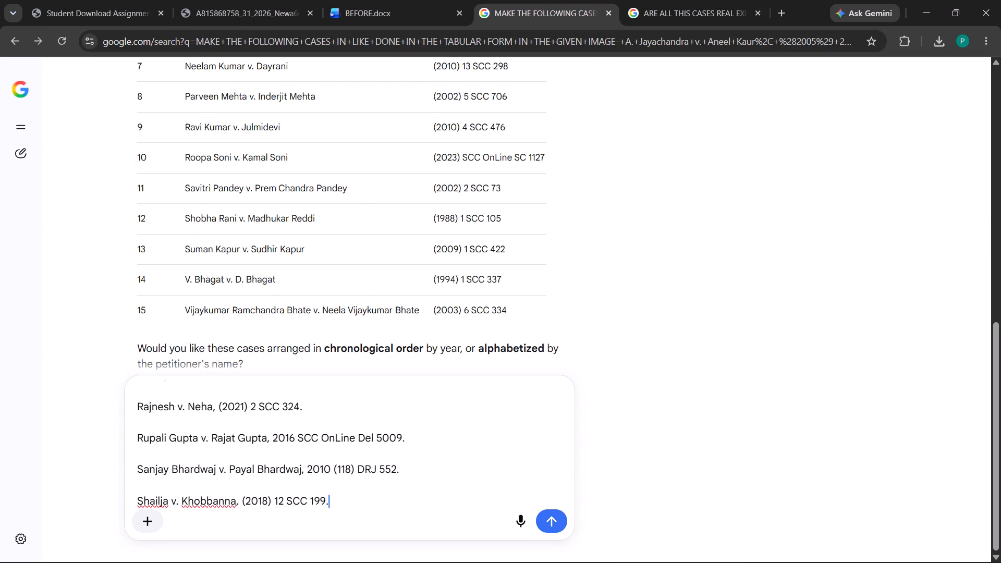
pyautogui.press('Return')
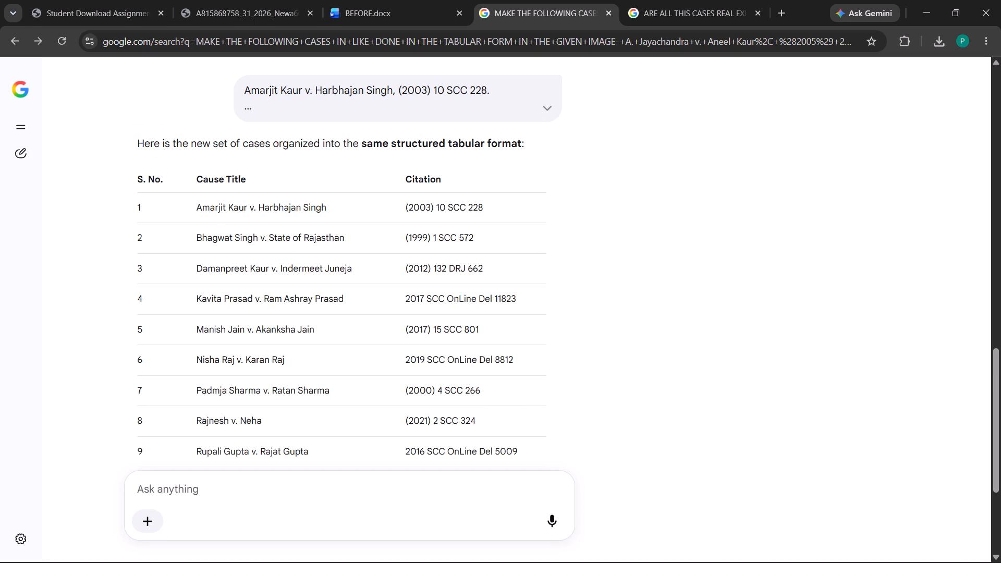
# Return to BEFORE.docx and delete "High Court Cases" from heading B, keeping the "B." label.
pyautogui.click(133, 177)
pyautogui.hotkey('alt', 'Tab')
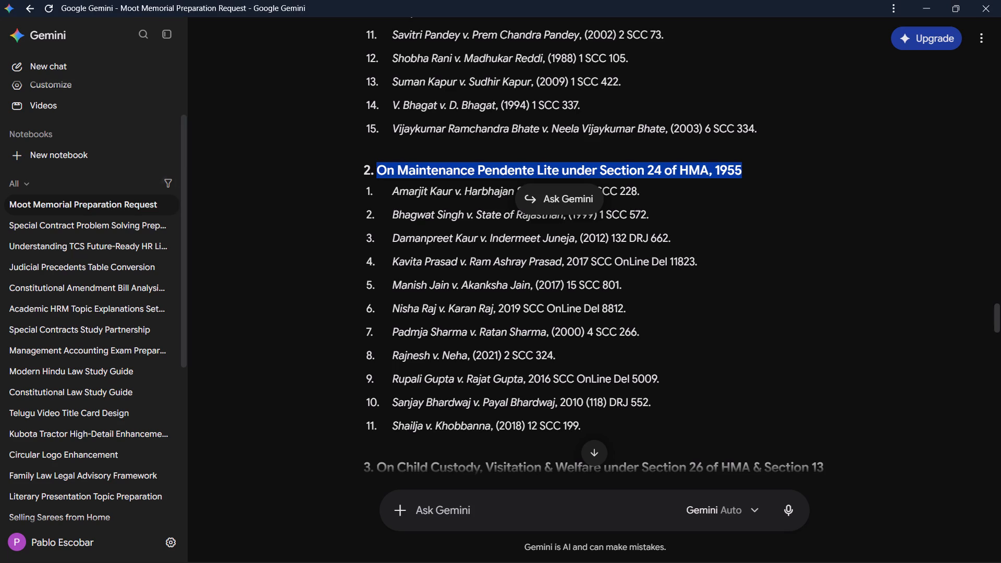
pyautogui.hotkey('alt', 'Tab')
pyautogui.click(373, 4)
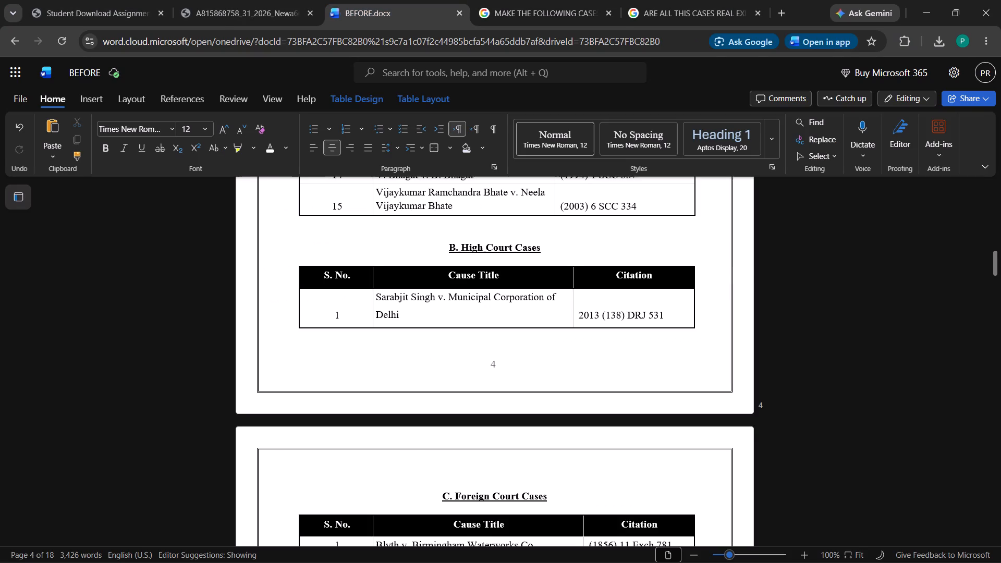
pyautogui.click(538, 246)
pyautogui.click(543, 246)
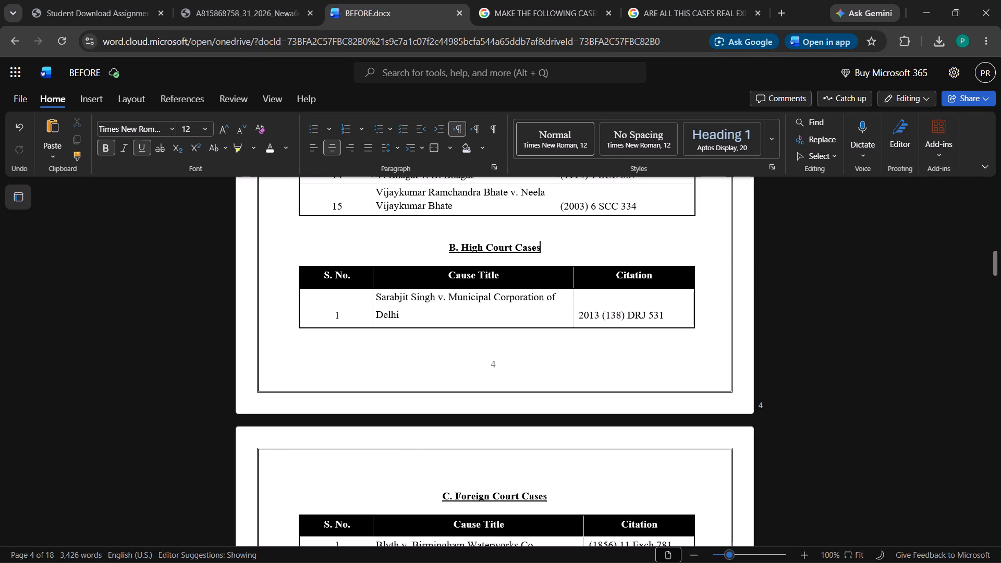
pyautogui.moveTo(543, 246); pyautogui.dragTo(463, 244)
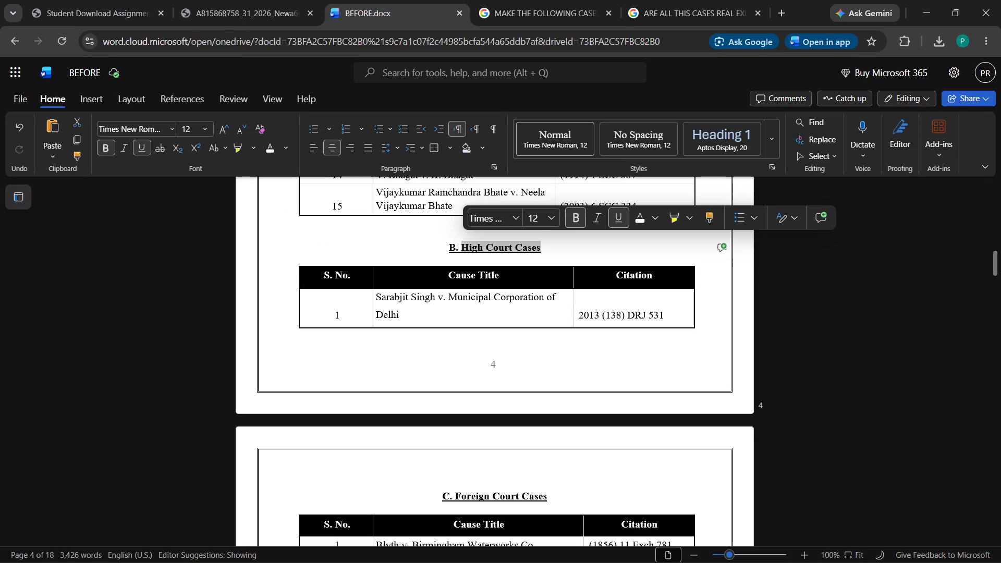
pyautogui.press('BackSpace')
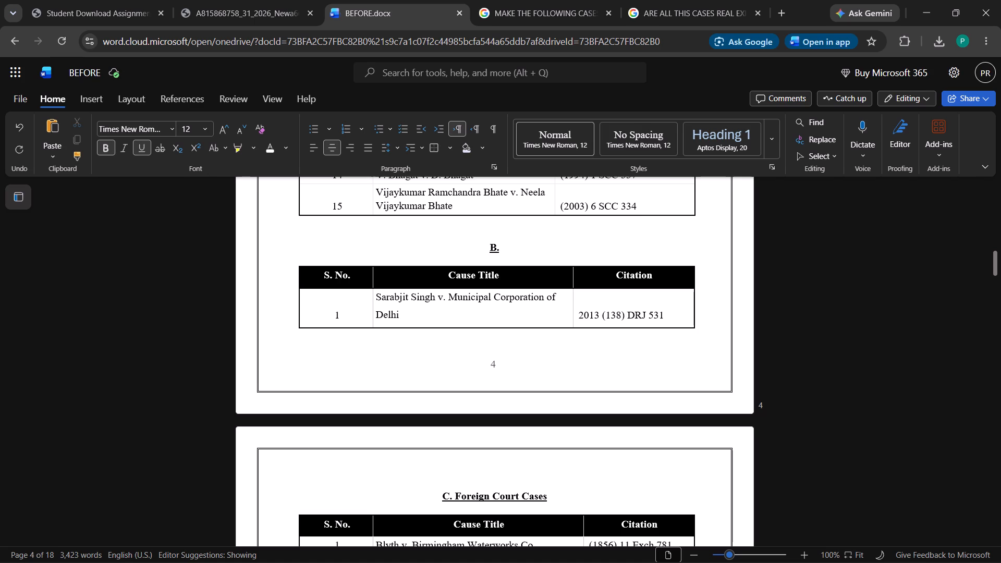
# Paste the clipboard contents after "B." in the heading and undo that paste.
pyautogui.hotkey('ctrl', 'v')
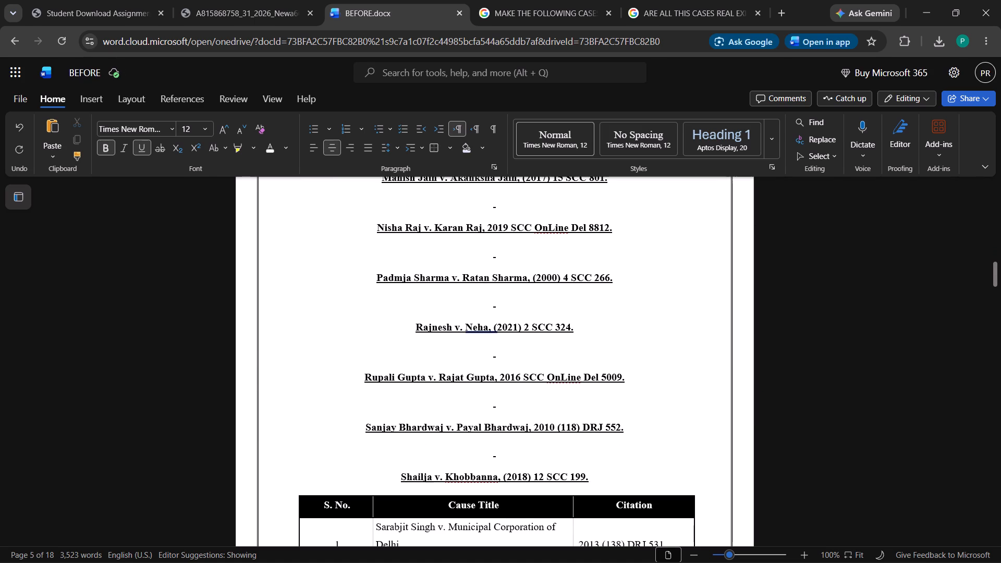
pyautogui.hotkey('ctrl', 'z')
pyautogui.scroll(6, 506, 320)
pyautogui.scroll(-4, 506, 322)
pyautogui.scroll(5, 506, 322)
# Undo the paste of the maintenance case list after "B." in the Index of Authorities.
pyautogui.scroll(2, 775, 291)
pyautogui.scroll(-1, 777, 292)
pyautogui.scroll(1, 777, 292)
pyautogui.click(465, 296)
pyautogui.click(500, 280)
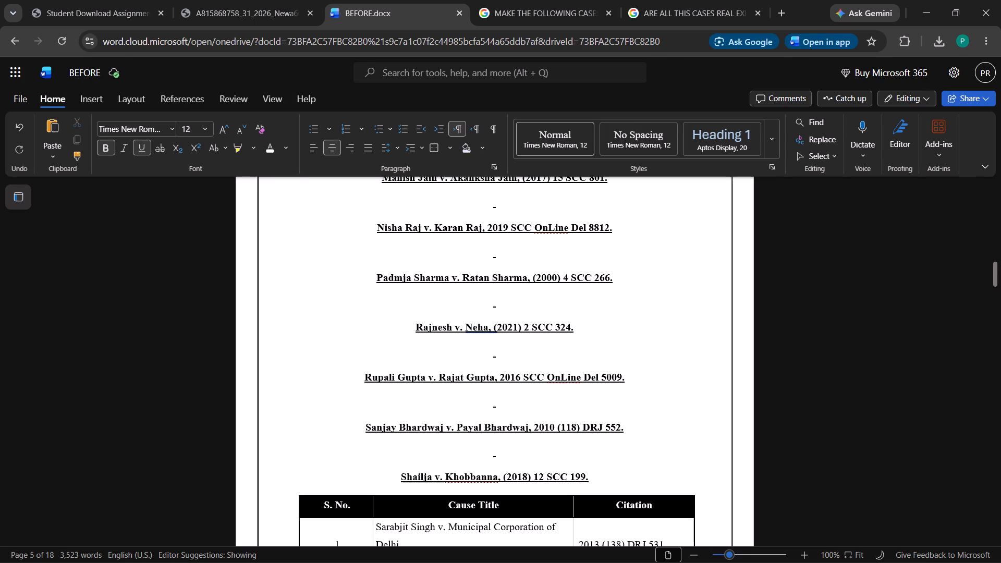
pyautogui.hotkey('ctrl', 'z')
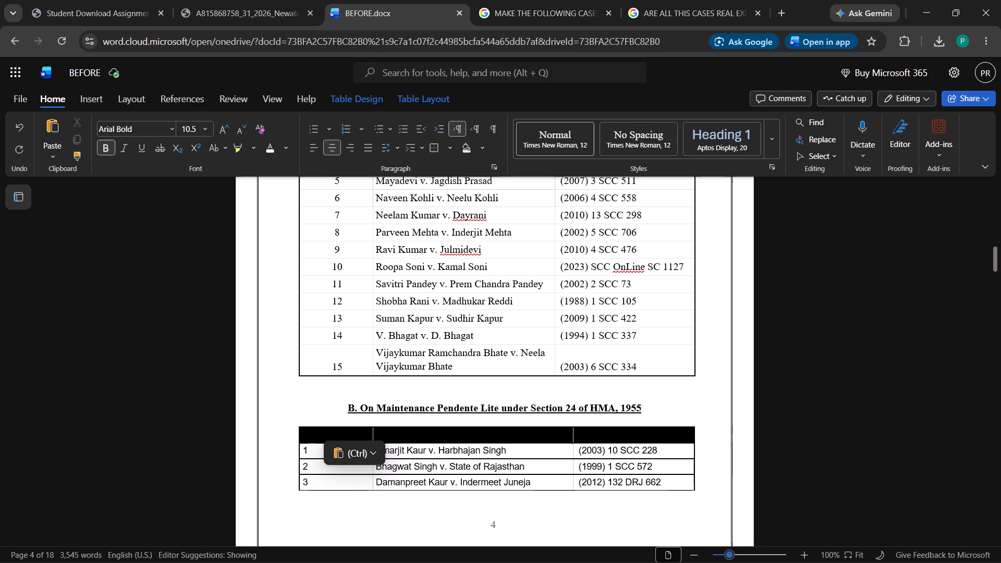
# Widen the Citation column of the heading B table by narrowing Cause Title until every citation fits on one line.
pyautogui.scroll(-4, 773, 437)
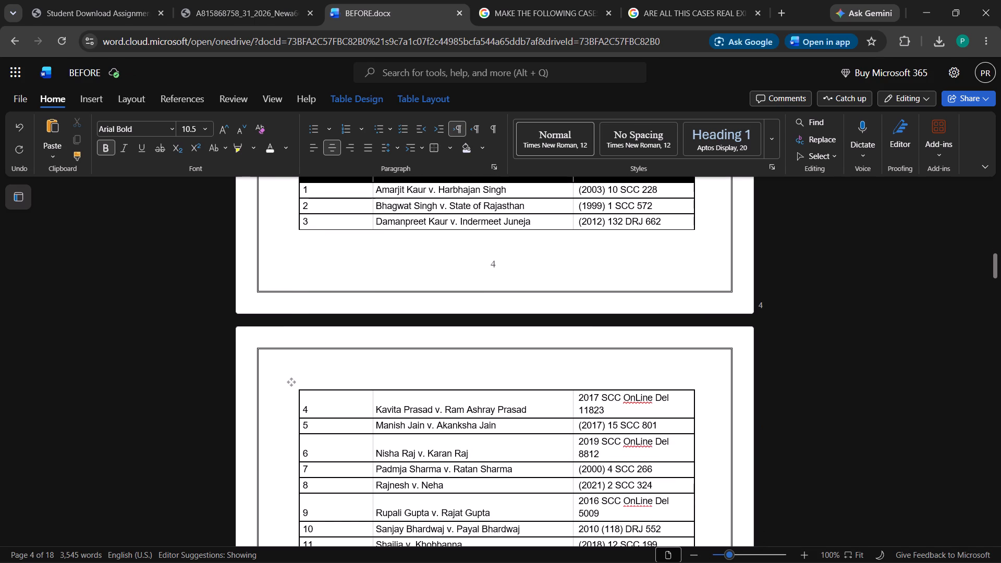
pyautogui.scroll(3, 622, 425)
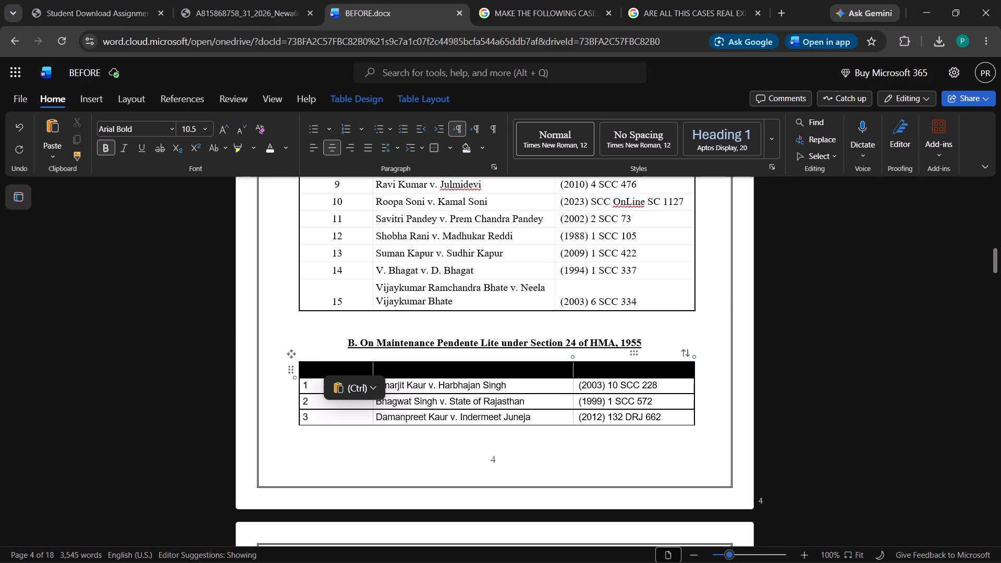
pyautogui.scroll(-4, 572, 418)
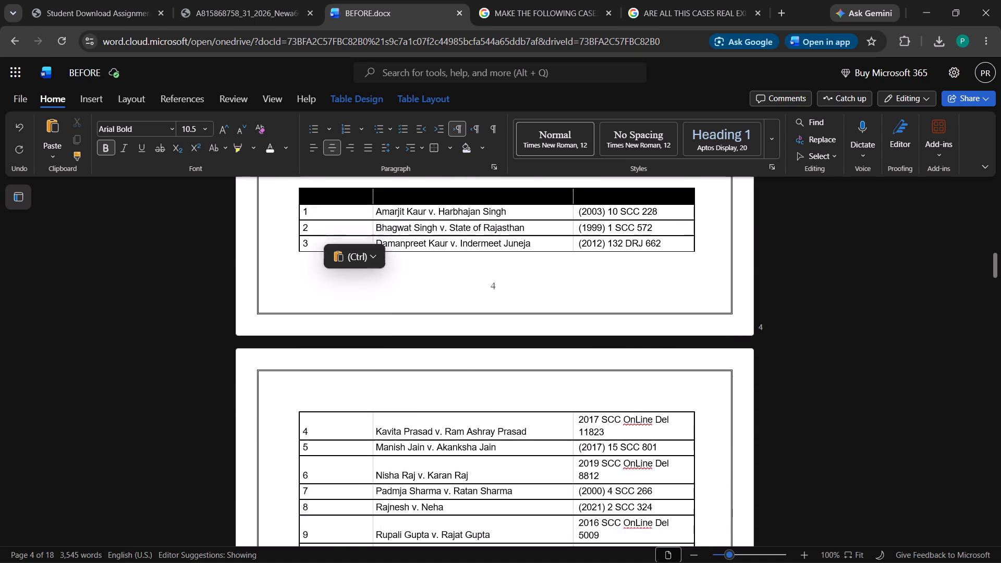
pyautogui.moveTo(572, 419); pyautogui.dragTo(566, 418)
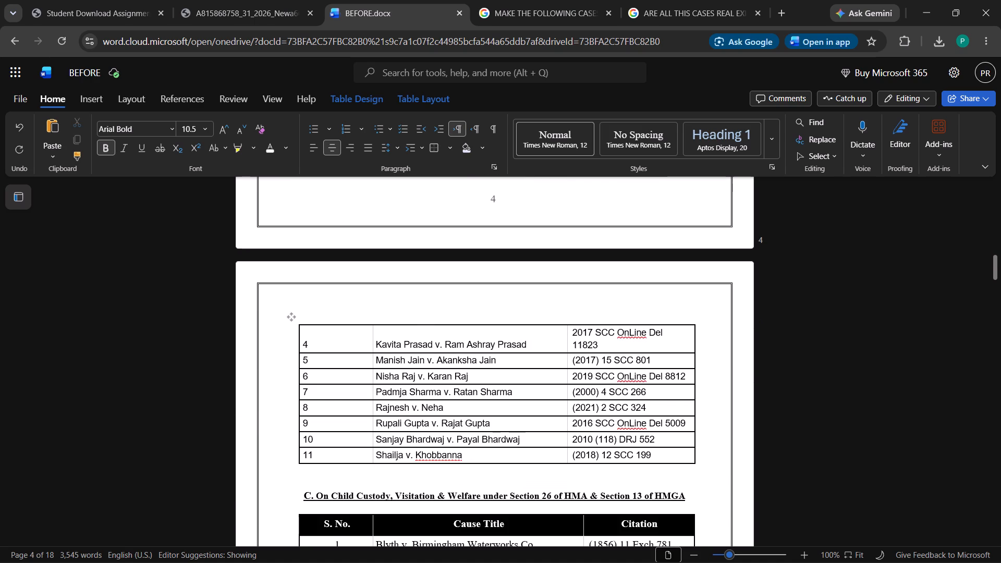
pyautogui.scroll(1, 566, 418)
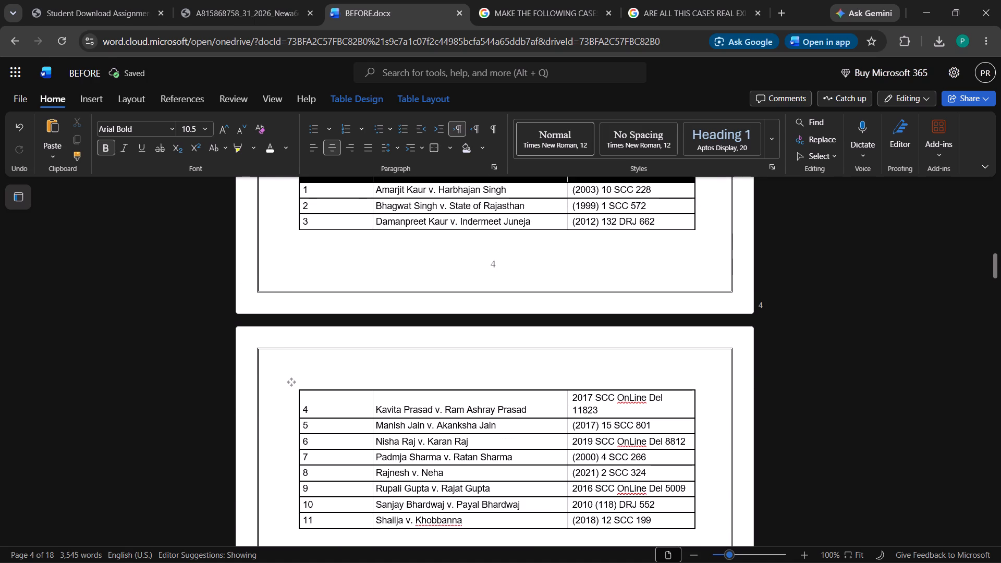
pyautogui.moveTo(565, 411); pyautogui.dragTo(557, 408)
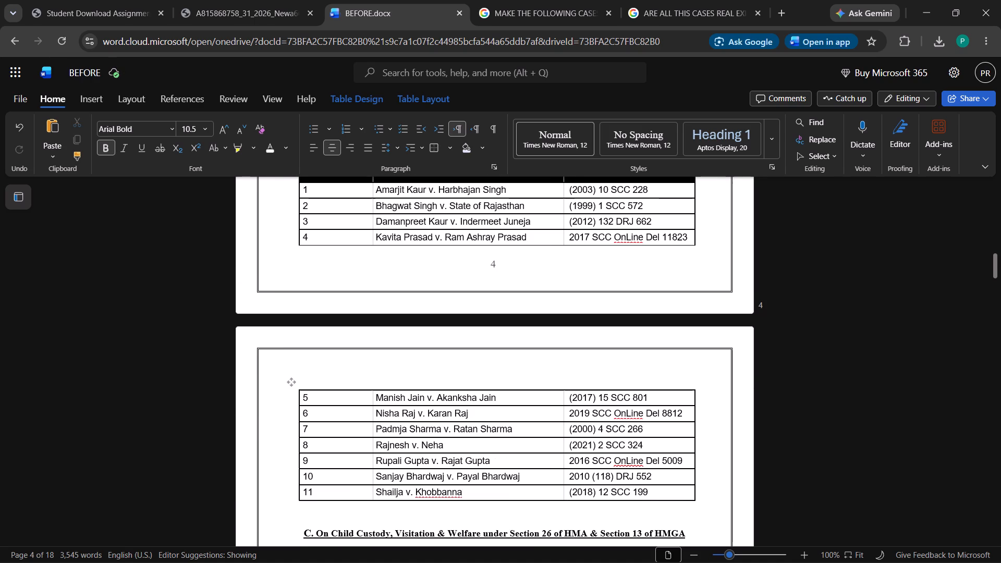
pyautogui.moveTo(557, 408); pyautogui.dragTo(555, 407)
# Set the font colour of the heading B table's header row to white.
pyautogui.scroll(2, 555, 407)
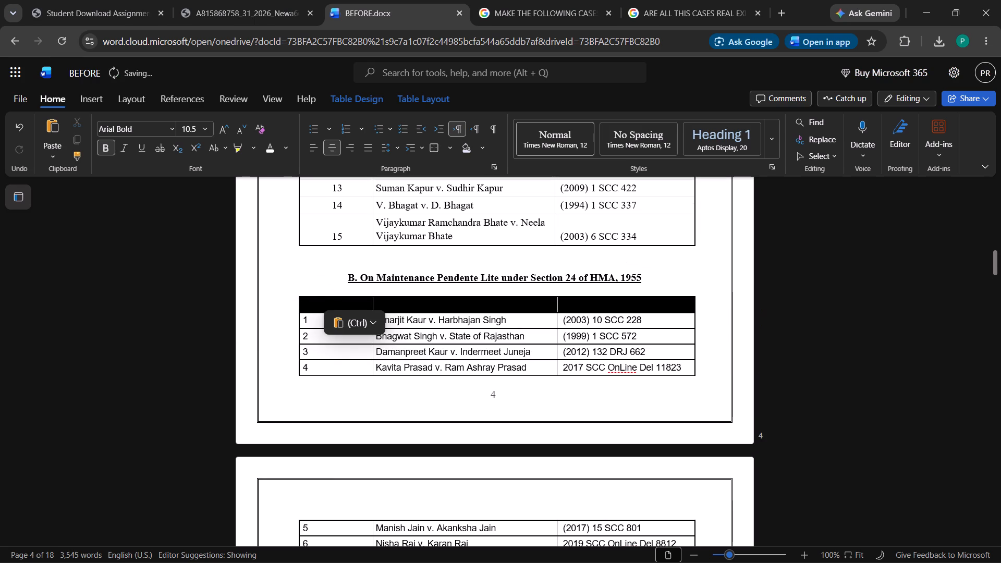
pyautogui.click(323, 288)
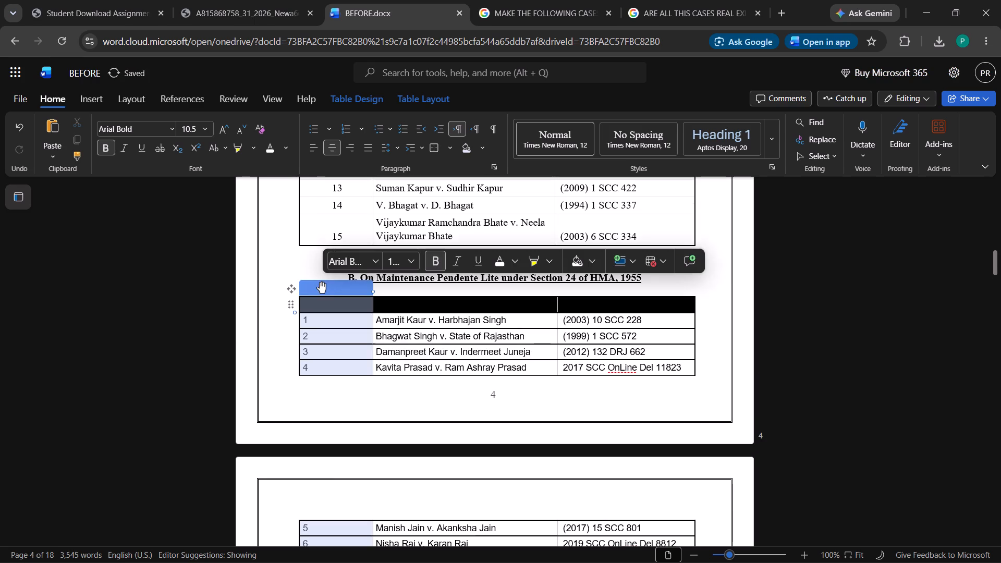
pyautogui.click(289, 289)
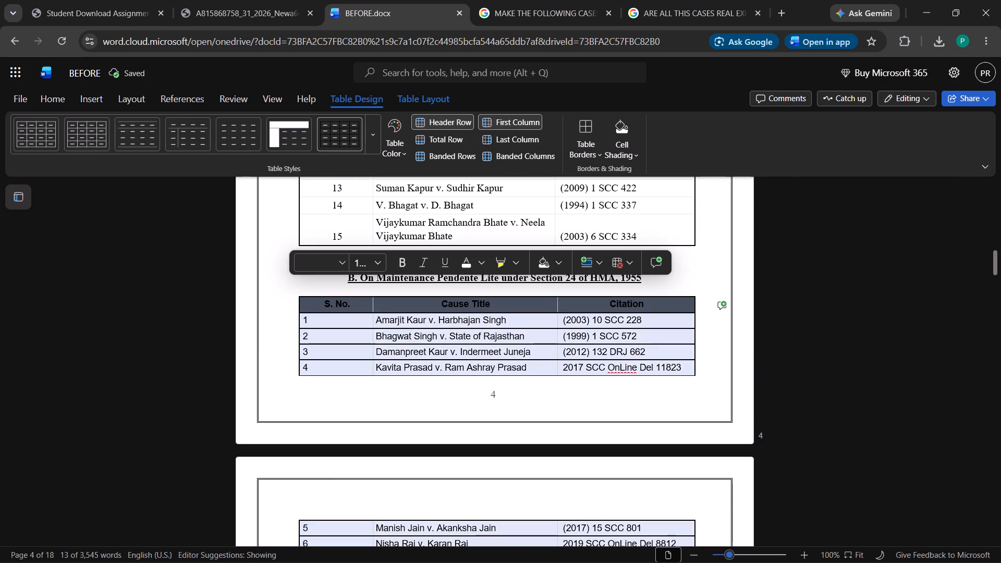
pyautogui.click(192, 366)
pyautogui.click(167, 376)
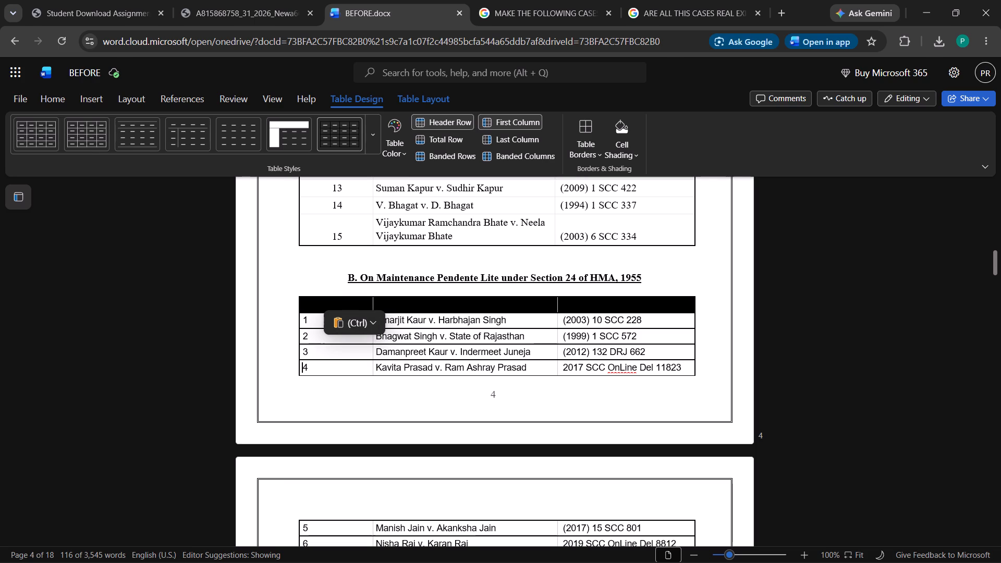
pyautogui.click(146, 387)
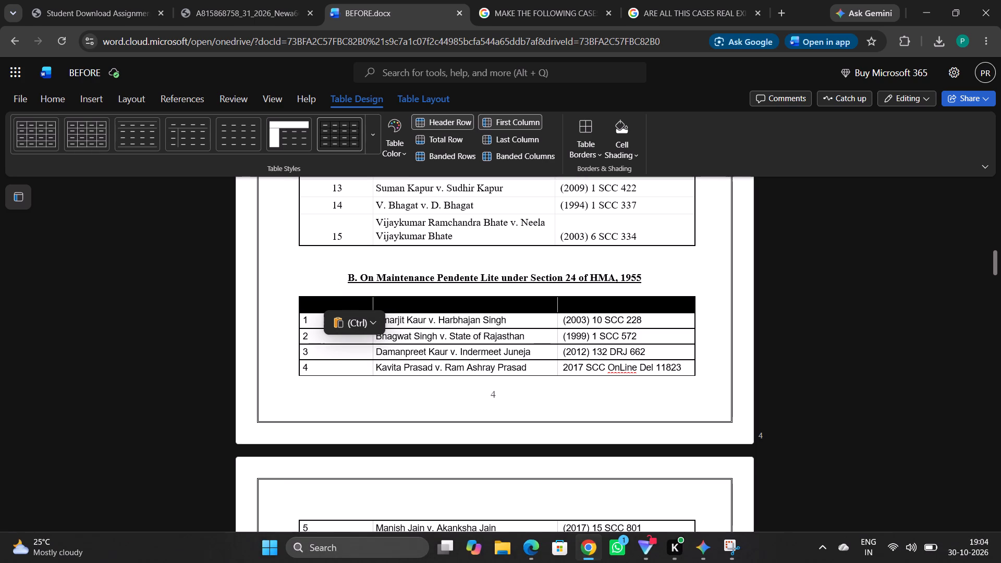
pyautogui.click(866, 311)
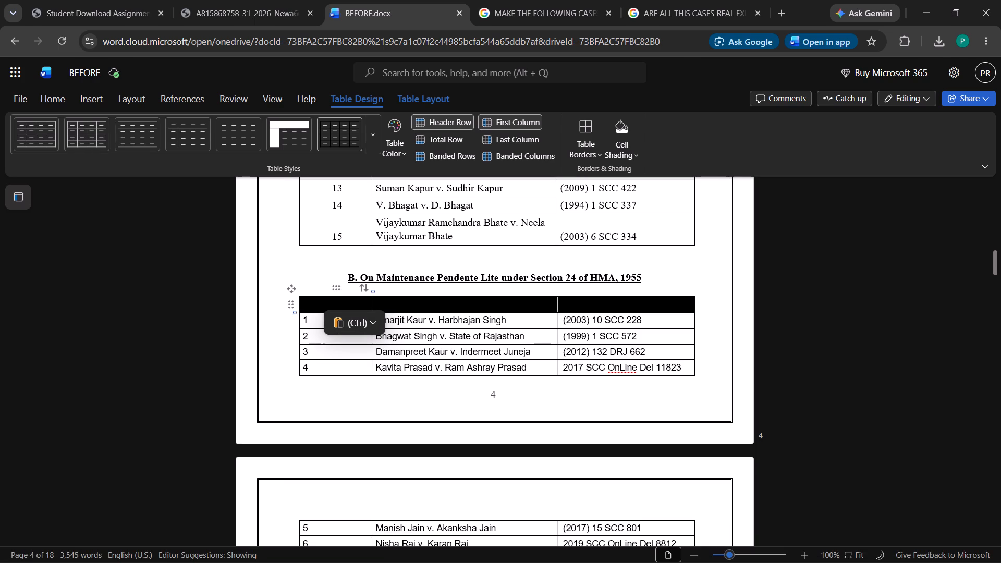
pyautogui.click(288, 305)
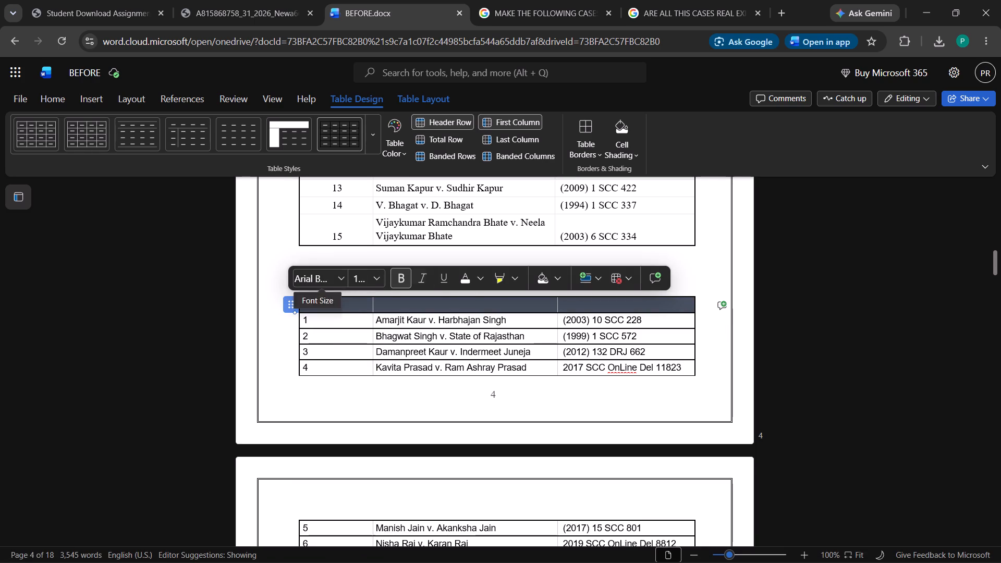
pyautogui.click(485, 276)
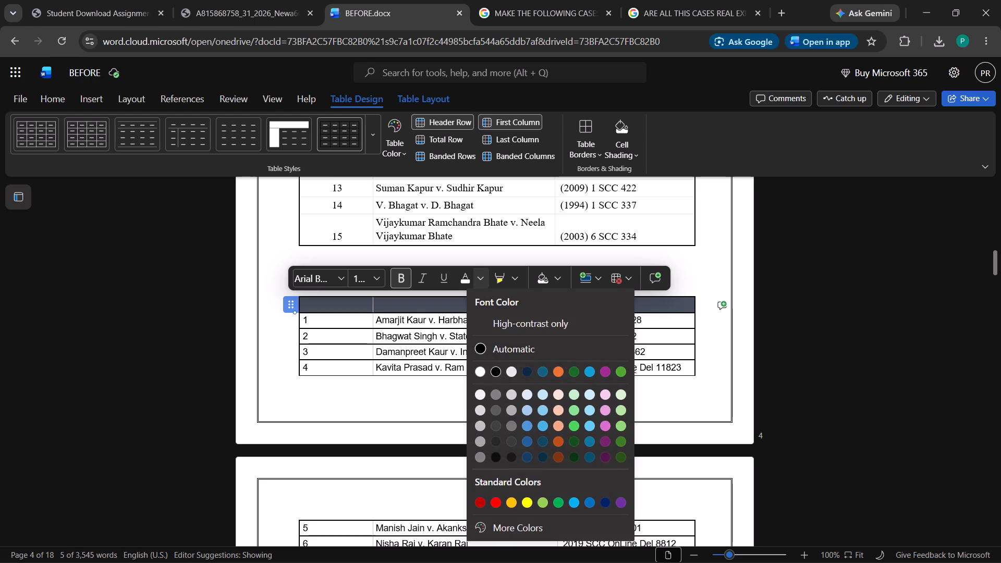
pyautogui.click(483, 369)
pyautogui.click(70, 328)
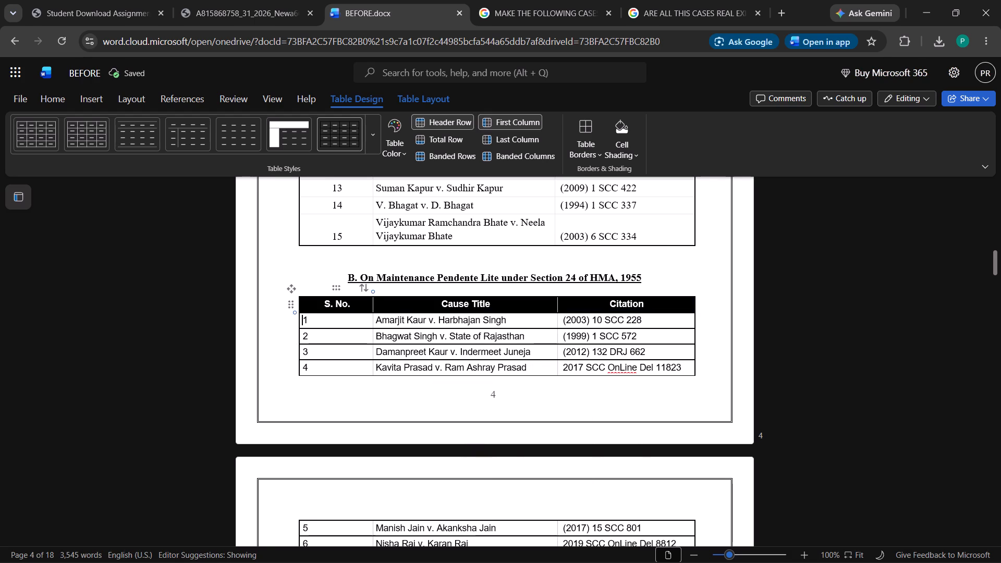
# Remove the inside borders from rows 2 to 10 of the case table under heading B.
pyautogui.click(405, 222)
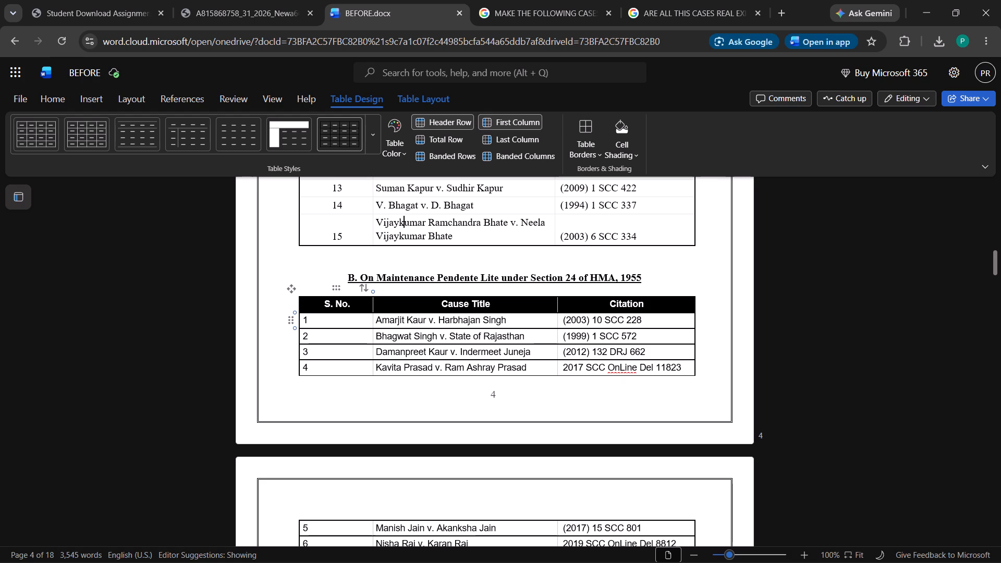
pyautogui.moveTo(324, 336); pyautogui.dragTo(337, 344)
pyautogui.moveTo(337, 344); pyautogui.dragTo(480, 560)
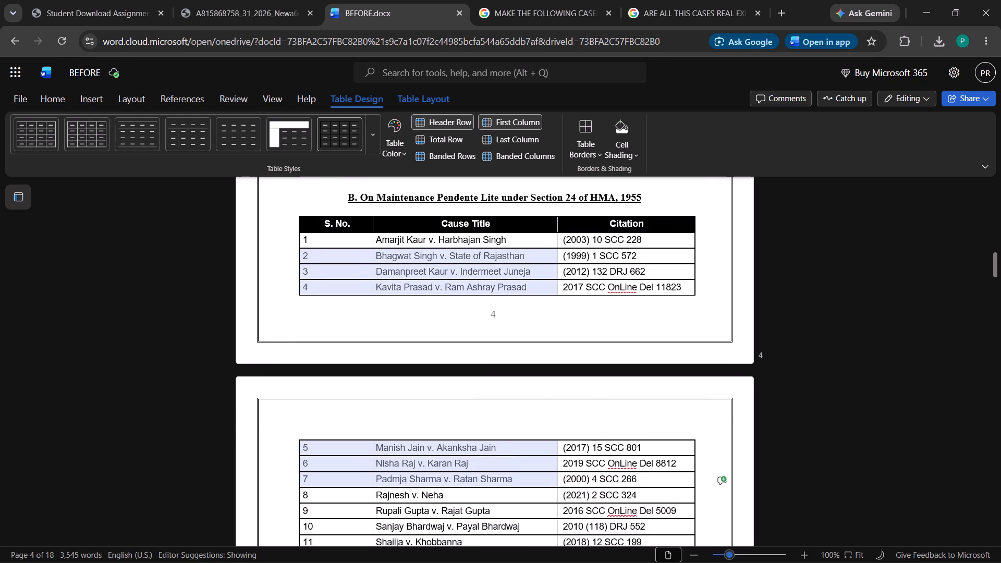
pyautogui.moveTo(480, 560); pyautogui.dragTo(580, 538)
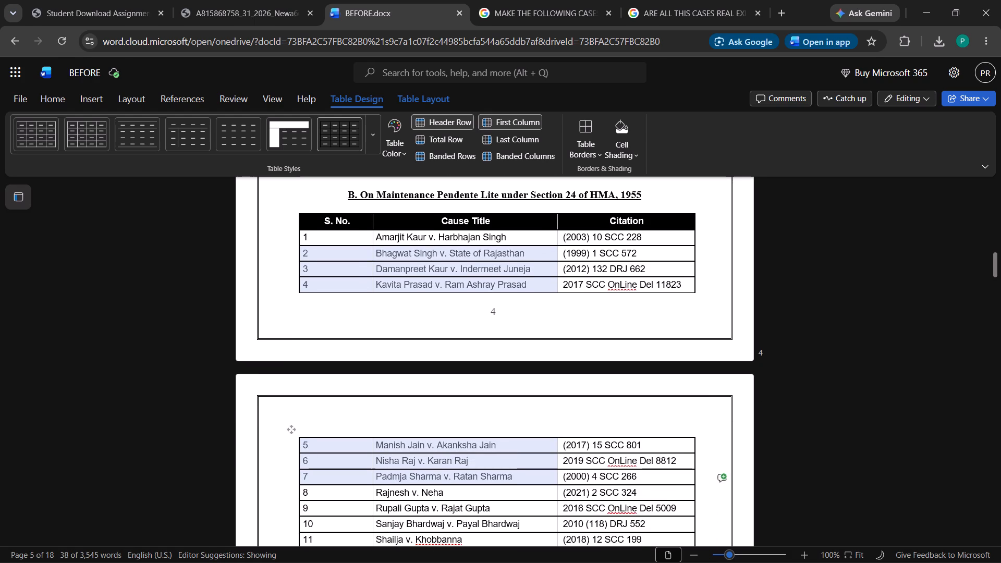
pyautogui.moveTo(580, 538); pyautogui.dragTo(621, 525)
pyautogui.moveTo(661, 526); pyautogui.dragTo(399, 279)
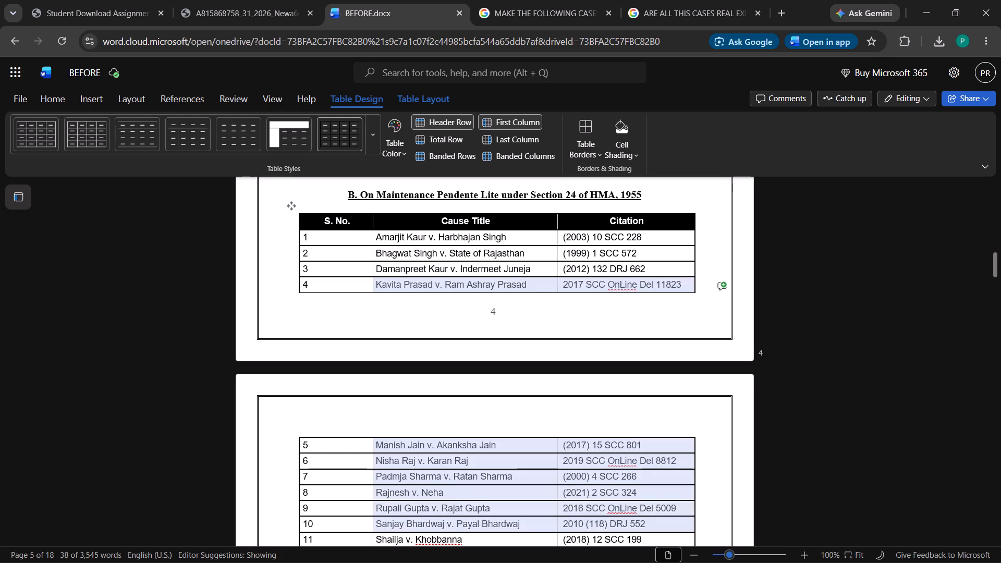
pyautogui.moveTo(399, 279); pyautogui.dragTo(348, 259)
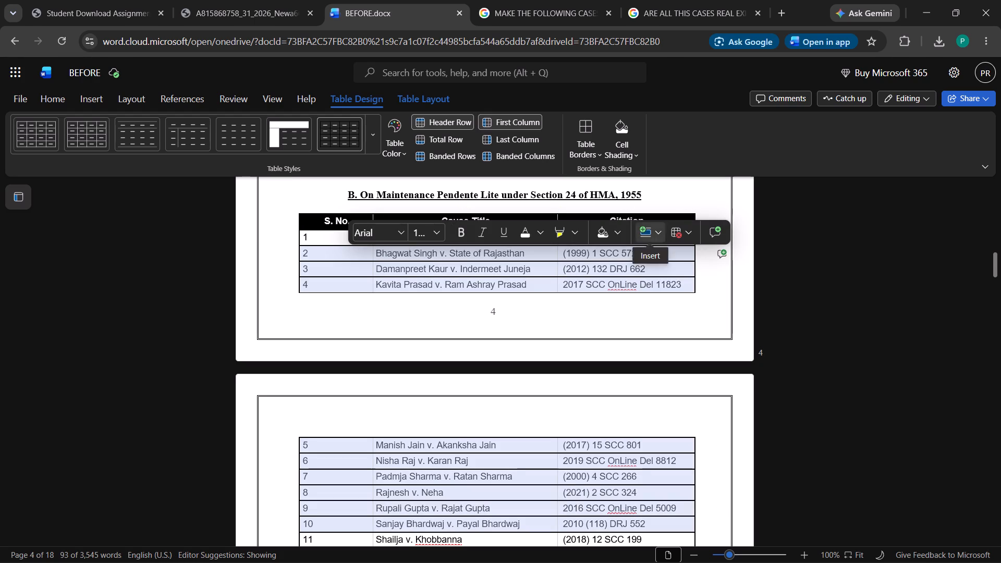
pyautogui.click(594, 148)
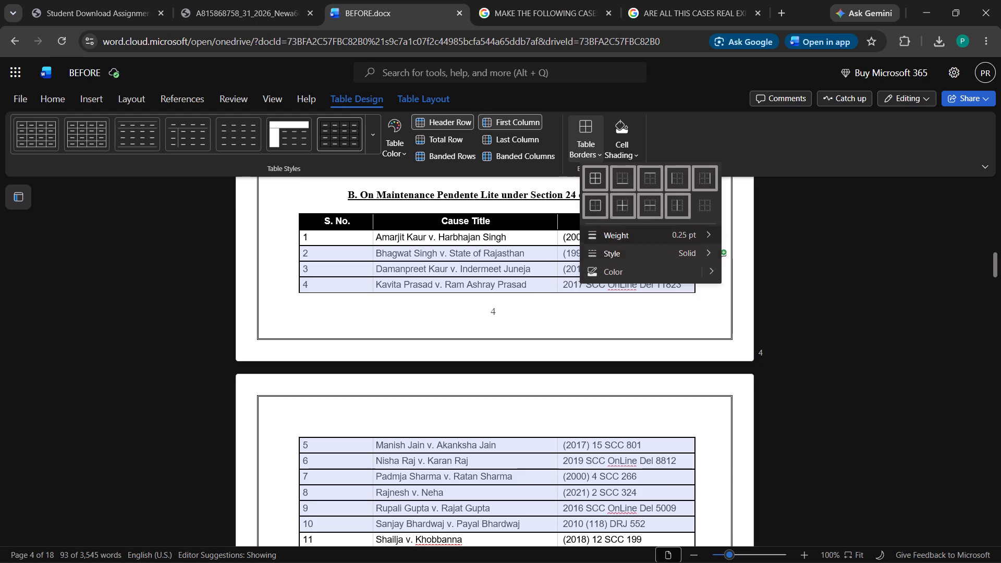
pyautogui.click(615, 205)
pyautogui.click(814, 296)
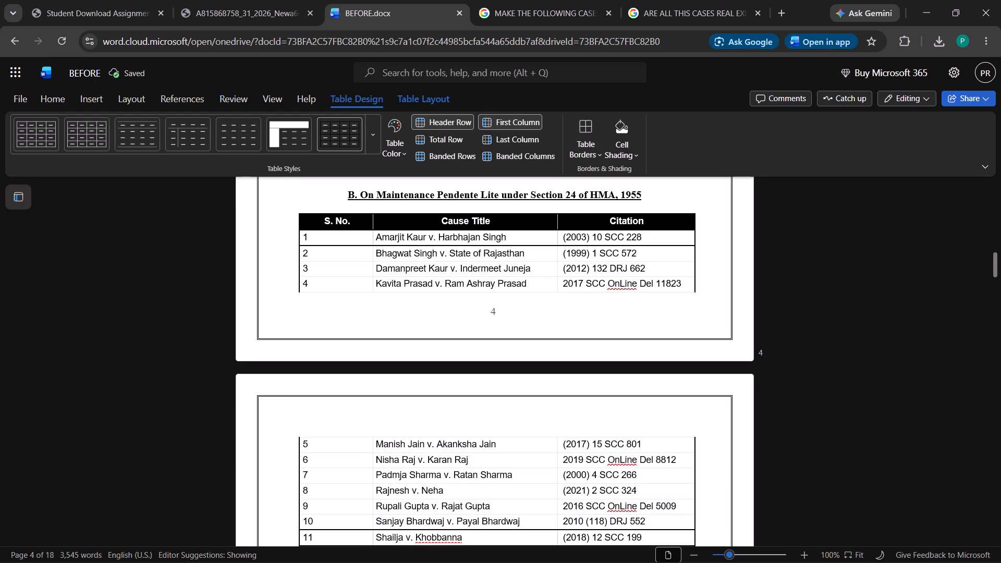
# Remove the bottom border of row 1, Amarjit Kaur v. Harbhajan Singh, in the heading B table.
pyautogui.moveTo(349, 238); pyautogui.dragTo(350, 238)
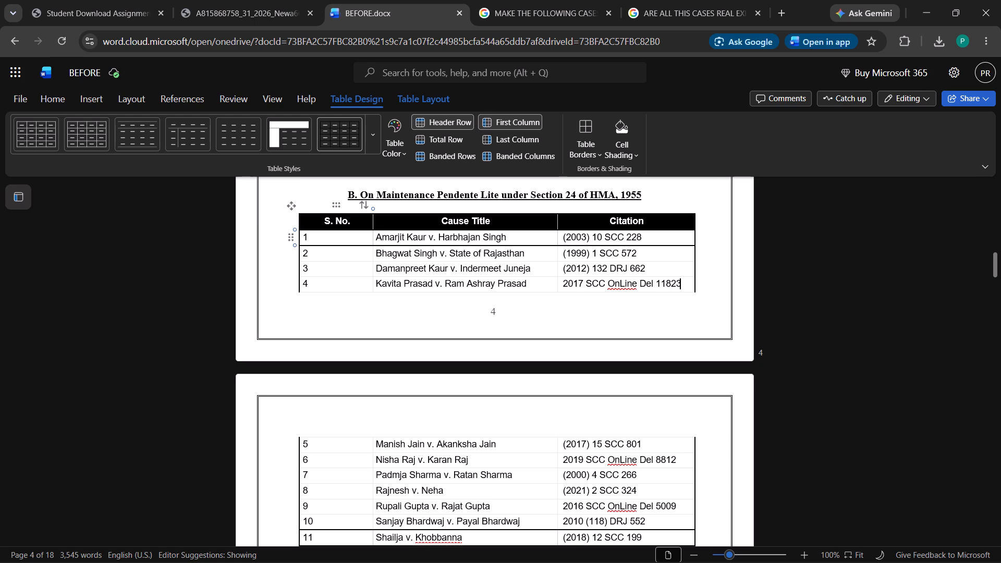
pyautogui.moveTo(350, 238); pyautogui.dragTo(573, 232)
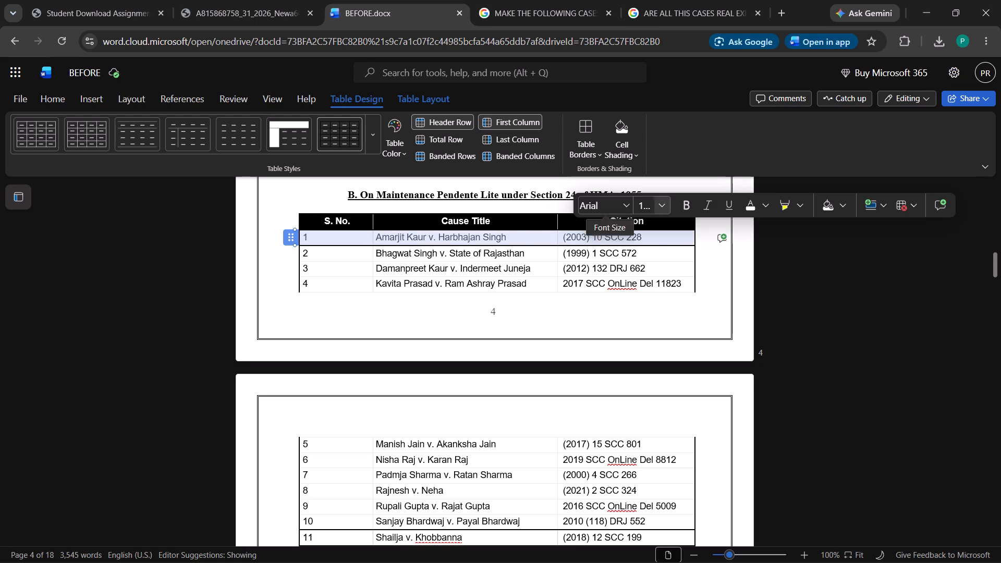
pyautogui.click(584, 146)
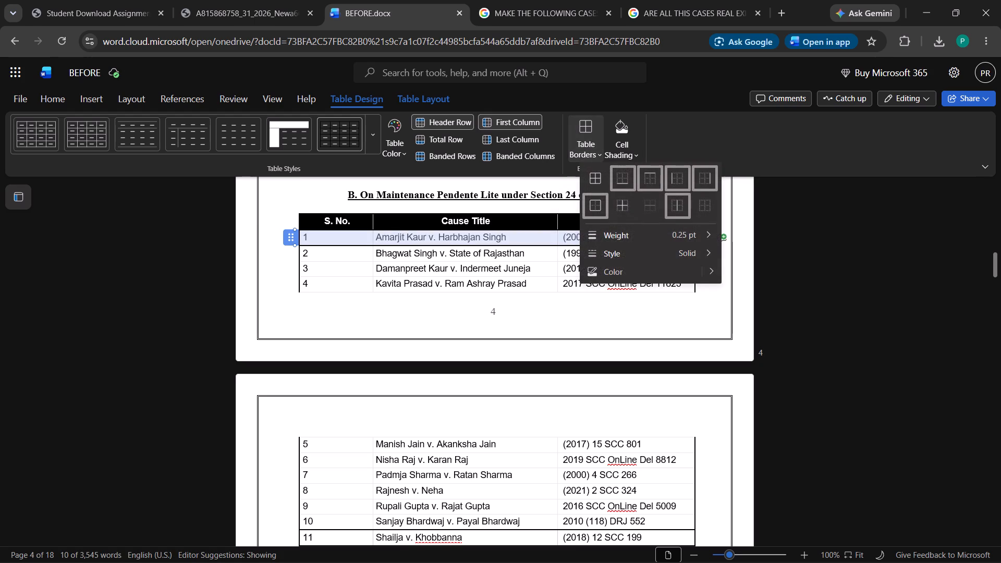
pyautogui.click(625, 179)
pyautogui.click(100, 348)
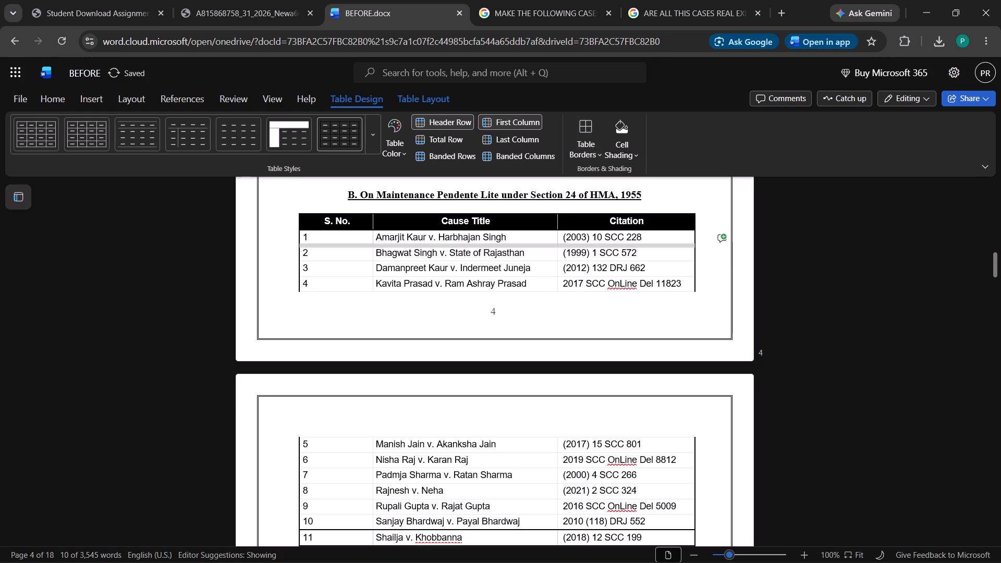
pyautogui.scroll(2, 491, 331)
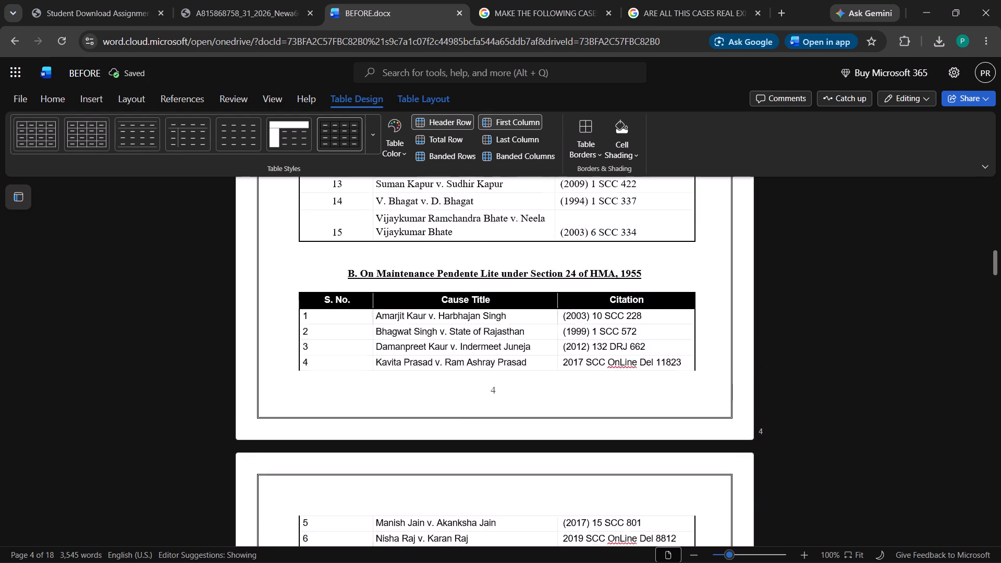
pyautogui.scroll(-7, 491, 331)
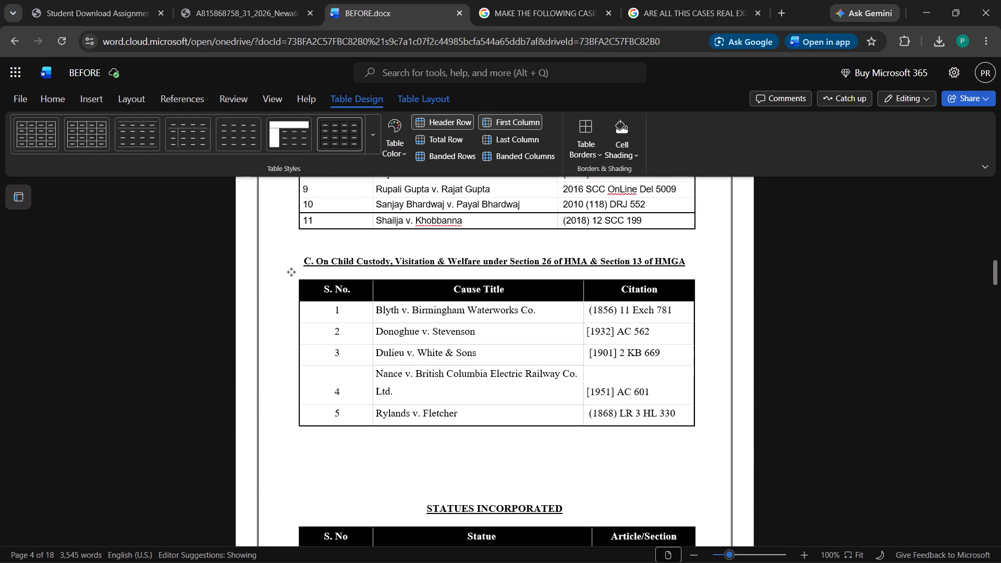
pyautogui.scroll(2, 491, 331)
pyautogui.moveTo(360, 326); pyautogui.dragTo(365, 326)
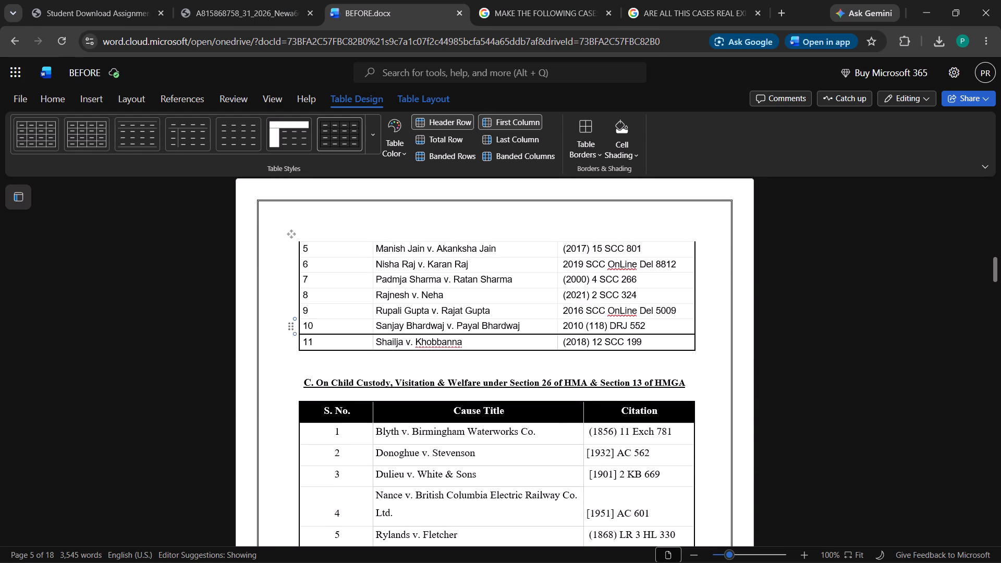
pyautogui.moveTo(365, 326); pyautogui.dragTo(562, 331)
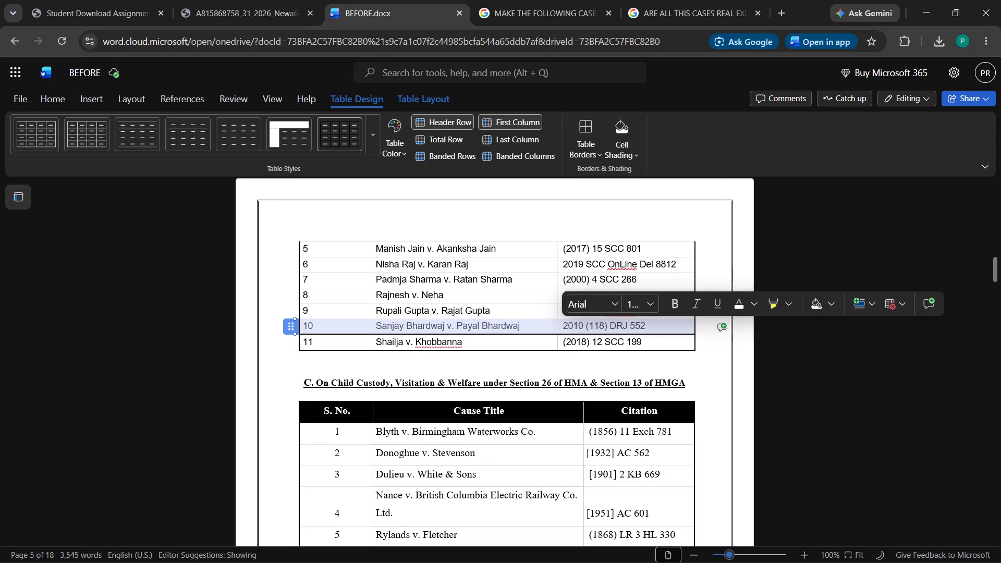
pyautogui.click(590, 140)
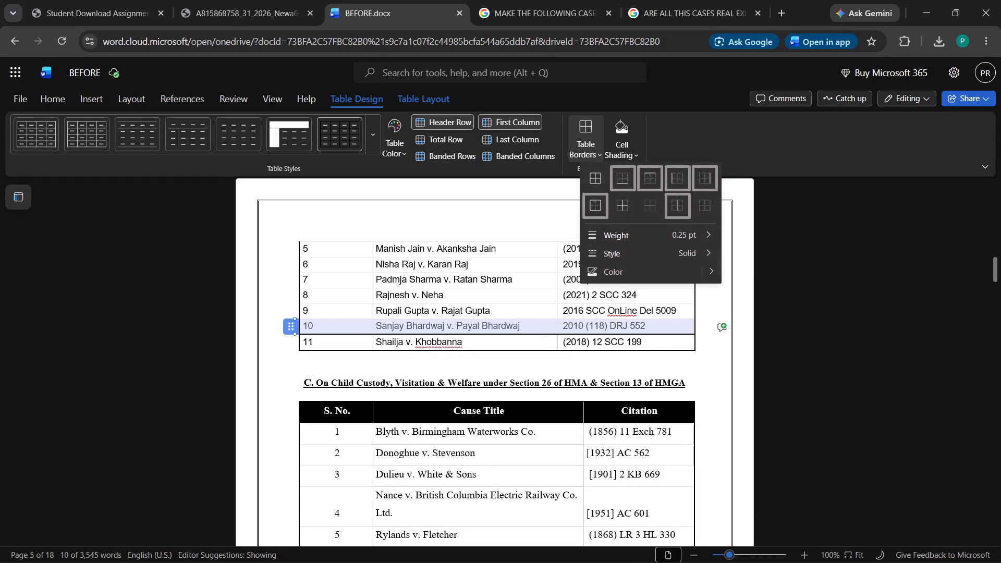
pyautogui.click(621, 176)
pyautogui.click(783, 312)
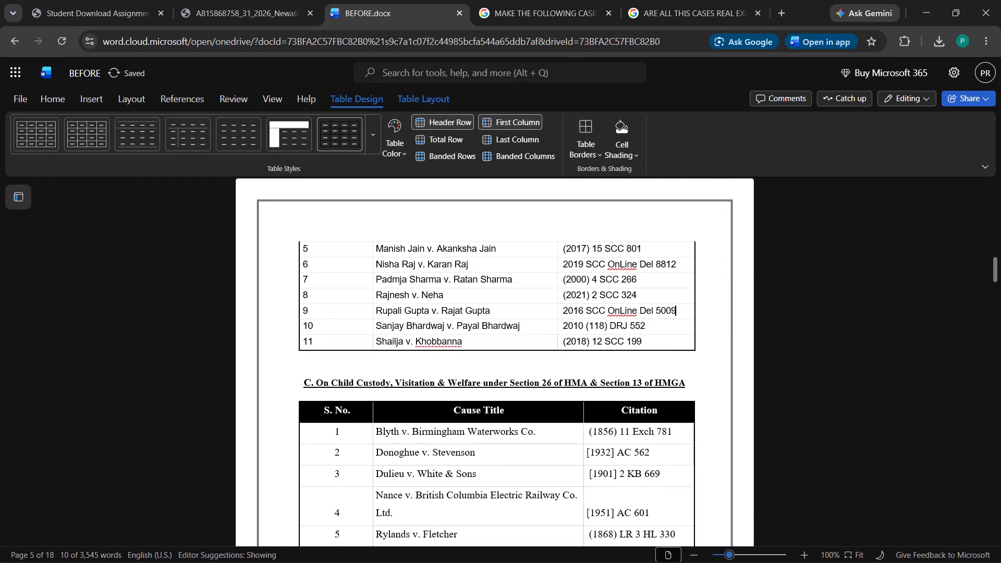
pyautogui.click(139, 376)
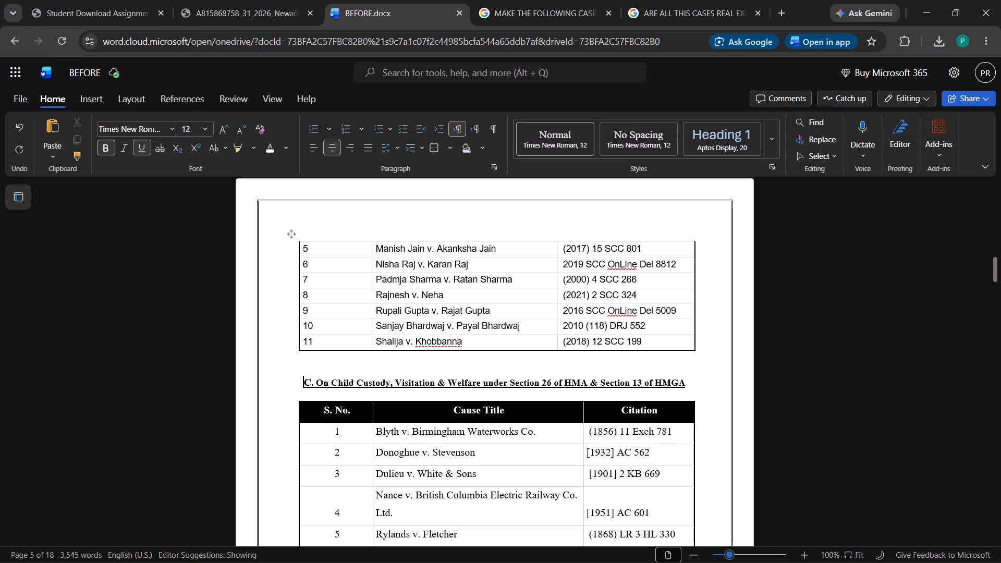
pyautogui.scroll(-1, 350, 386)
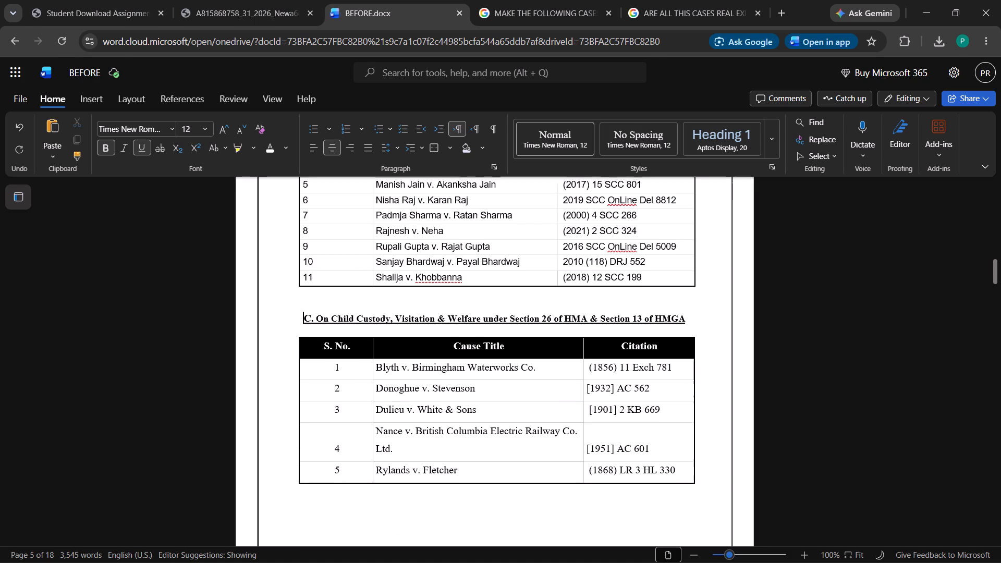
pyautogui.scroll(-1, 350, 386)
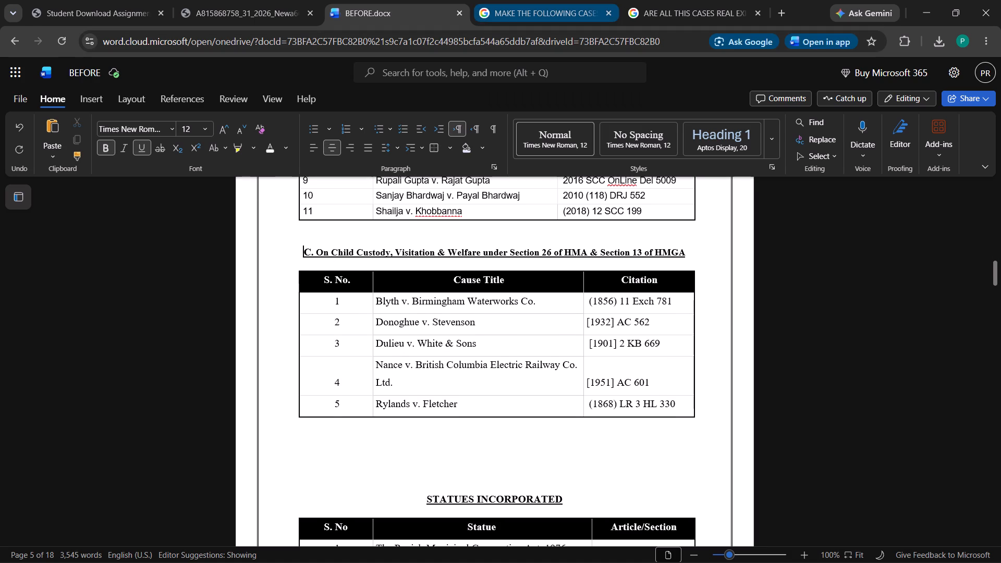
pyautogui.click(648, 9)
pyautogui.scroll(-4, 379, 312)
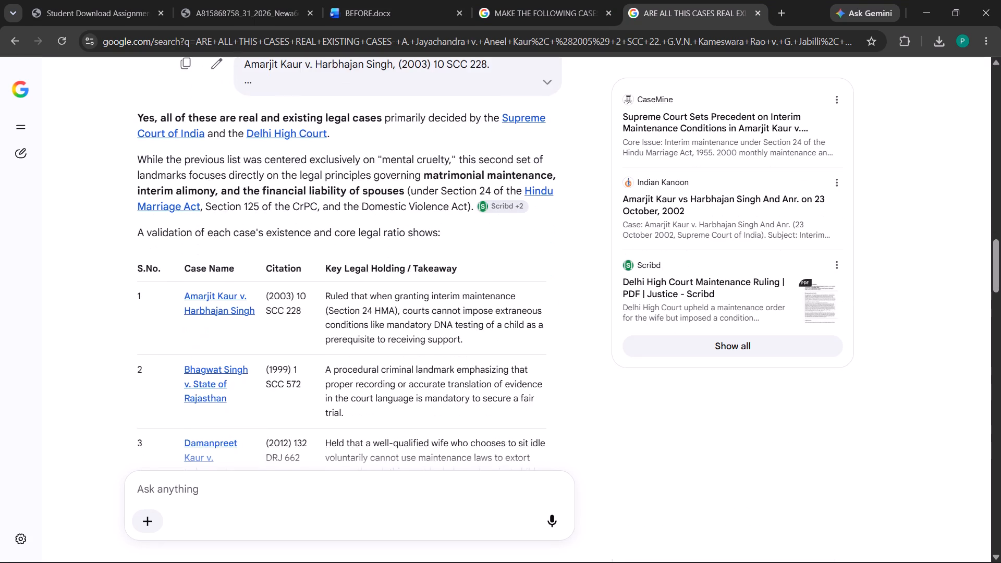
pyautogui.scroll(-9, 379, 313)
pyautogui.scroll(2, 379, 314)
pyautogui.scroll(-7, 379, 314)
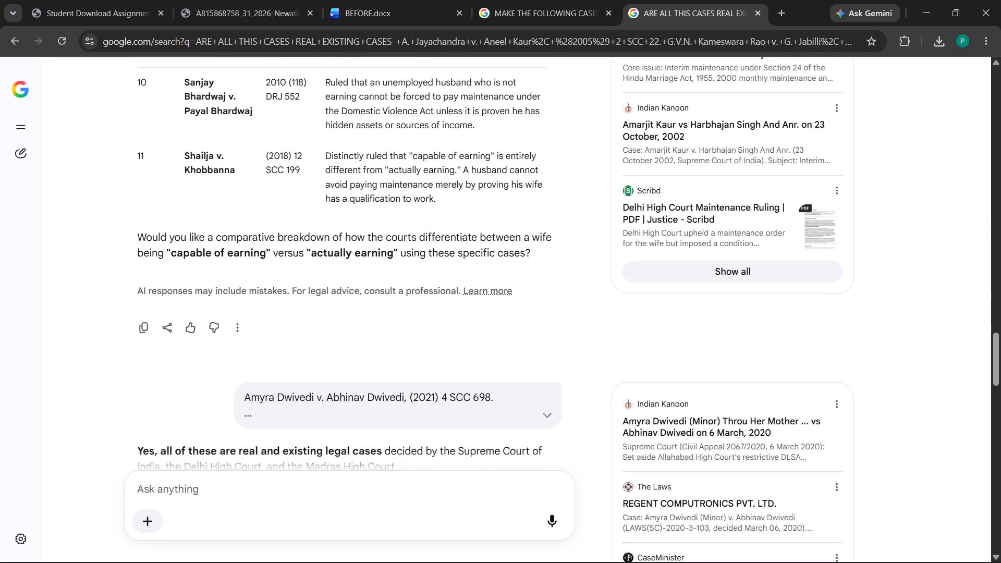
pyautogui.scroll(-1, 379, 314)
pyautogui.scroll(1, 379, 314)
pyautogui.scroll(-2, 379, 314)
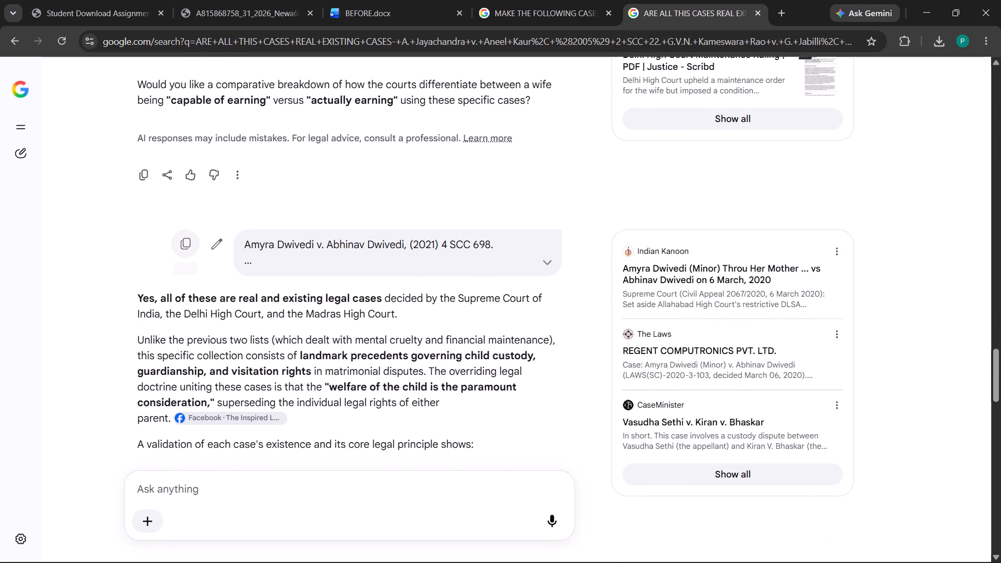
pyautogui.click(191, 244)
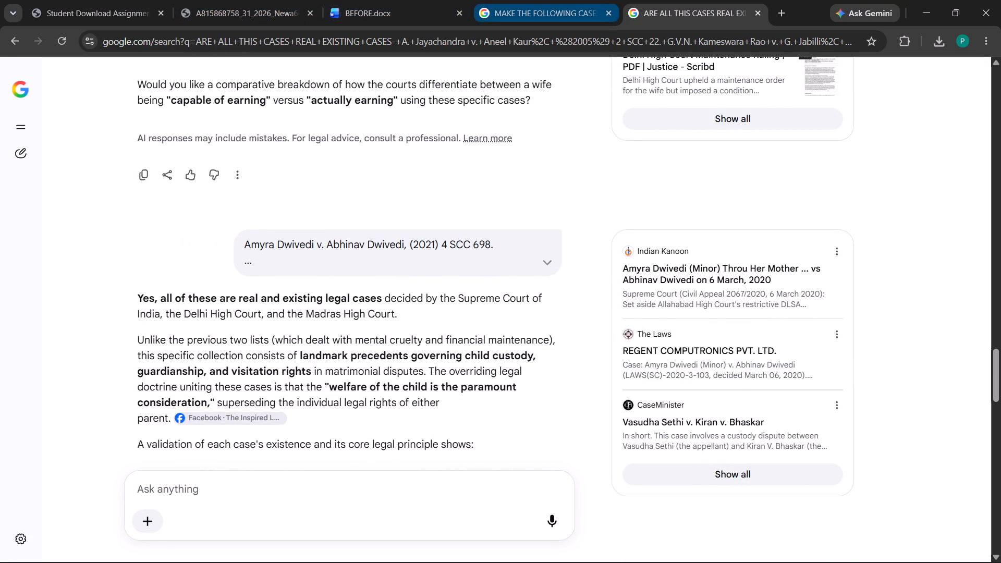
# In the Google chat with the tabulated cases, paste the copied child custody case list as a new message and submit it.
pyautogui.click(504, 0)
pyautogui.scroll(-1, 415, 238)
pyautogui.scroll(-5, 268, 463)
pyautogui.click(246, 474)
pyautogui.click(243, 489)
pyautogui.rightClick(242, 486)
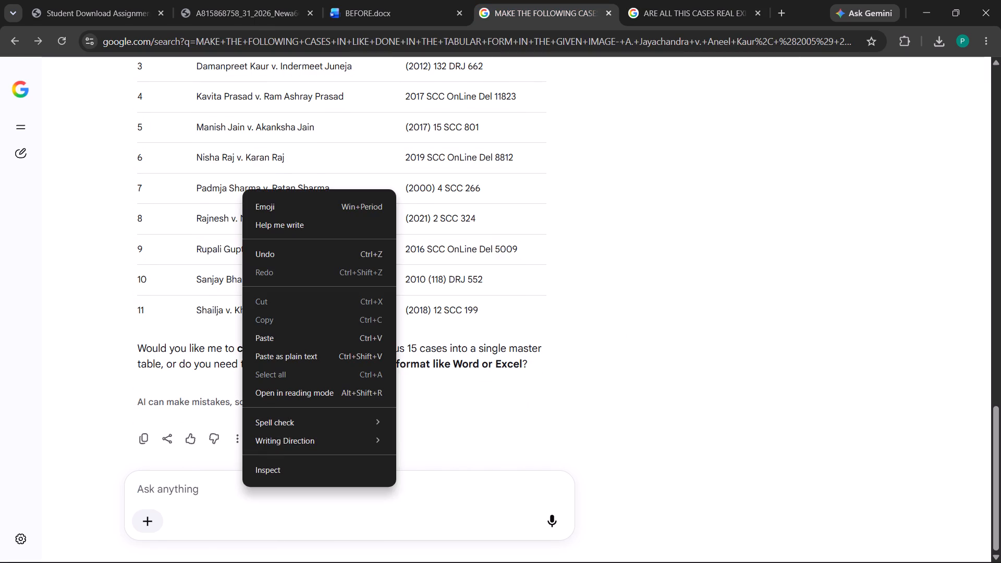
pyautogui.click(303, 341)
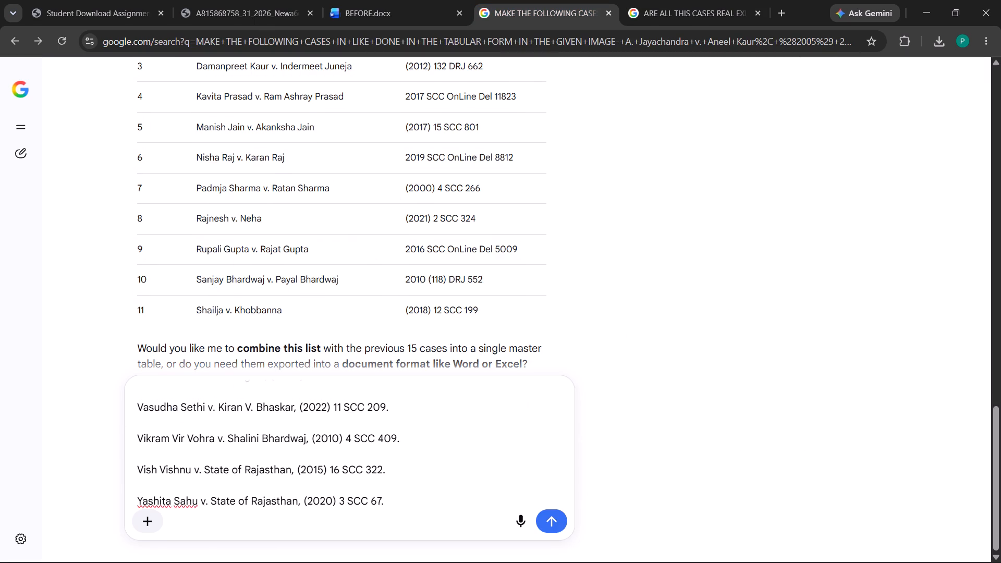
pyautogui.press('Return')
# Copy the whole new child custody case table from the reply, from the S. No. header row through row 15.
pyautogui.scroll(1, 593, 562)
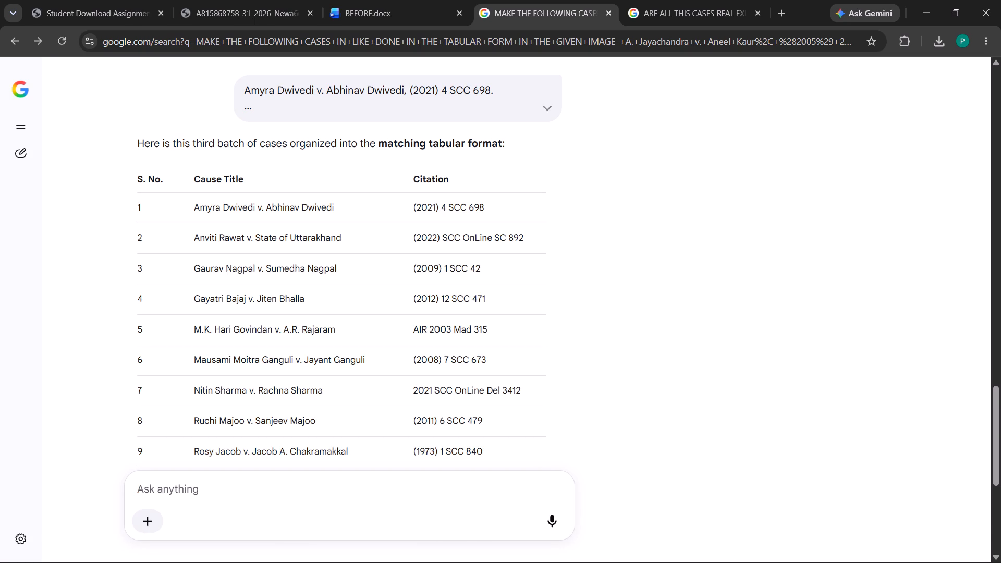
pyautogui.moveTo(139, 178); pyautogui.dragTo(321, 508)
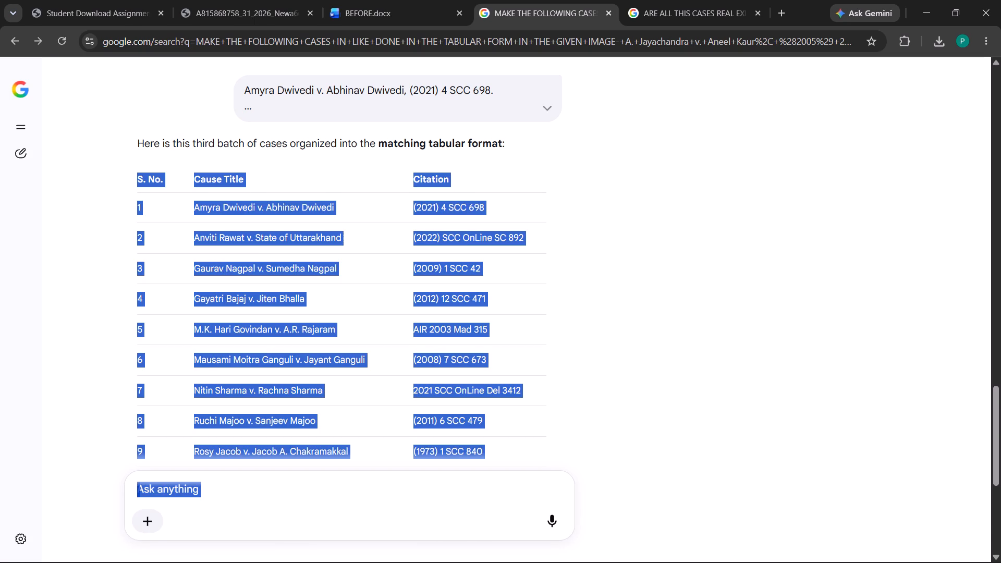
pyautogui.moveTo(321, 508); pyautogui.dragTo(491, 354)
pyautogui.rightClick(454, 333)
pyautogui.click(484, 346)
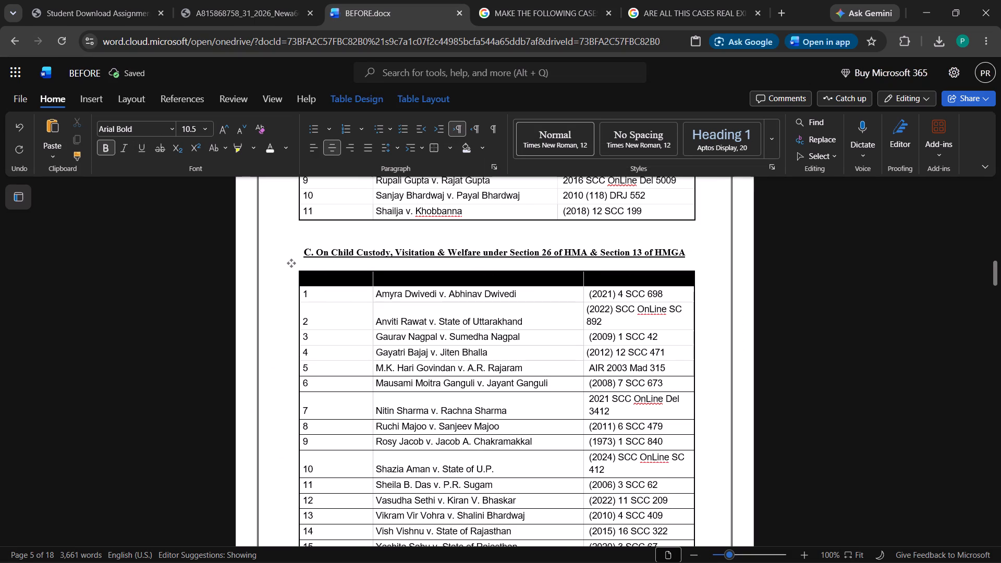
# Centre the S. No. column of the heading B maintenance pendente lite case table.
pyautogui.scroll(-1, 286, 320)
pyautogui.scroll(6, 286, 320)
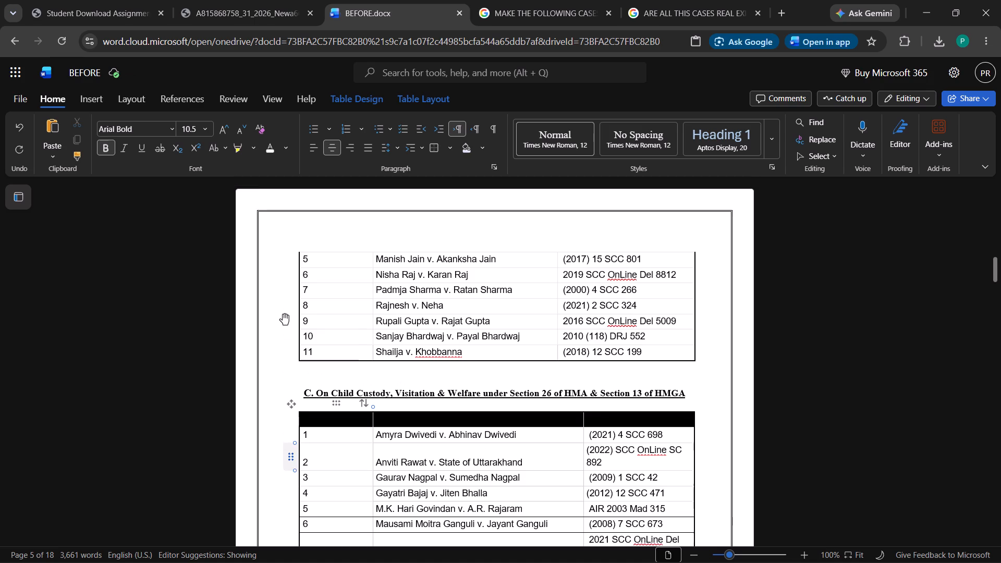
pyautogui.scroll(1, 286, 320)
pyautogui.scroll(-1, 286, 320)
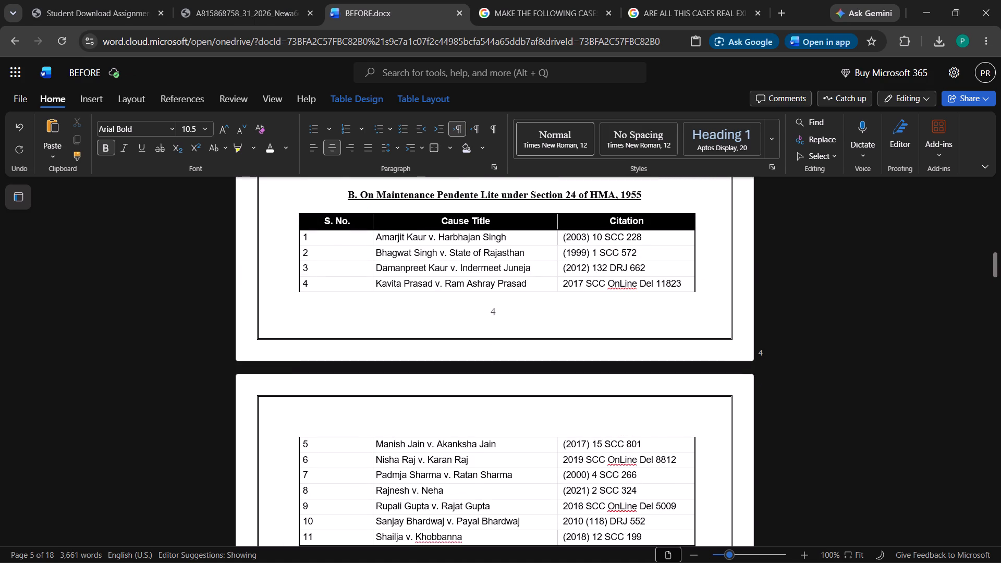
pyautogui.click(338, 209)
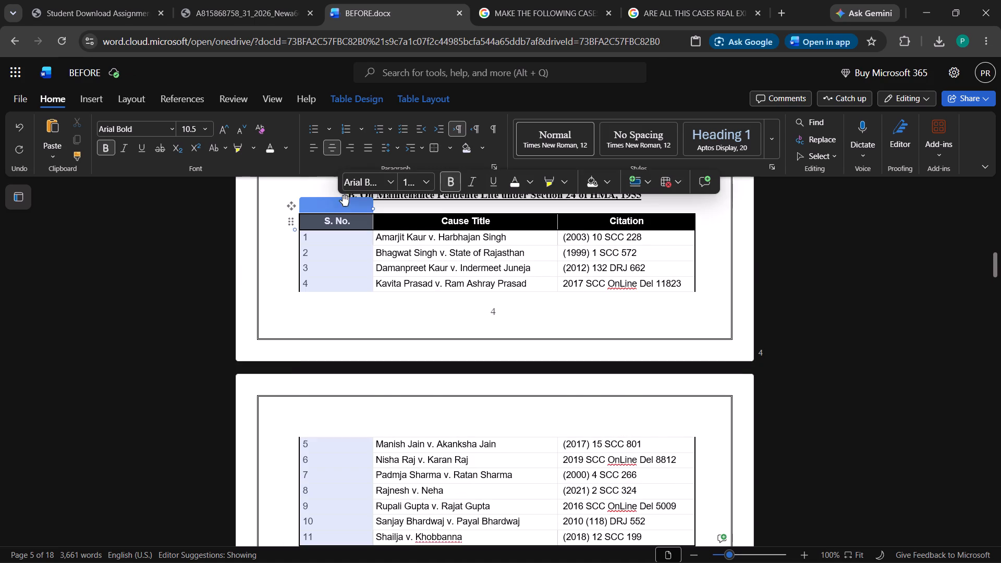
pyautogui.click(43, 98)
pyautogui.click(333, 143)
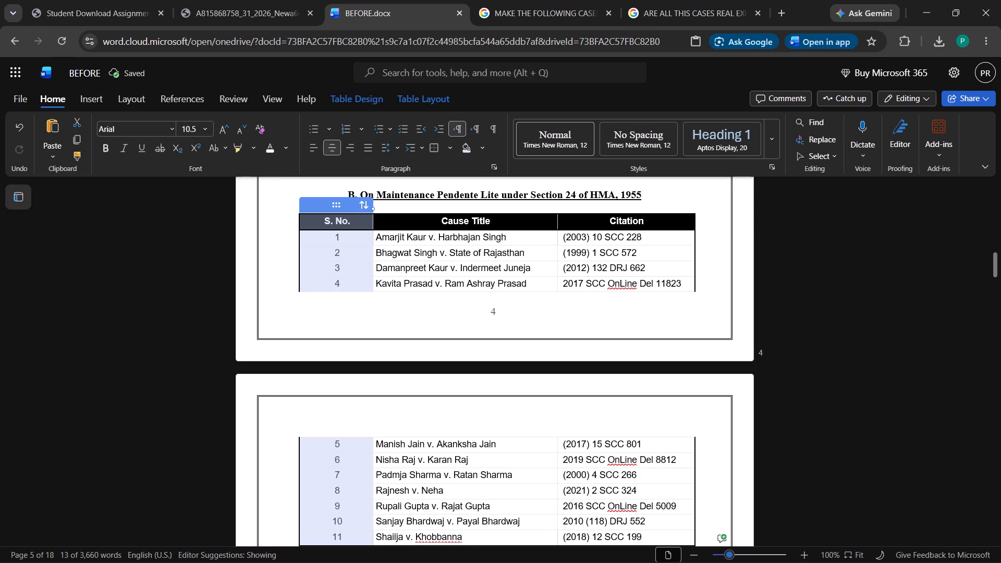
# Check the font of the heading A case table, and set the whole heading B table to Times New Roman, size 12.
pyautogui.scroll(5, 260, 297)
pyautogui.scroll(2, 394, 272)
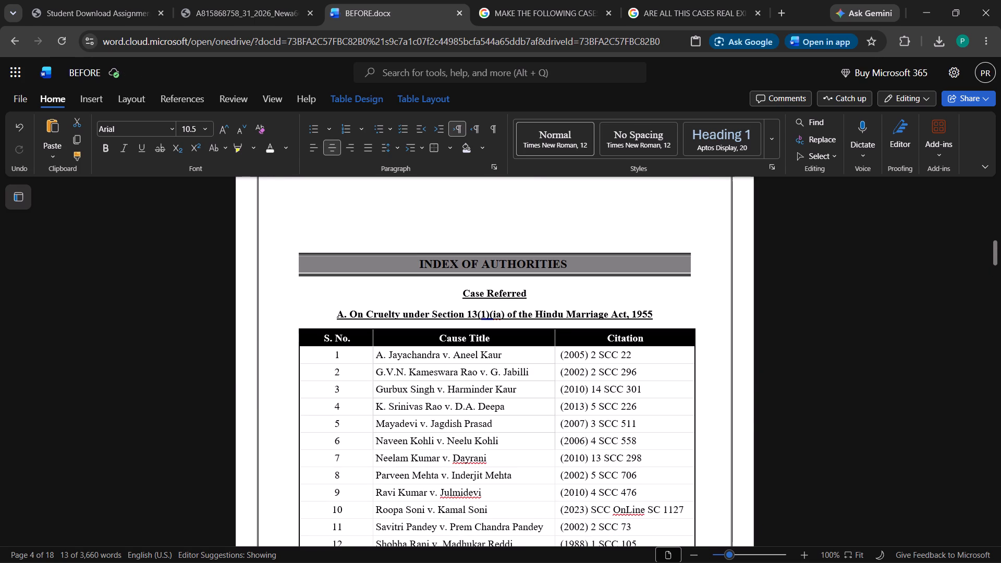
pyautogui.click(402, 353)
pyautogui.scroll(1, 402, 353)
pyautogui.scroll(-3, 402, 353)
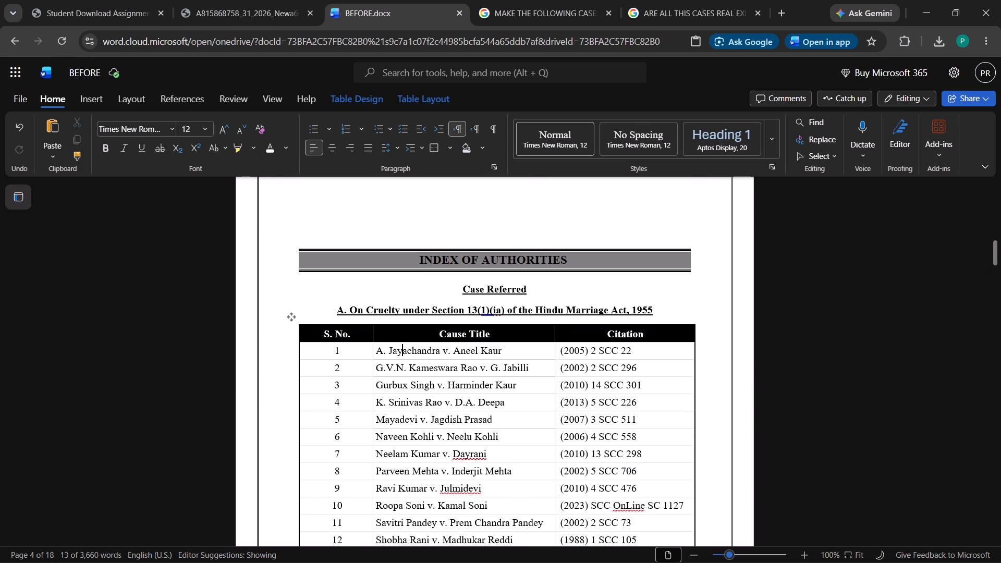
pyautogui.scroll(-4, 402, 353)
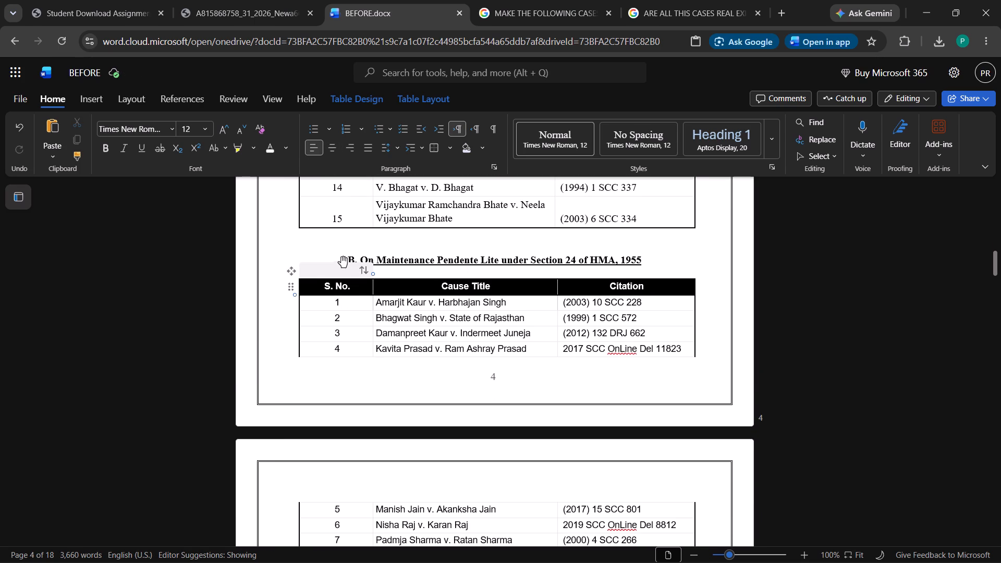
pyautogui.click(387, 260)
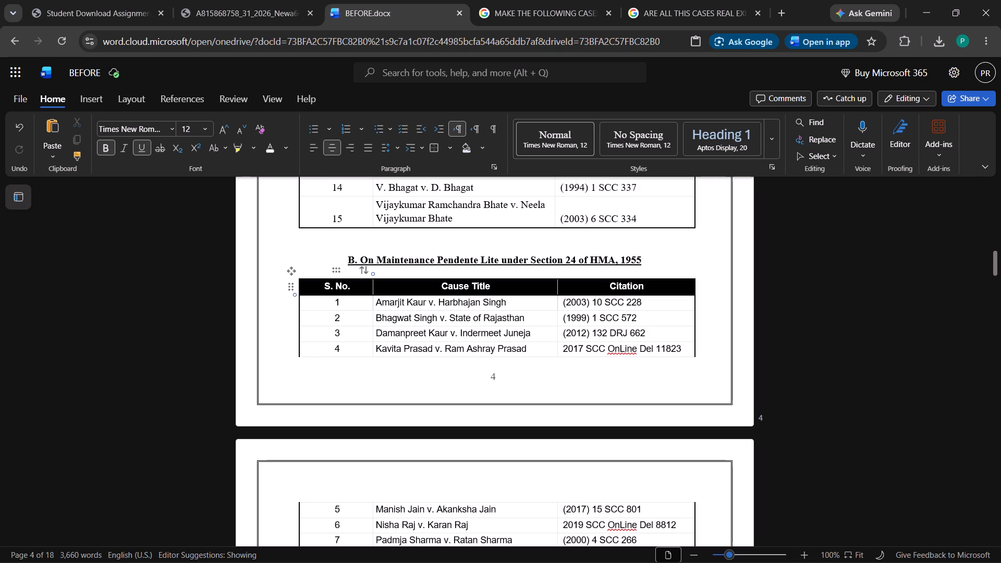
pyautogui.click(289, 266)
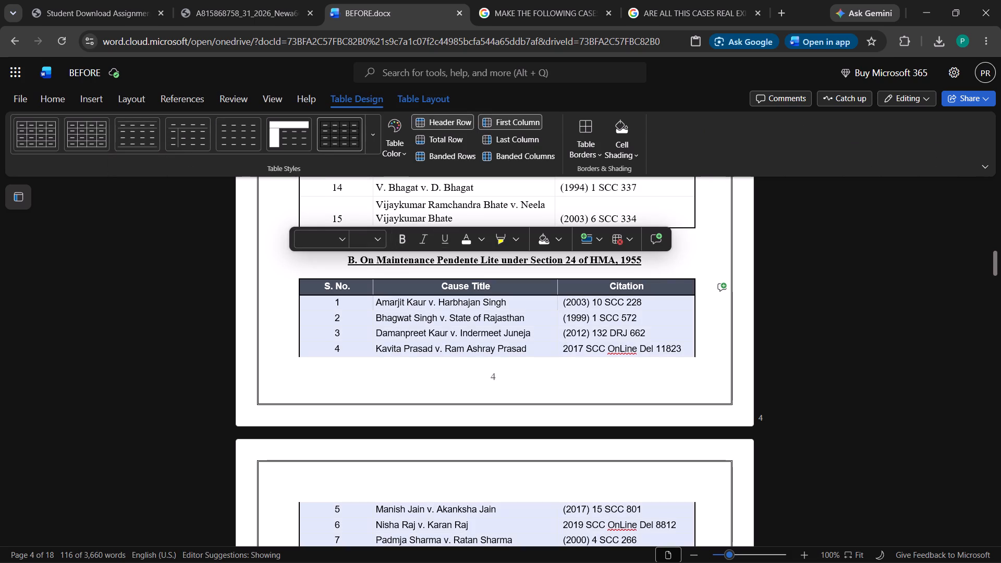
pyautogui.click(52, 109)
pyautogui.click(52, 104)
pyautogui.click(171, 133)
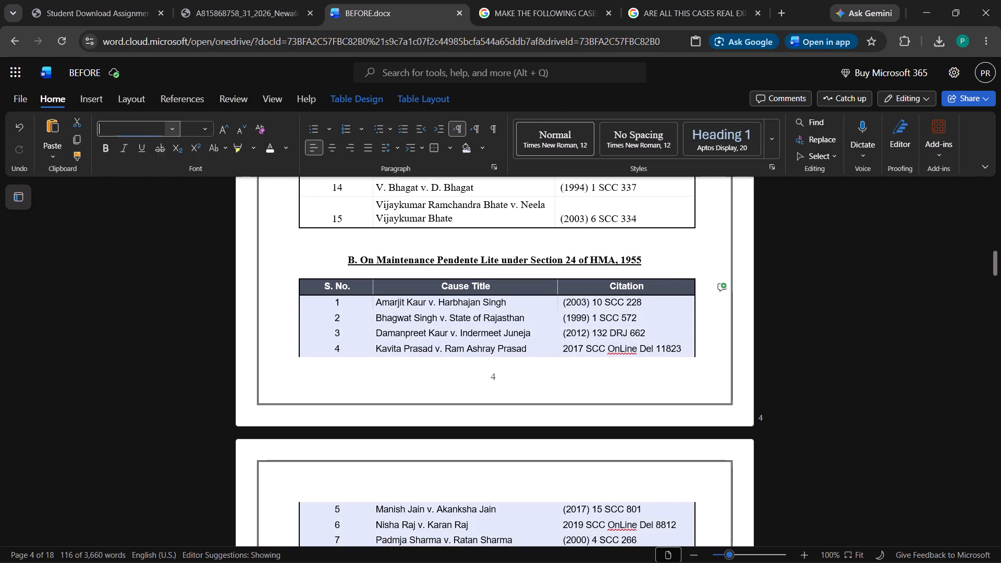
pyautogui.click(172, 182)
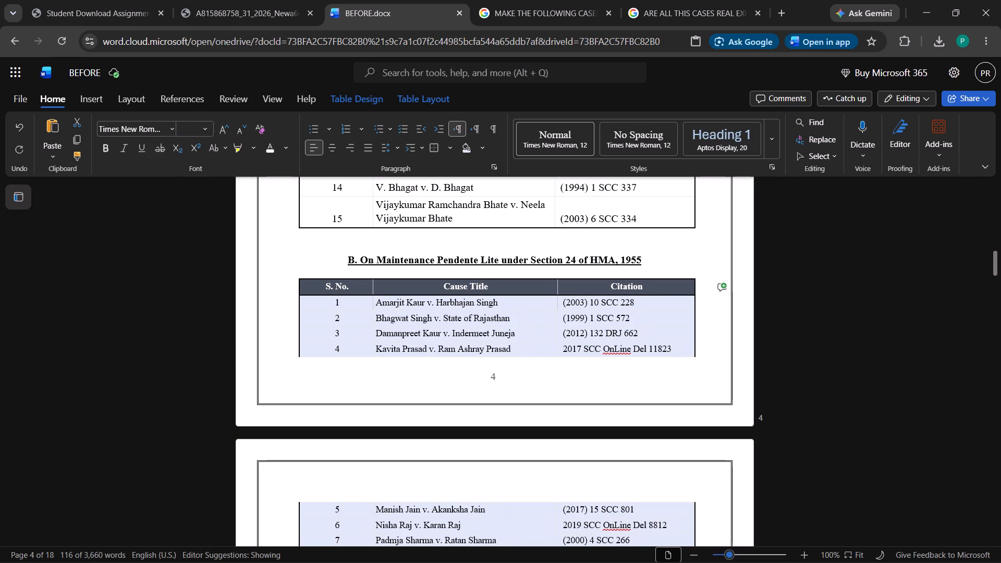
pyautogui.click(213, 126)
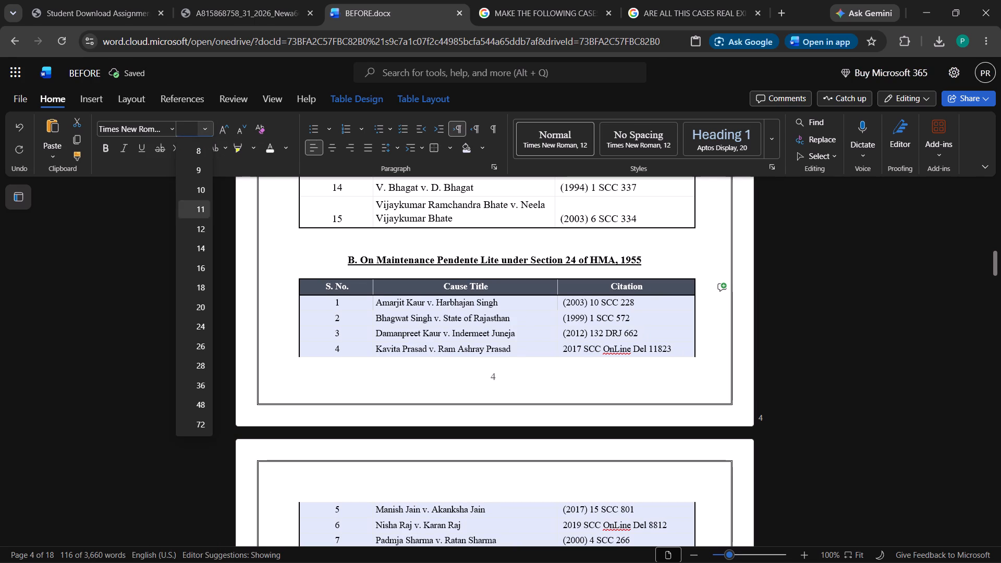
pyautogui.click(206, 223)
pyautogui.click(88, 273)
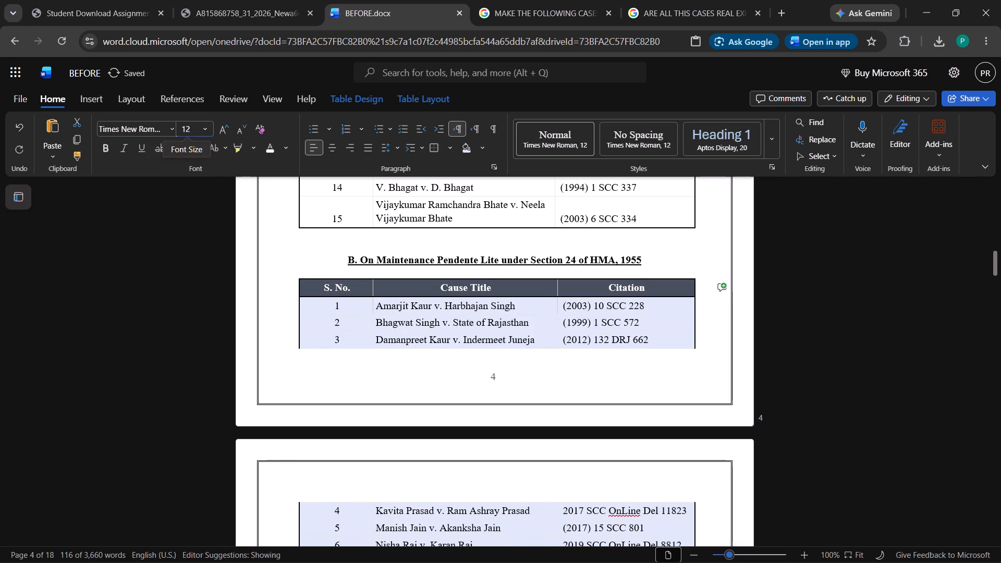
# Shift the border between Cause Title and Citation in the heading B table slightly to align with the heading A table's columns.
pyautogui.click(556, 302)
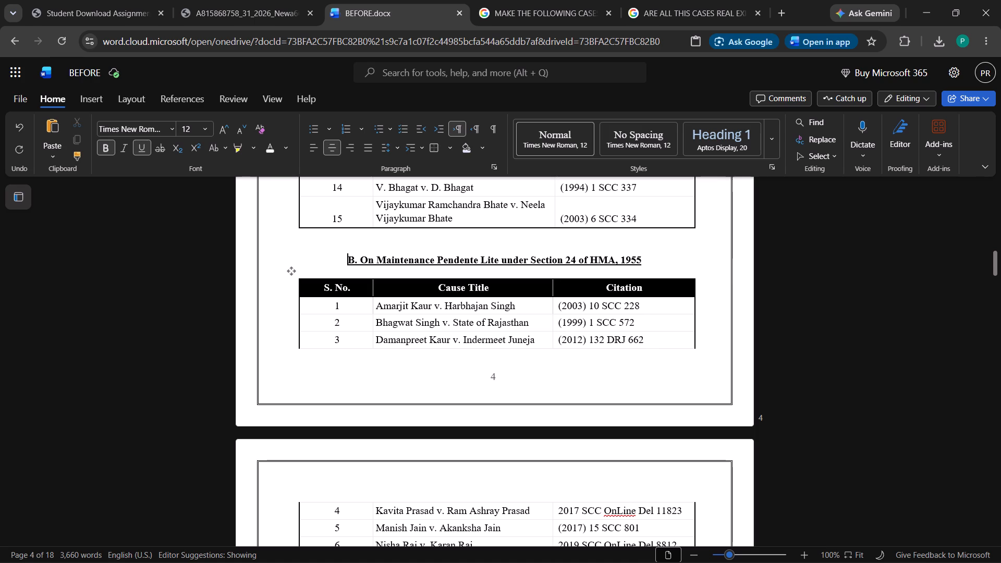
pyautogui.click(186, 346)
# Set the whole heading C child custody case table to Times New Roman, size 12.
pyautogui.scroll(-3, 256, 335)
pyautogui.scroll(-3, 370, 334)
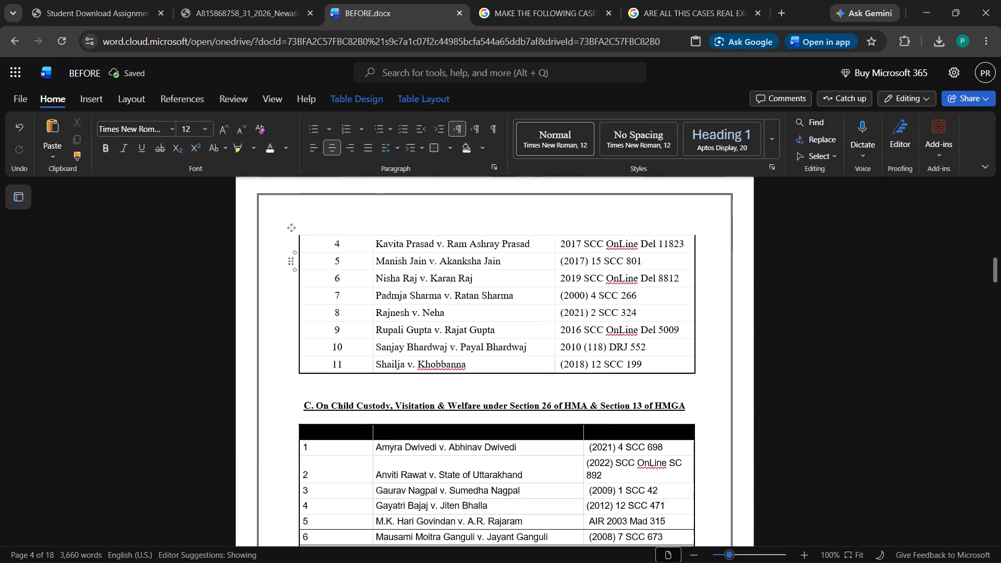
pyautogui.scroll(-1, 370, 334)
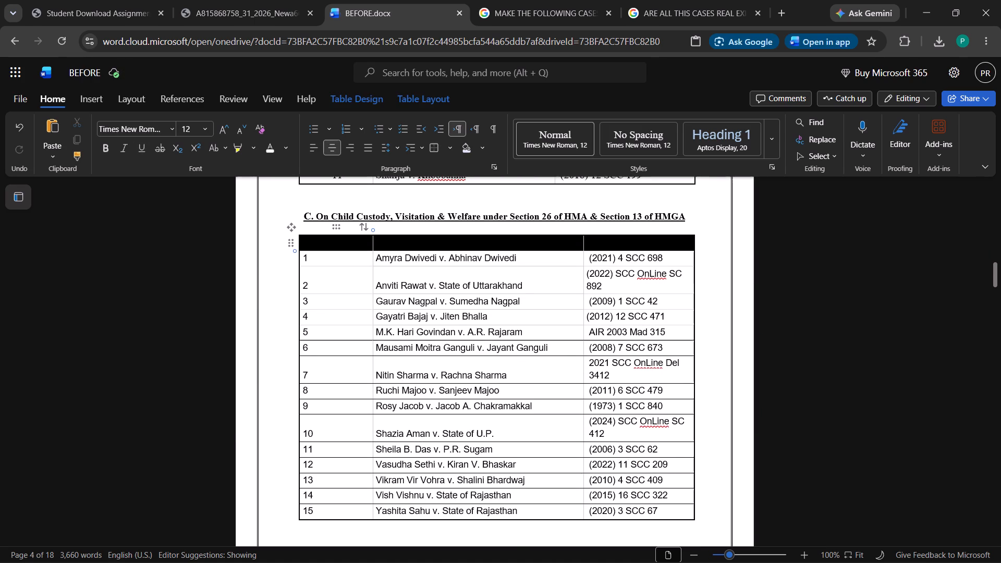
pyautogui.click(294, 230)
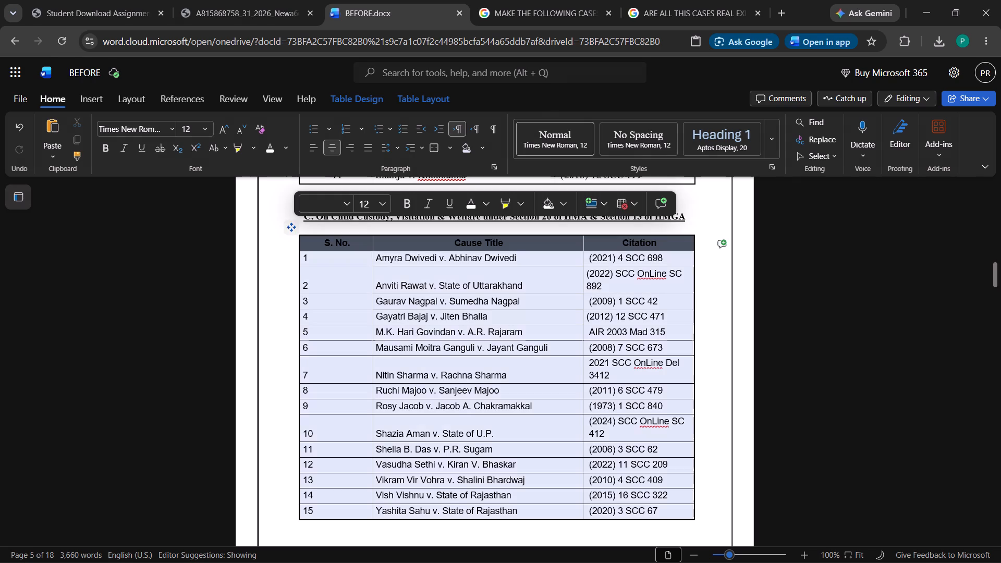
pyautogui.click(66, 105)
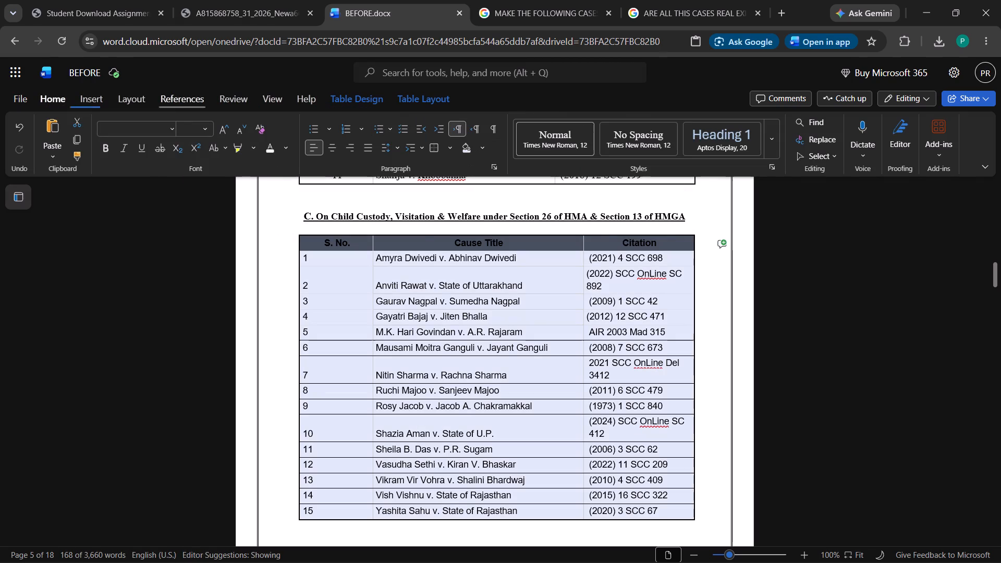
pyautogui.click(173, 131)
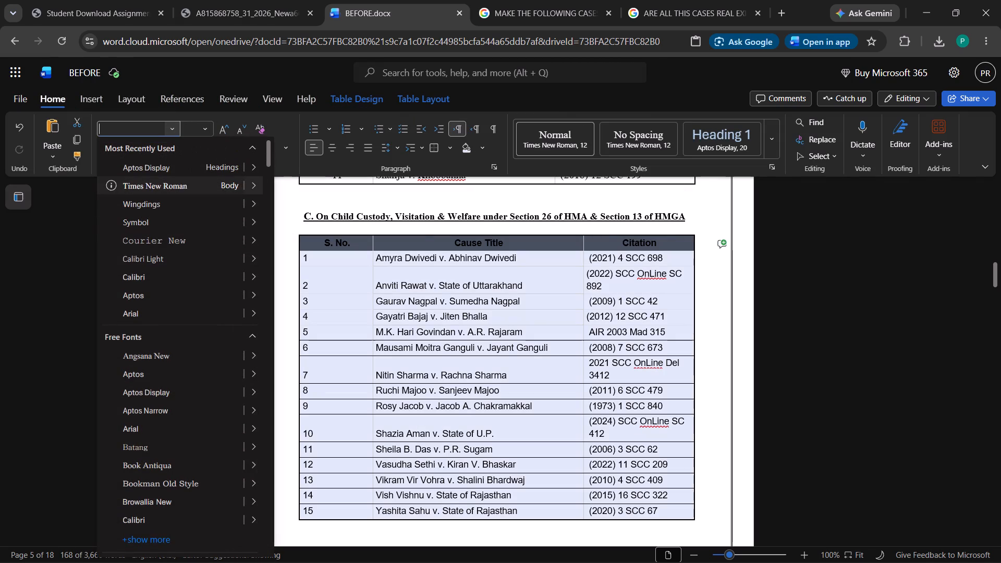
pyautogui.click(176, 179)
pyautogui.click(206, 129)
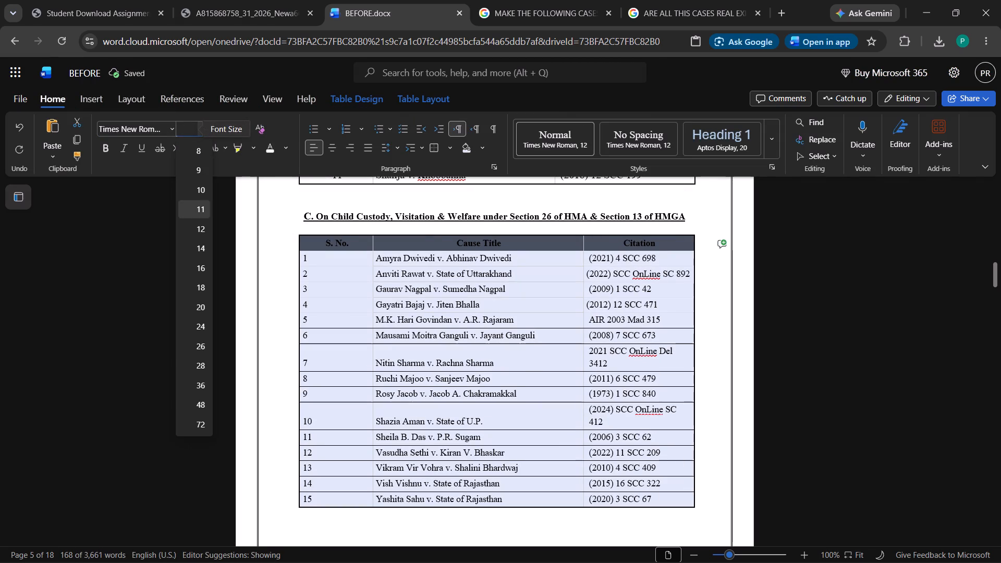
pyautogui.click(198, 230)
pyautogui.click(144, 305)
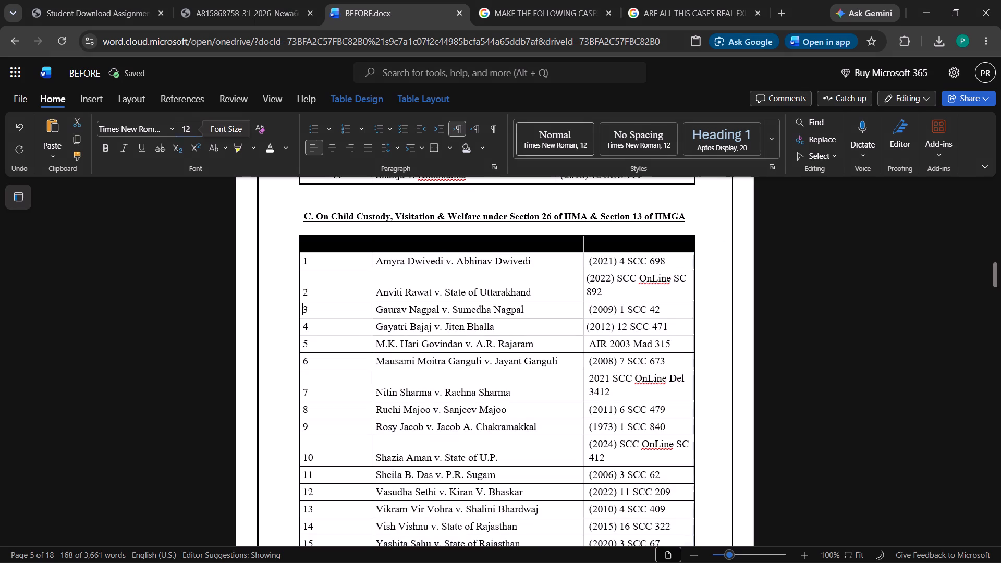
# Narrow the Cause Title column and widen the Citation column in the heading C table so each citation fits on one line.
pyautogui.scroll(2, 302, 273)
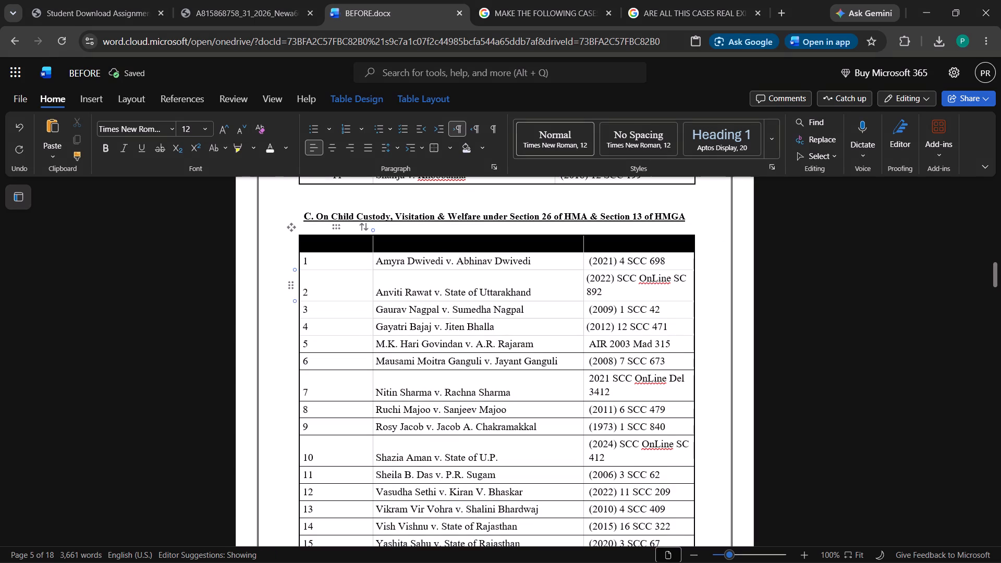
pyautogui.click(395, 240)
pyautogui.scroll(-1, 395, 284)
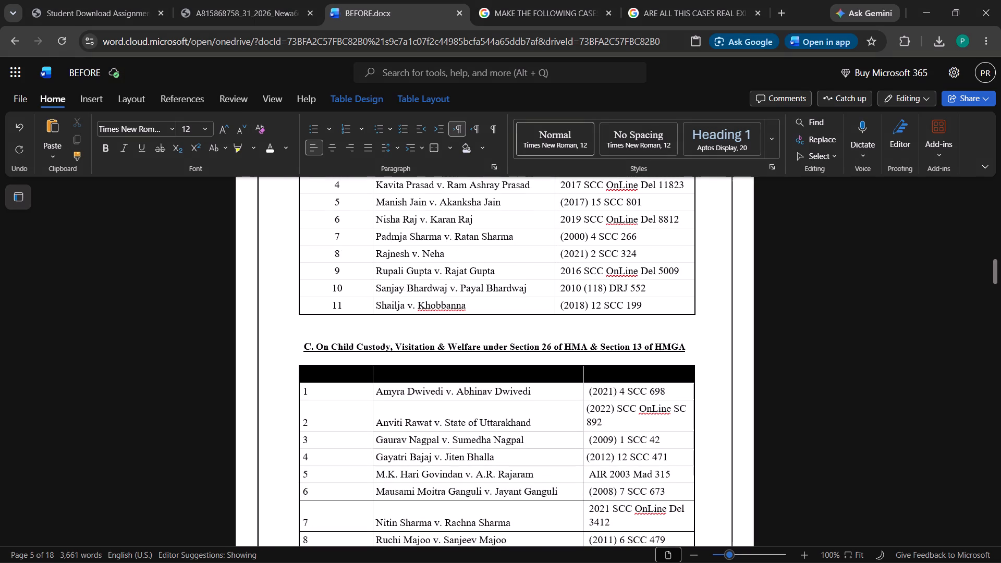
pyautogui.scroll(-1, 395, 285)
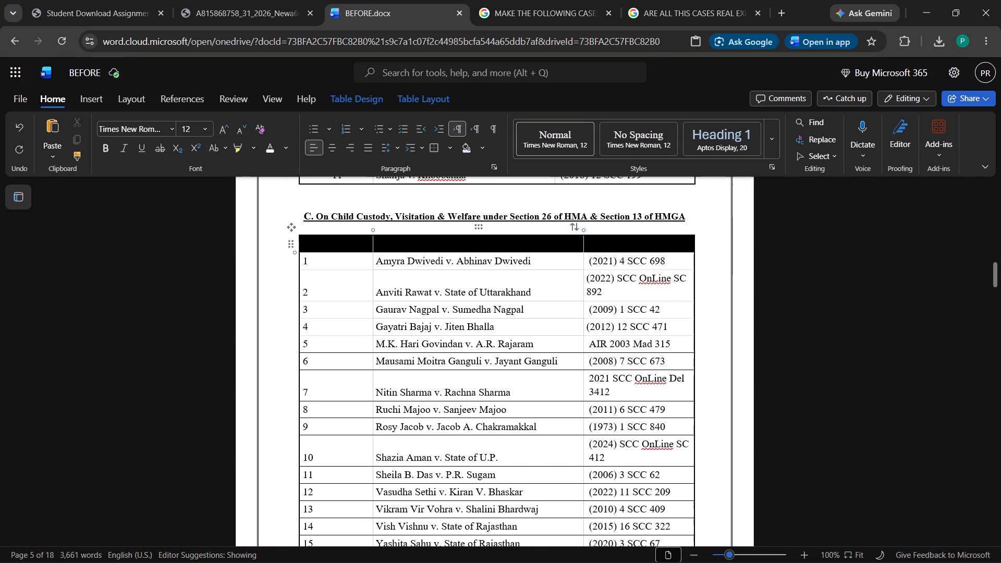
pyautogui.moveTo(582, 262); pyautogui.dragTo(567, 263)
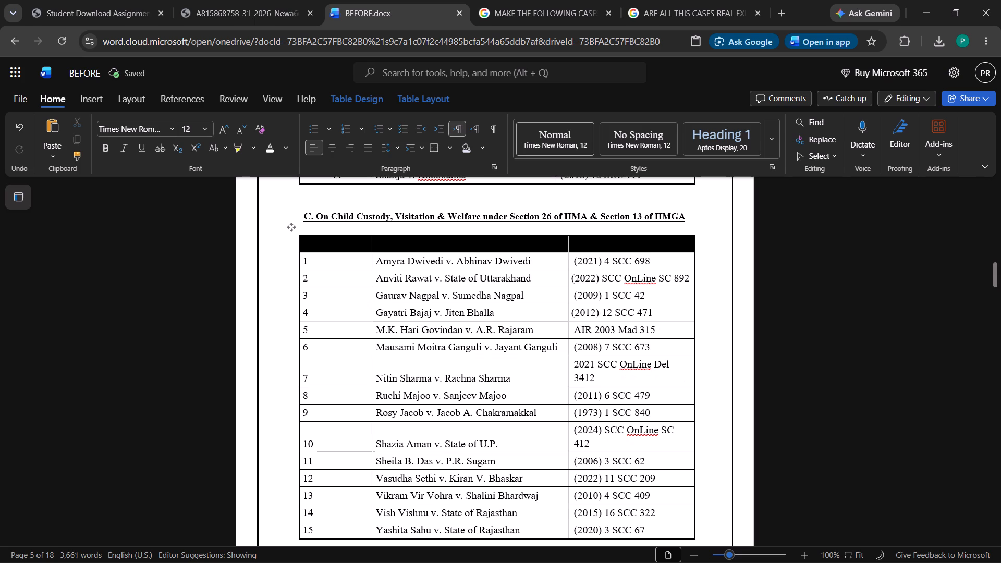
pyautogui.click(567, 263)
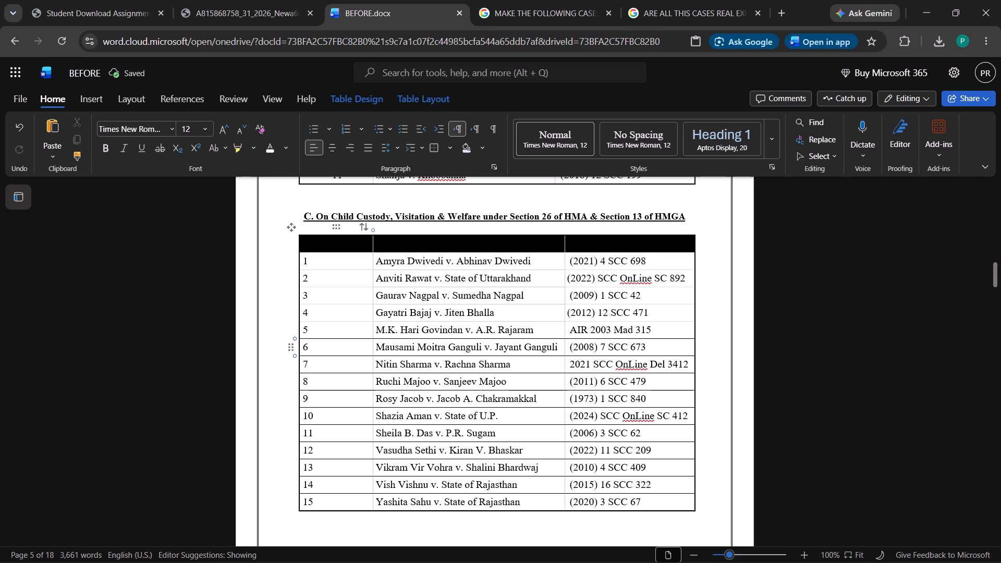
# Set the font colour of the heading C table's header row to white.
pyautogui.click(289, 242)
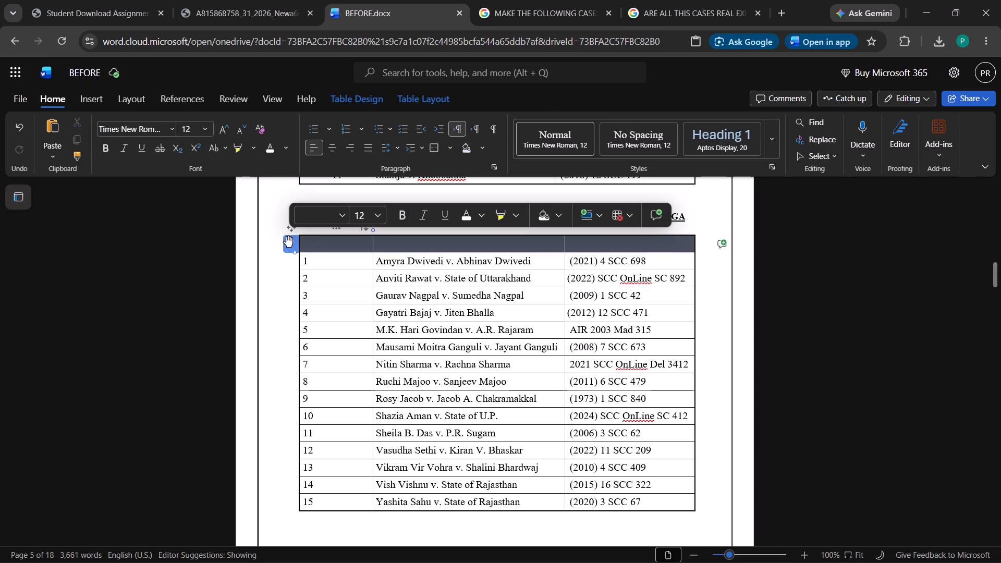
pyautogui.click(482, 214)
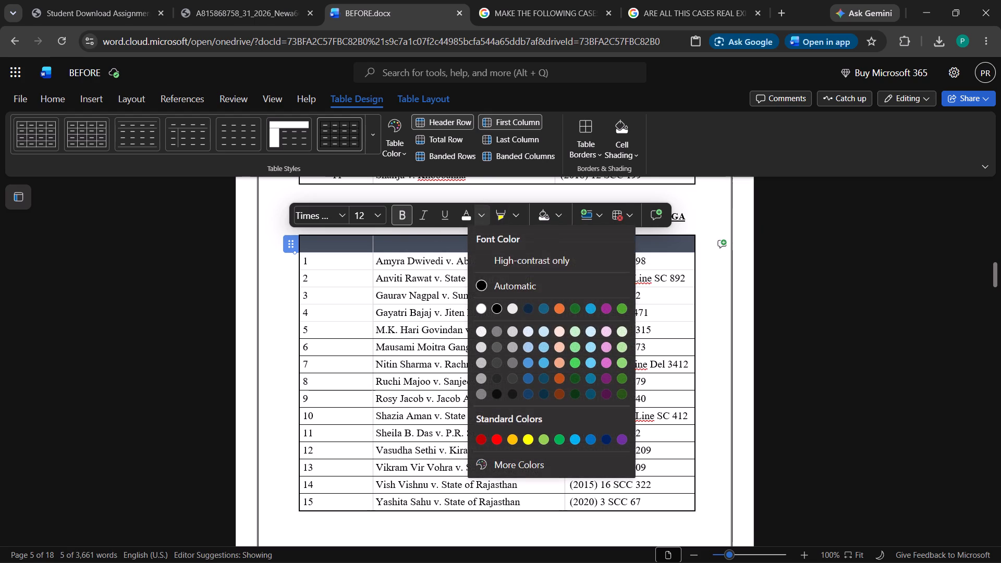
pyautogui.click(481, 310)
pyautogui.click(44, 307)
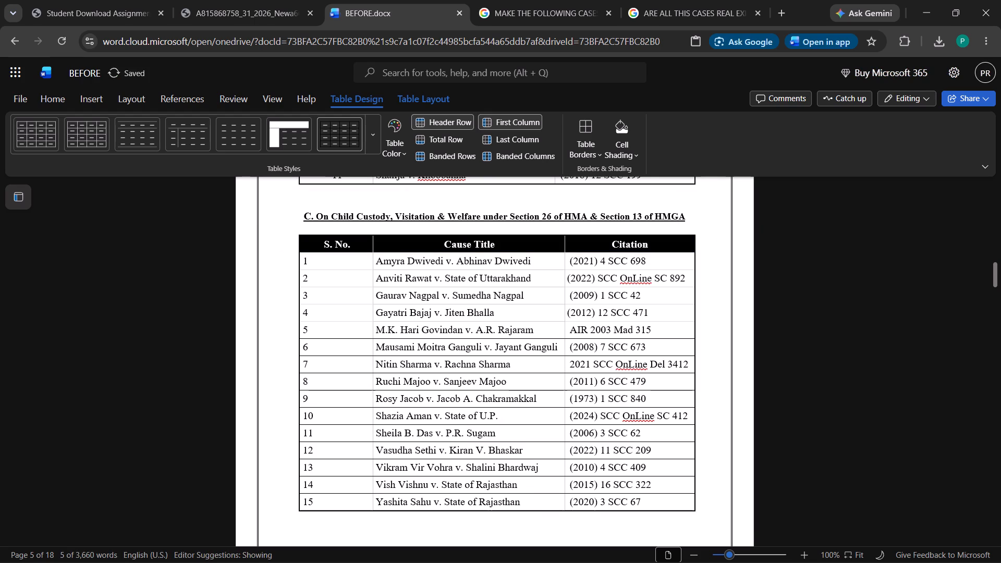
# Apply 0.25 pt solid inside borders to rows 5 to 15 of the heading C case table, matching the lighter rows above.
pyautogui.click(342, 243)
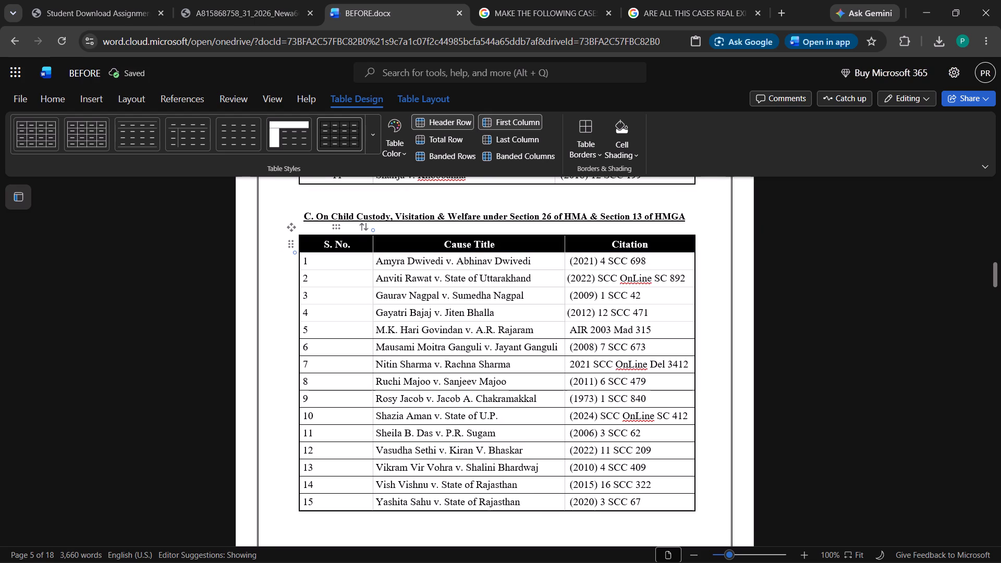
pyautogui.click(54, 101)
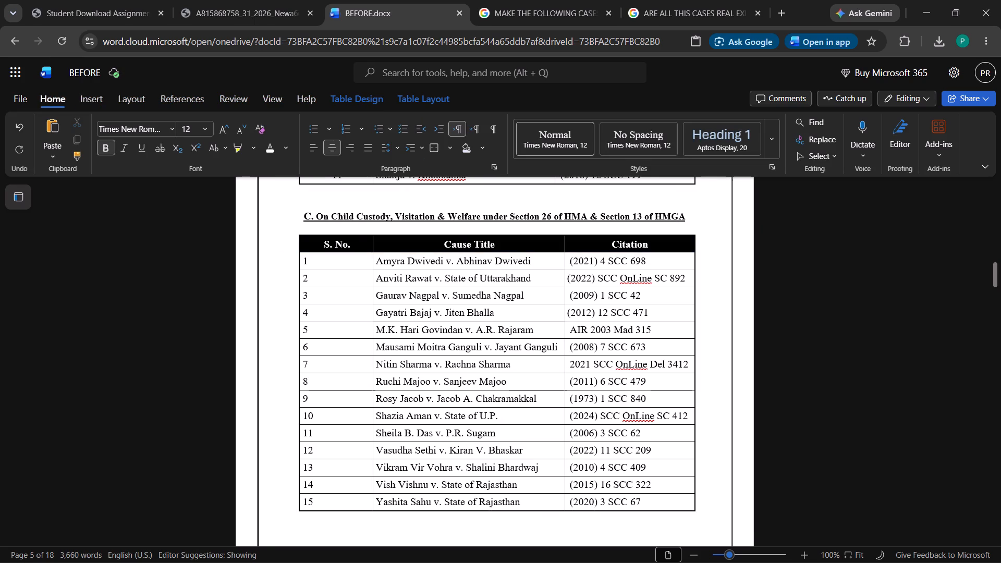
pyautogui.click(337, 248)
pyautogui.click(351, 324)
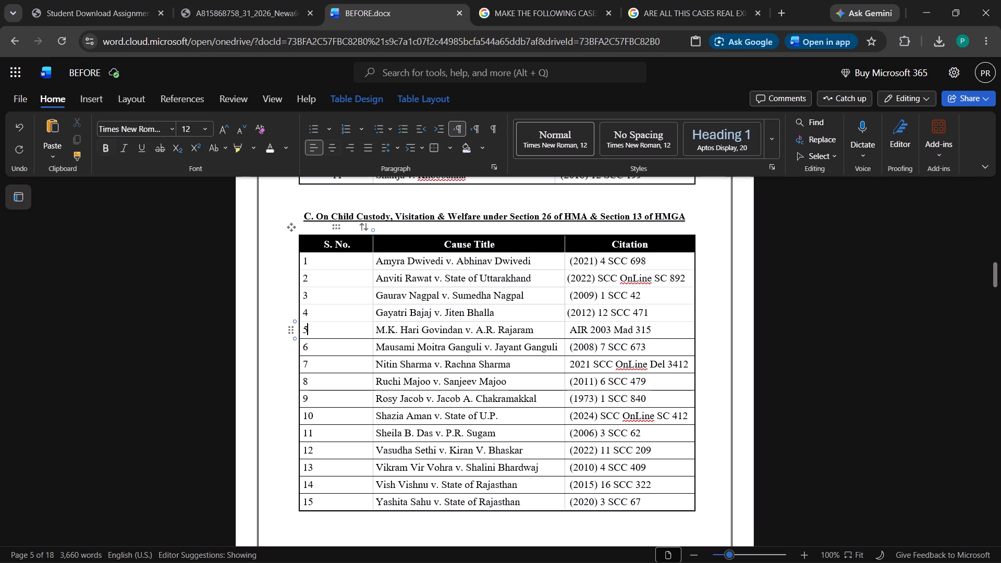
pyautogui.moveTo(324, 349); pyautogui.dragTo(578, 492)
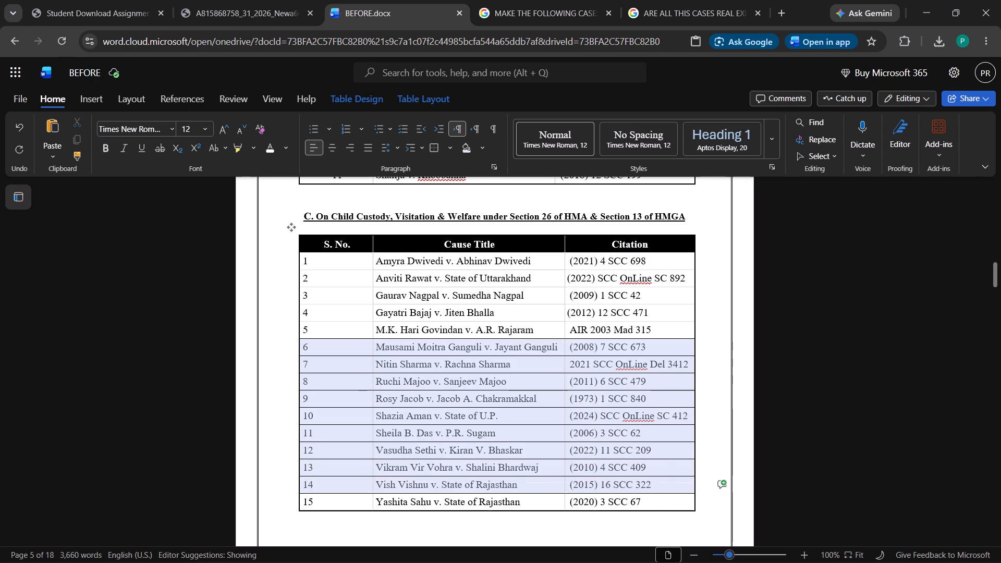
pyautogui.moveTo(578, 492); pyautogui.dragTo(582, 496)
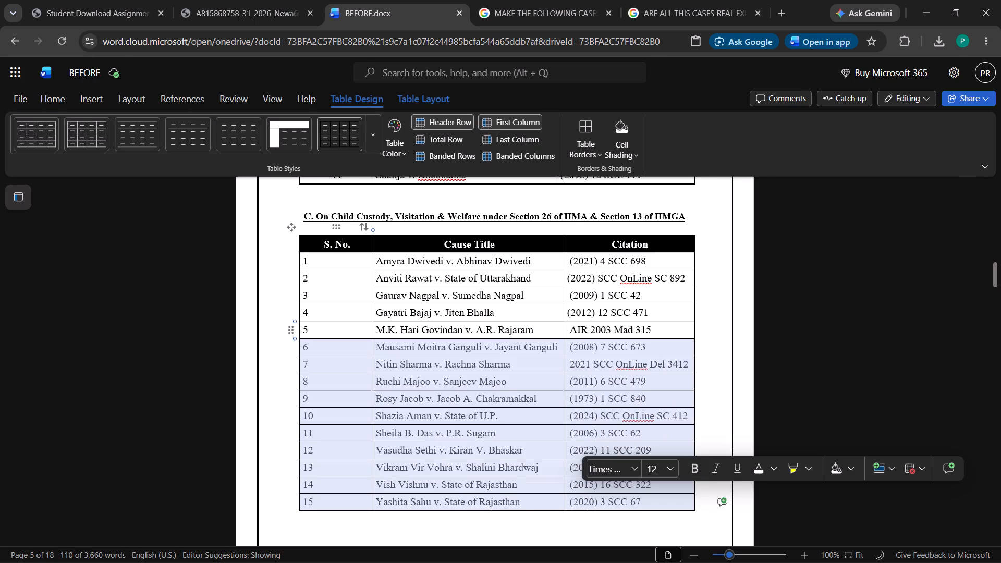
pyautogui.click(343, 330)
pyautogui.moveTo(348, 330); pyautogui.dragTo(533, 463)
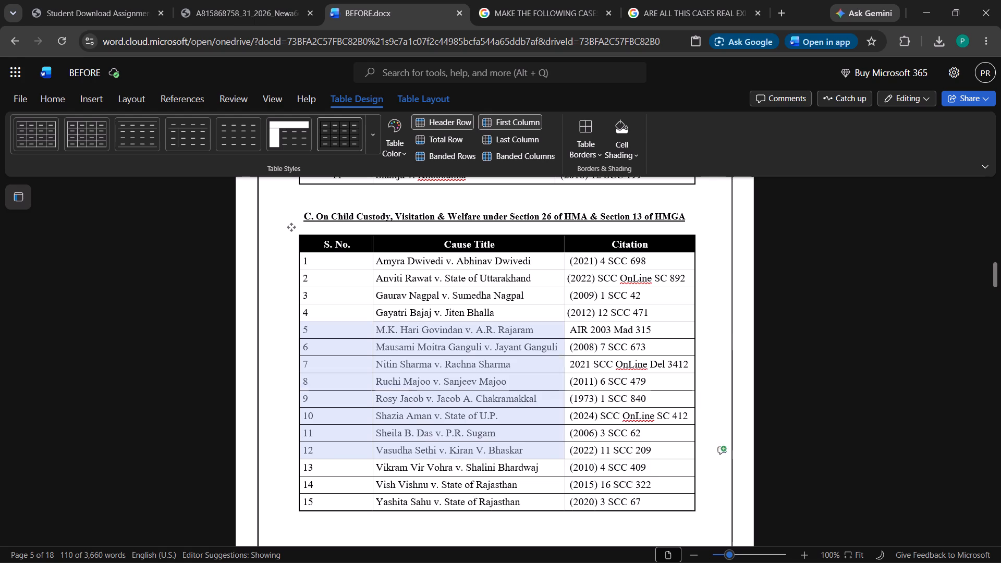
pyautogui.moveTo(533, 463); pyautogui.dragTo(596, 497)
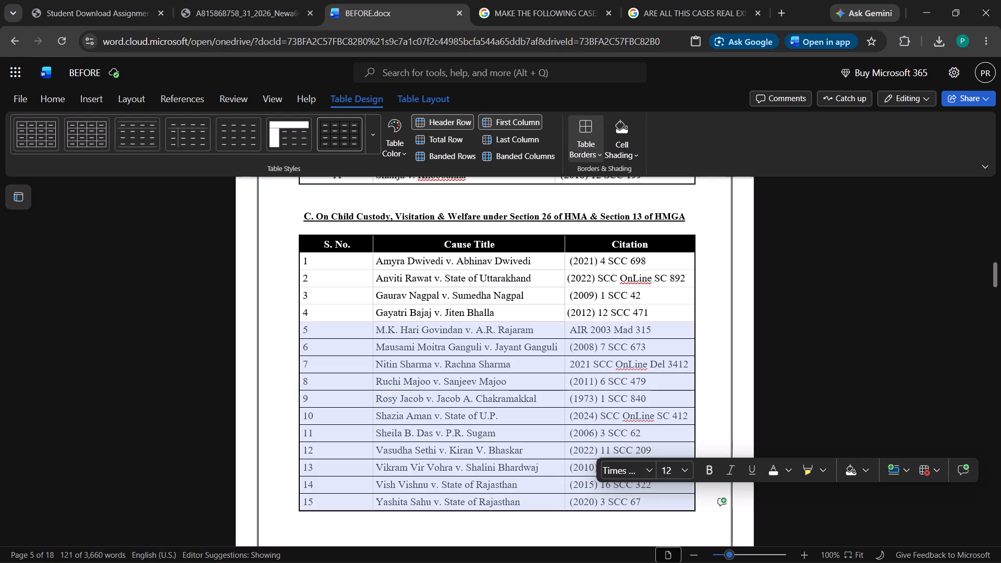
pyautogui.click(601, 150)
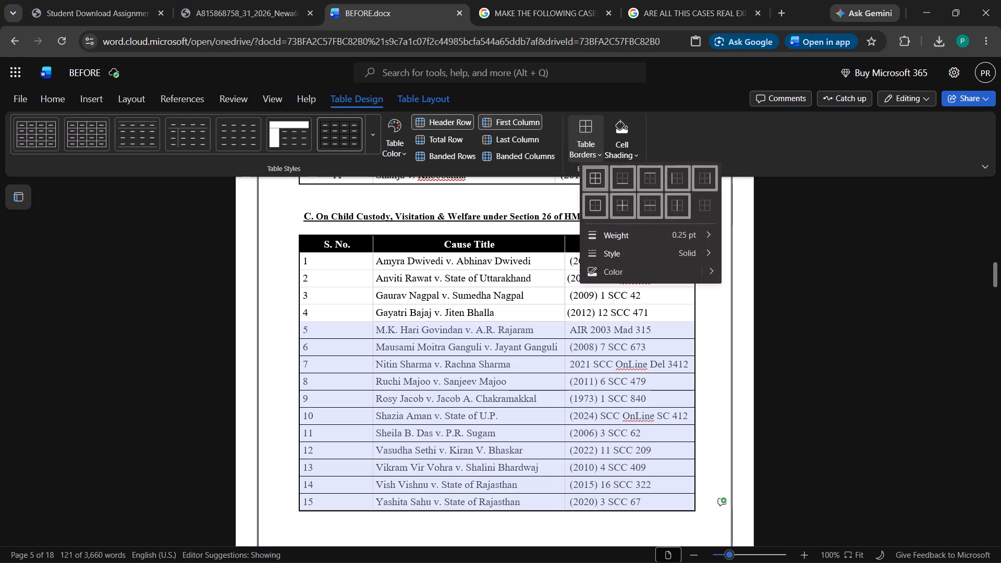
pyautogui.click(617, 209)
pyautogui.click(788, 319)
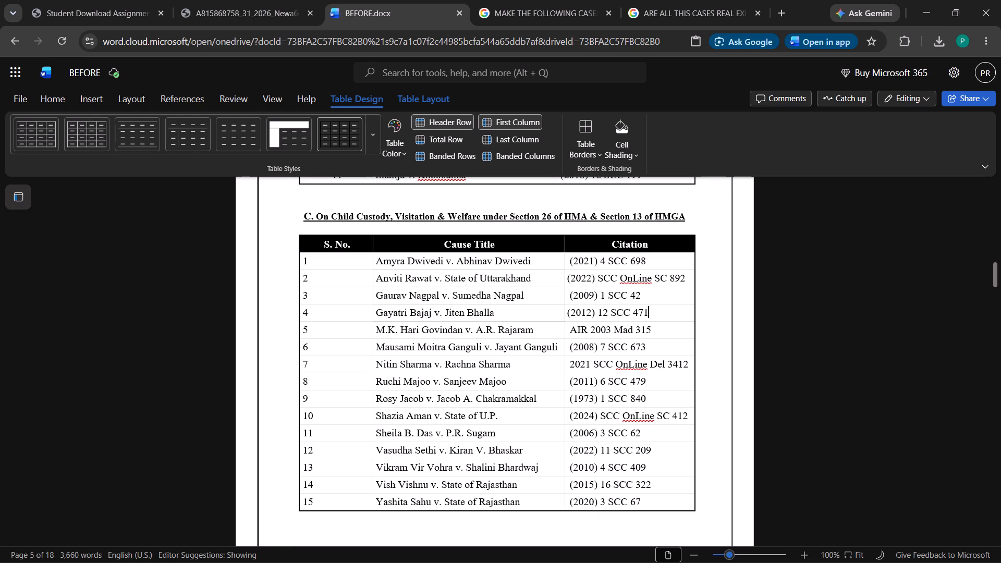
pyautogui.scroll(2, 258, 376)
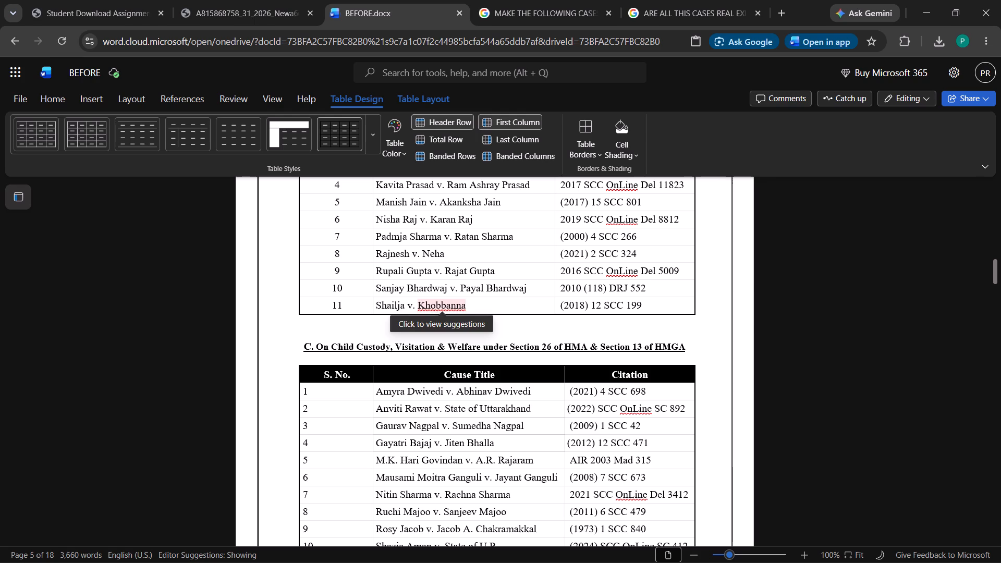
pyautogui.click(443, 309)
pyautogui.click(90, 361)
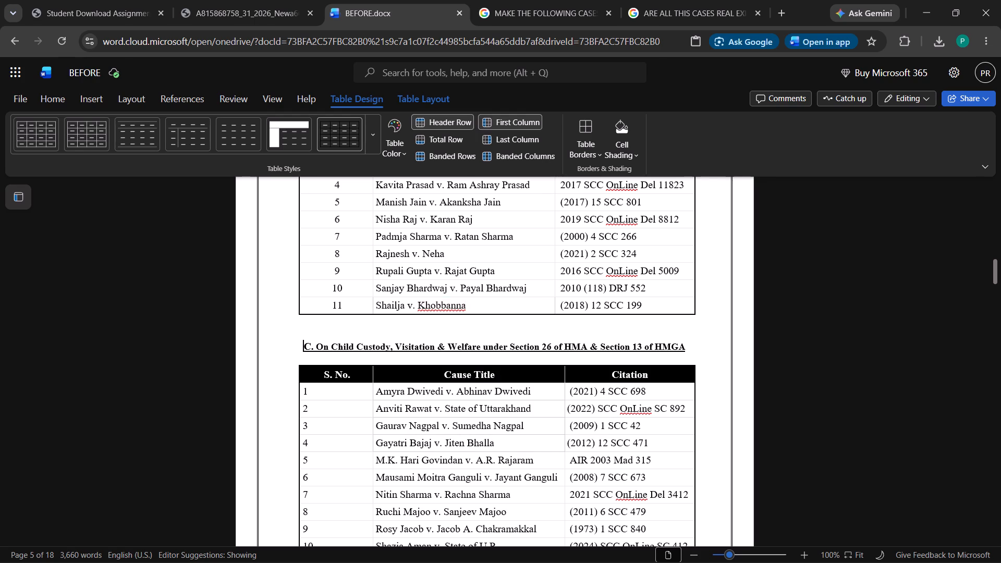
pyautogui.scroll(-4, 396, 341)
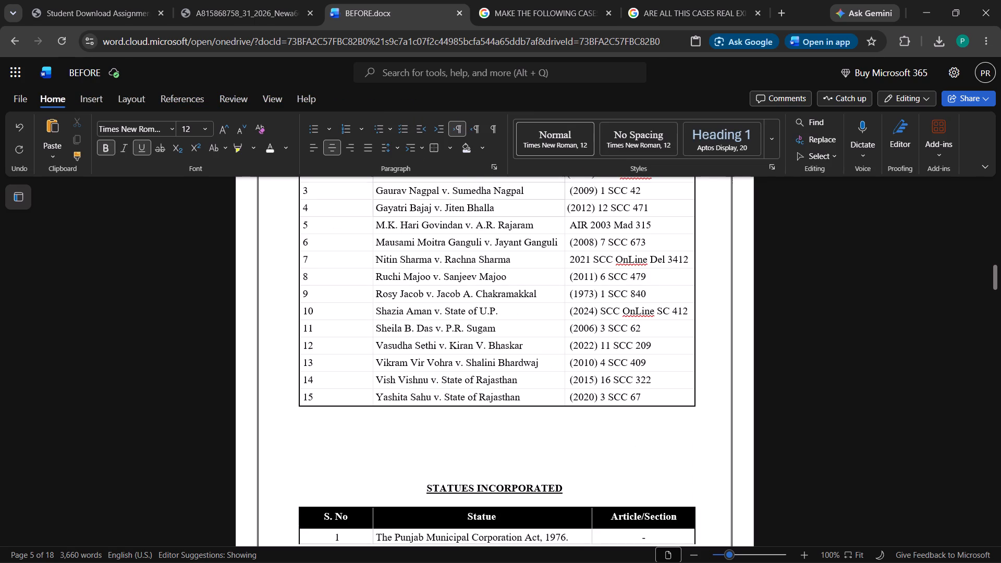
pyautogui.scroll(-2, 487, 341)
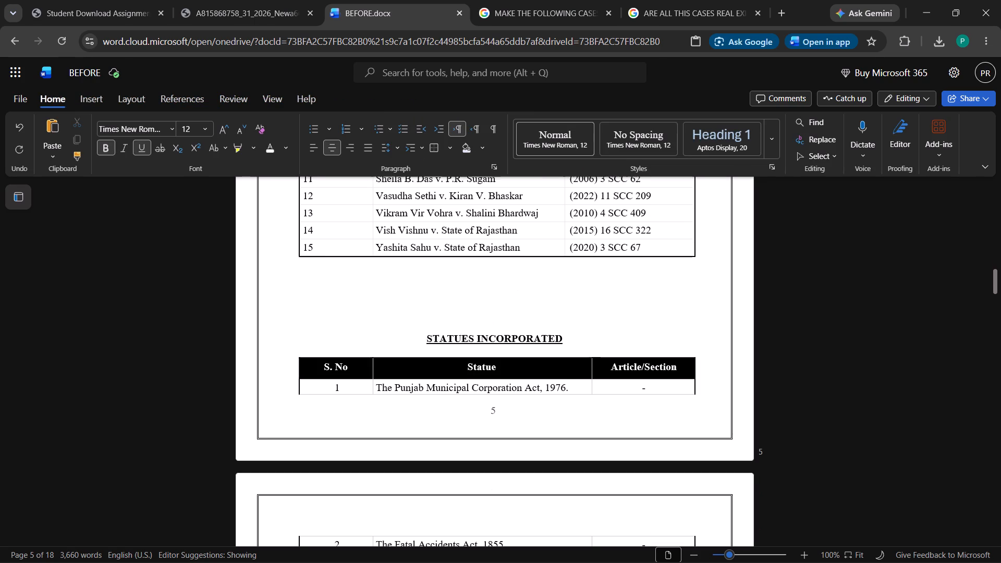
pyautogui.scroll(-2, 489, 341)
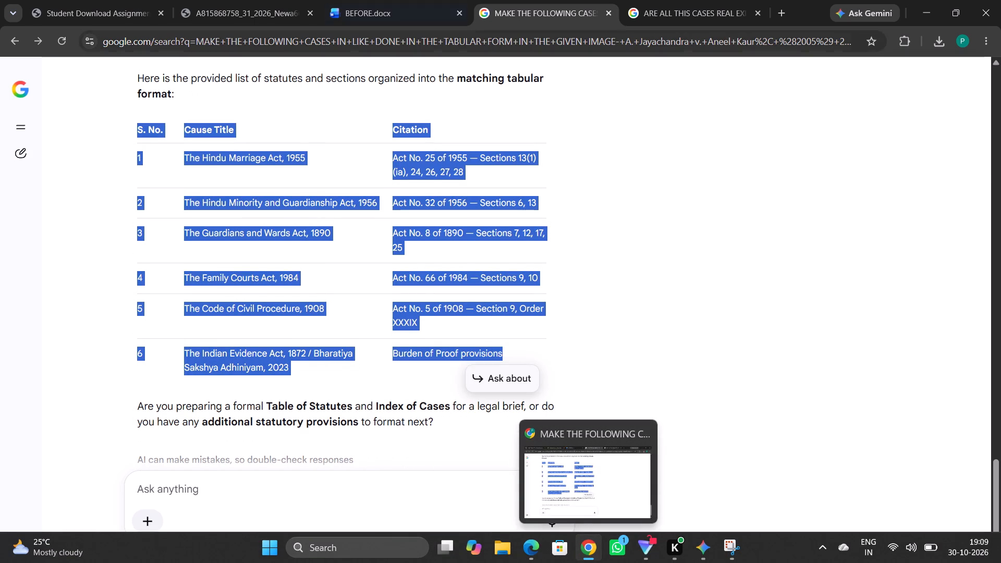
# Return to BEFORE.docx and paste the copied statutes table into the Statues Incorporated table, starting at its S. No header cell.
pyautogui.click(357, 0)
pyautogui.scroll(-1, 364, 349)
pyautogui.scroll(8, 364, 349)
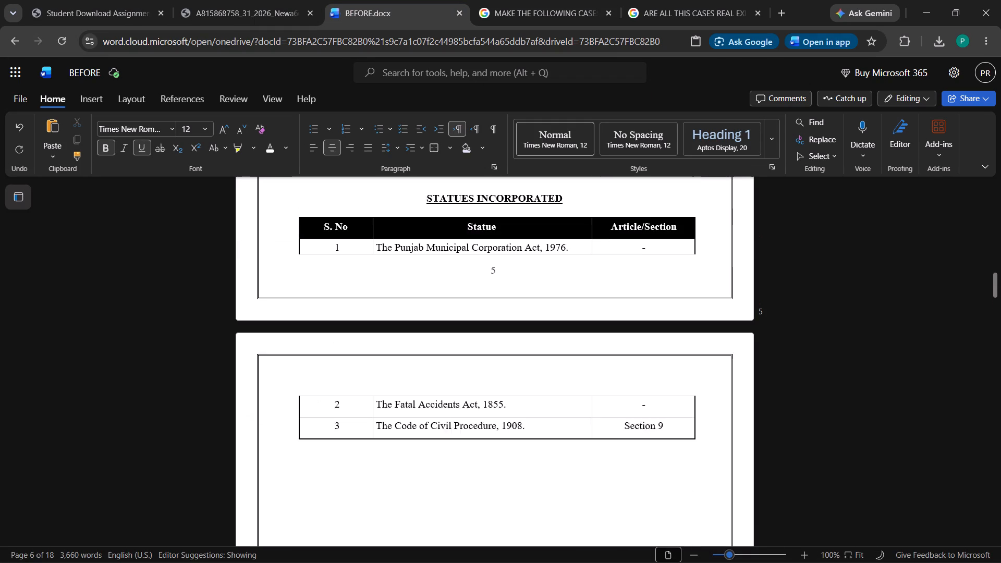
pyautogui.scroll(4, 345, 289)
pyautogui.scroll(-3, 345, 289)
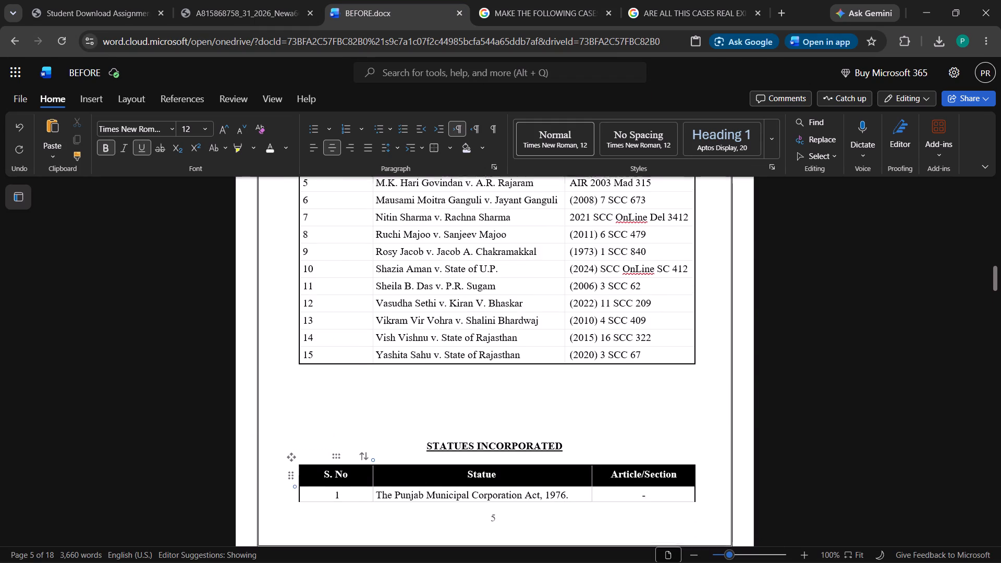
pyautogui.click(320, 297)
pyautogui.rightClick(320, 297)
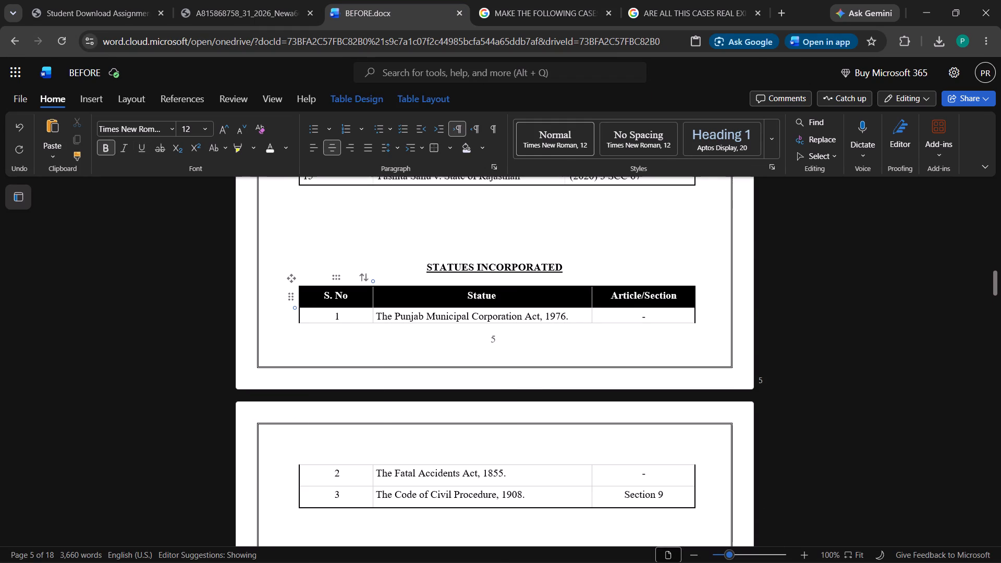
pyautogui.click(367, 230)
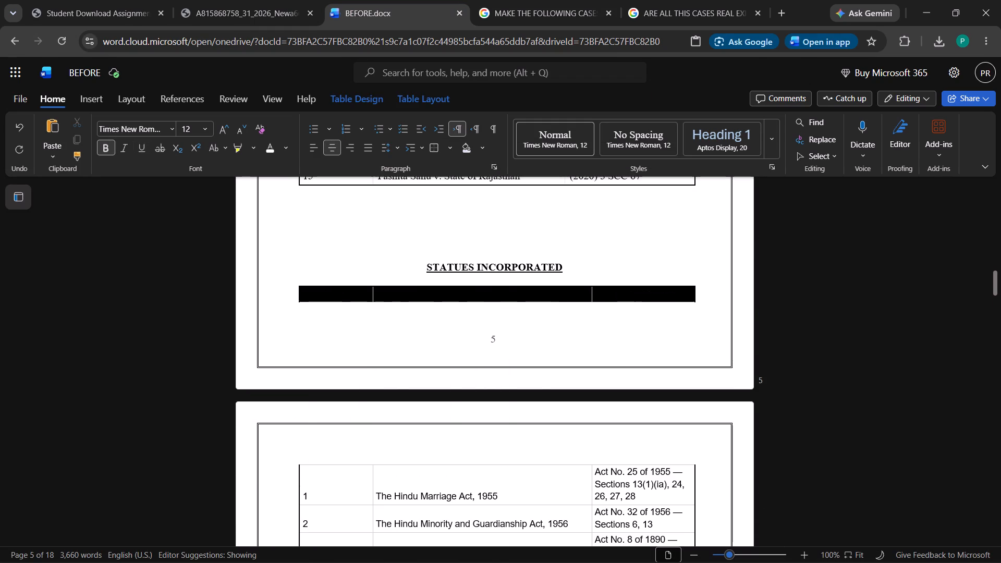
# Set the font colour of the Statues Incorporated table's header row to white.
pyautogui.moveTo(320, 294); pyautogui.dragTo(325, 295)
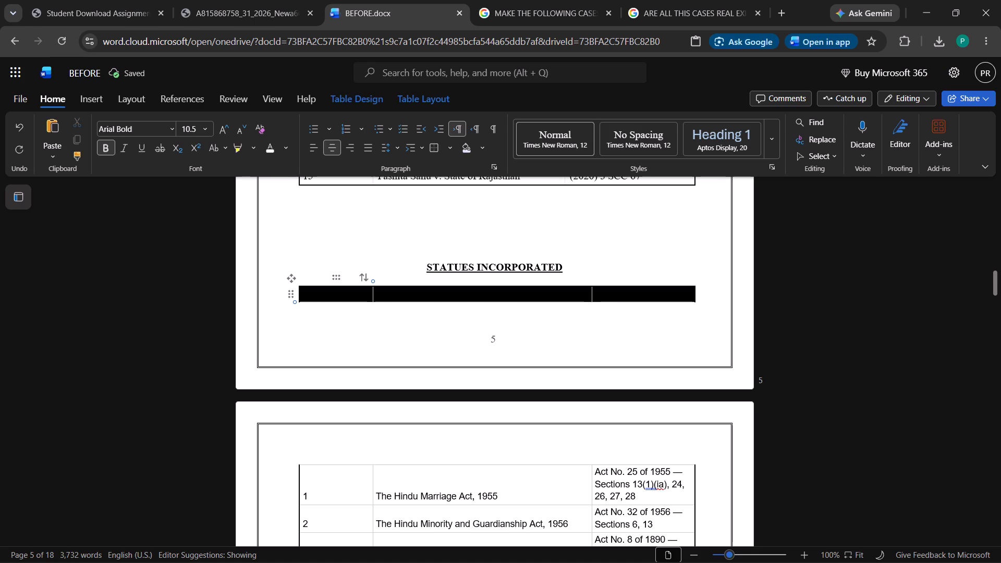
pyautogui.moveTo(325, 295); pyautogui.dragTo(606, 298)
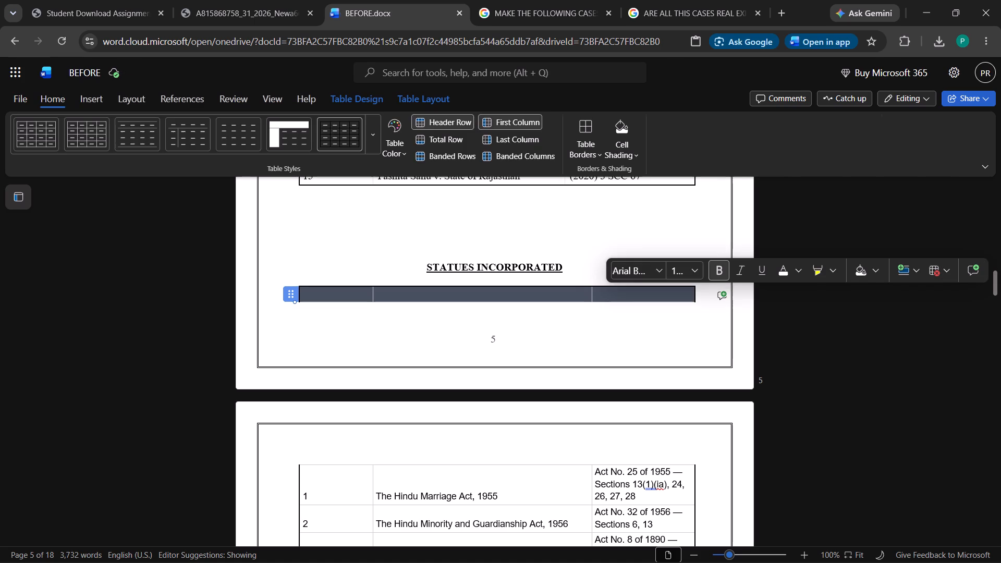
pyautogui.click(798, 270)
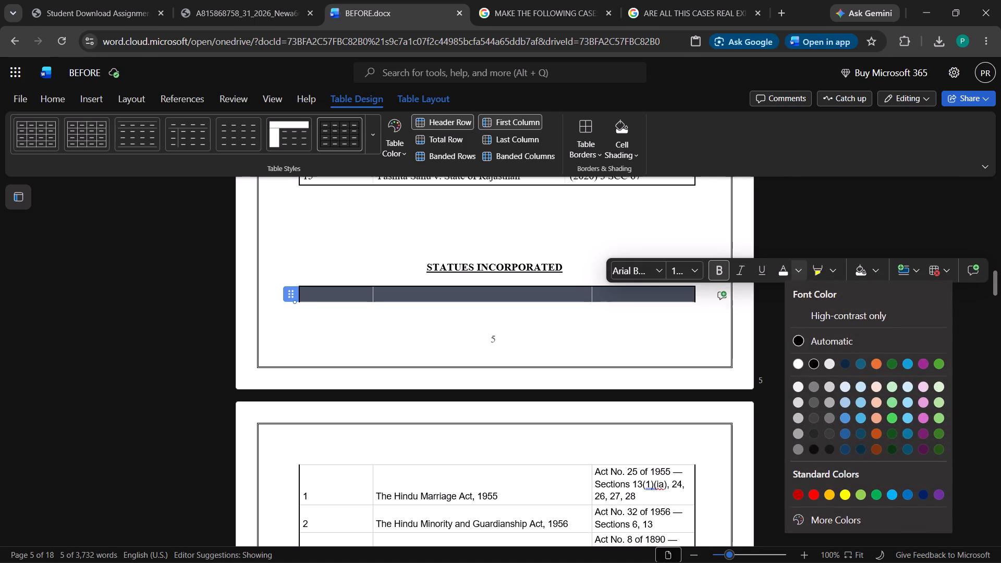
pyautogui.click(797, 361)
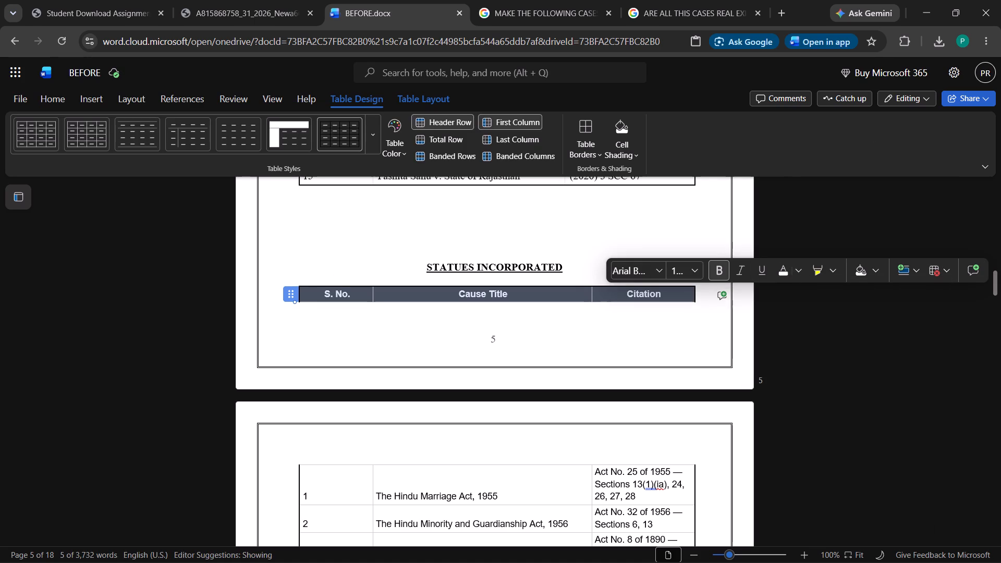
# Format the whole Statues Incorporated table in Times New Roman, size 12.
pyautogui.click(297, 278)
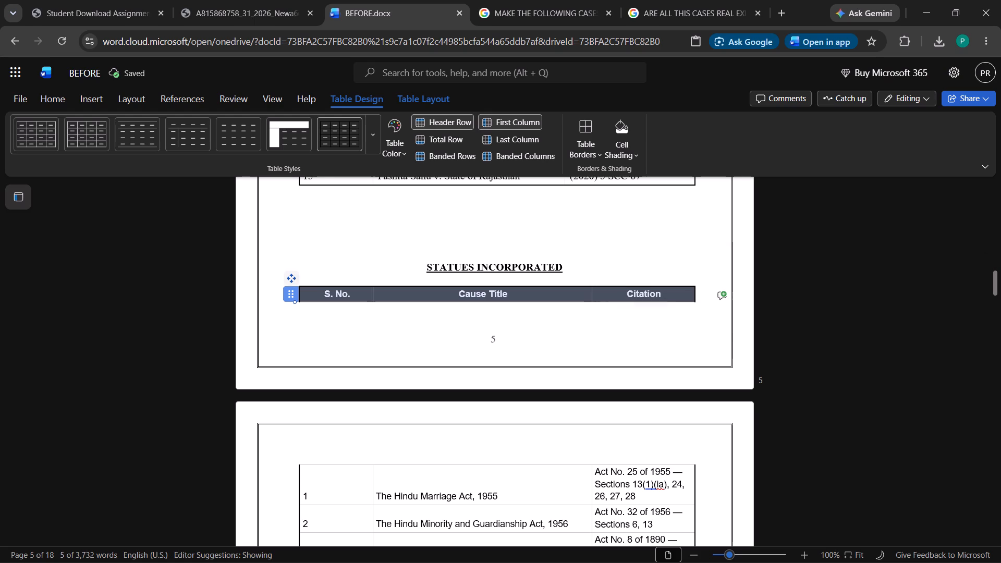
pyautogui.click(350, 249)
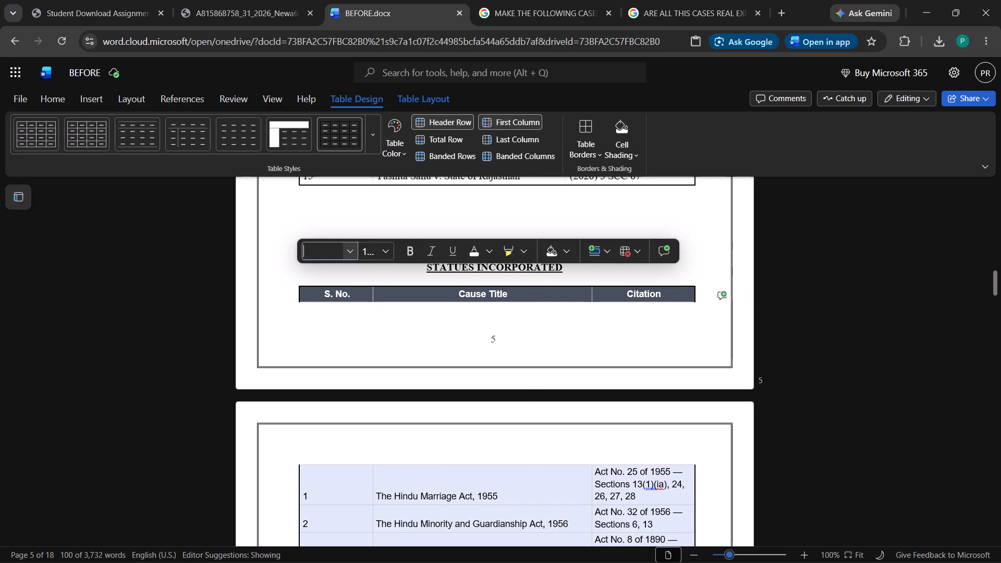
pyautogui.click(421, 120)
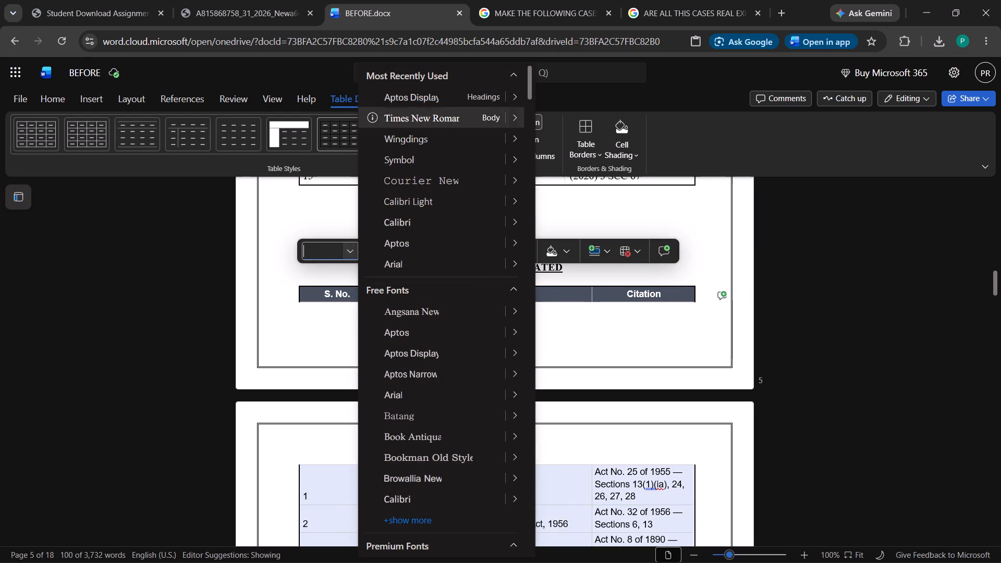
pyautogui.click(390, 249)
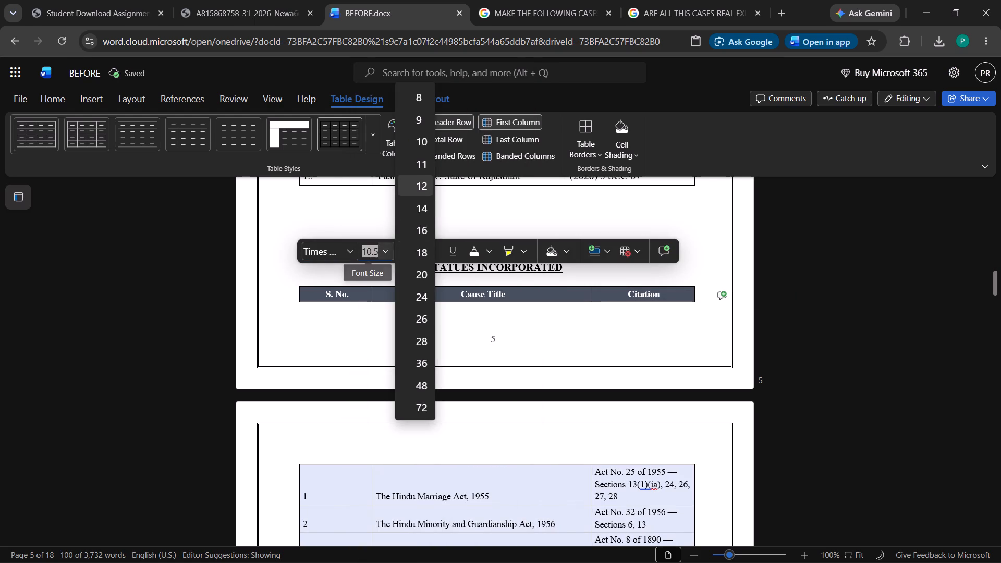
pyautogui.click(424, 183)
pyautogui.click(59, 310)
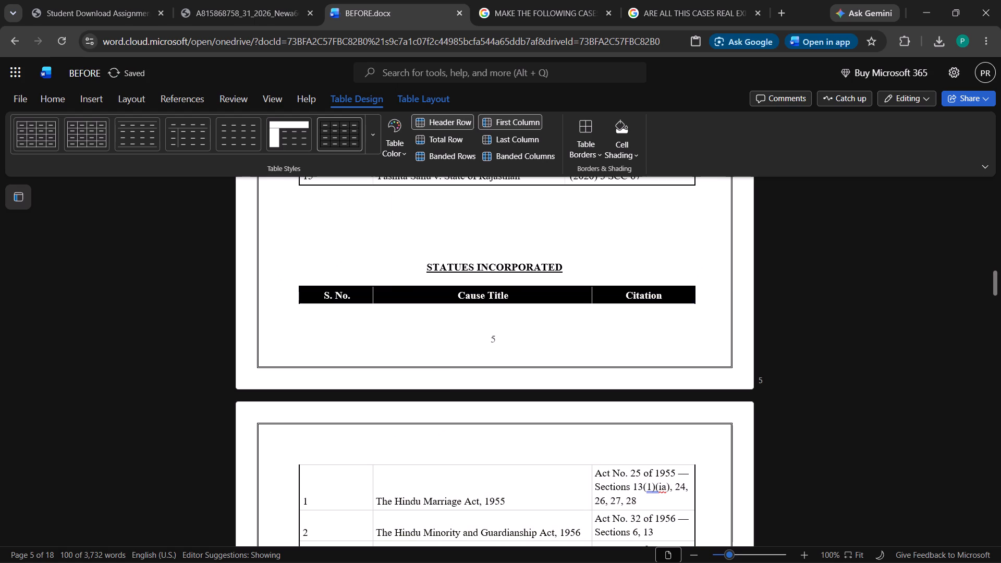
# Delete the extra blank lines between the child custody case table and the STATUES INCORPORATED heading.
pyautogui.scroll(-2, 429, 394)
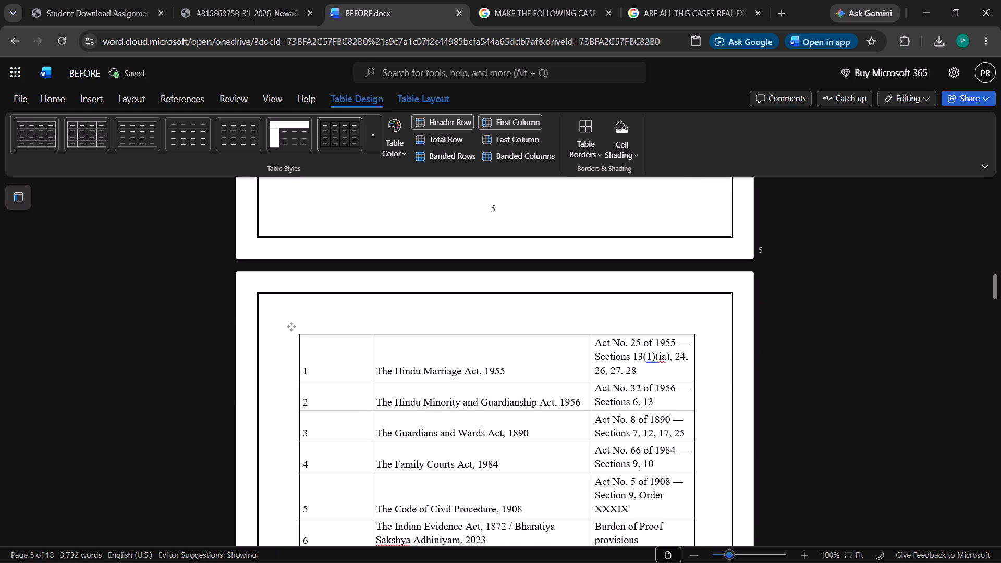
pyautogui.scroll(2, 429, 395)
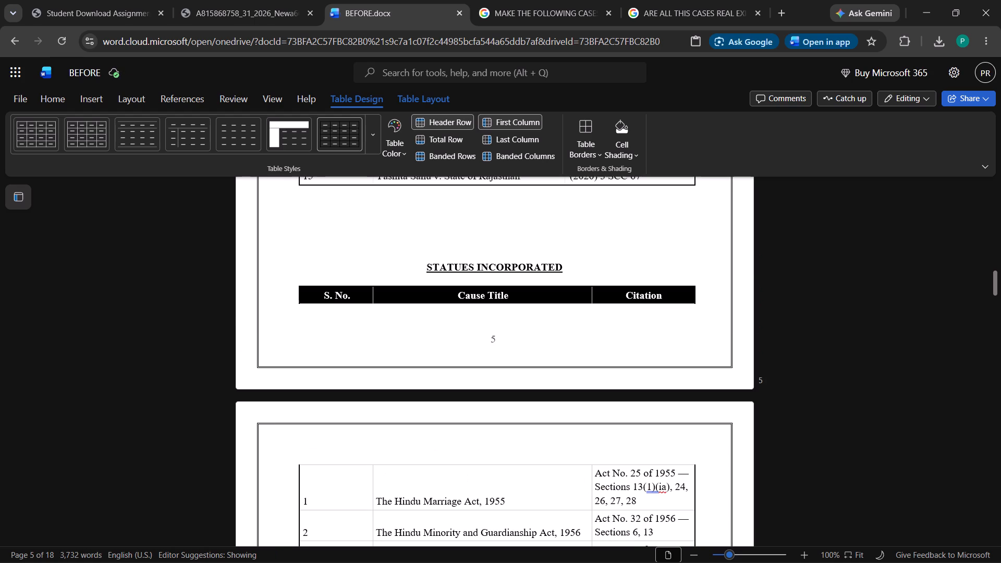
pyautogui.scroll(3, 450, 372)
pyautogui.scroll(-1, 456, 405)
pyautogui.scroll(1, 456, 407)
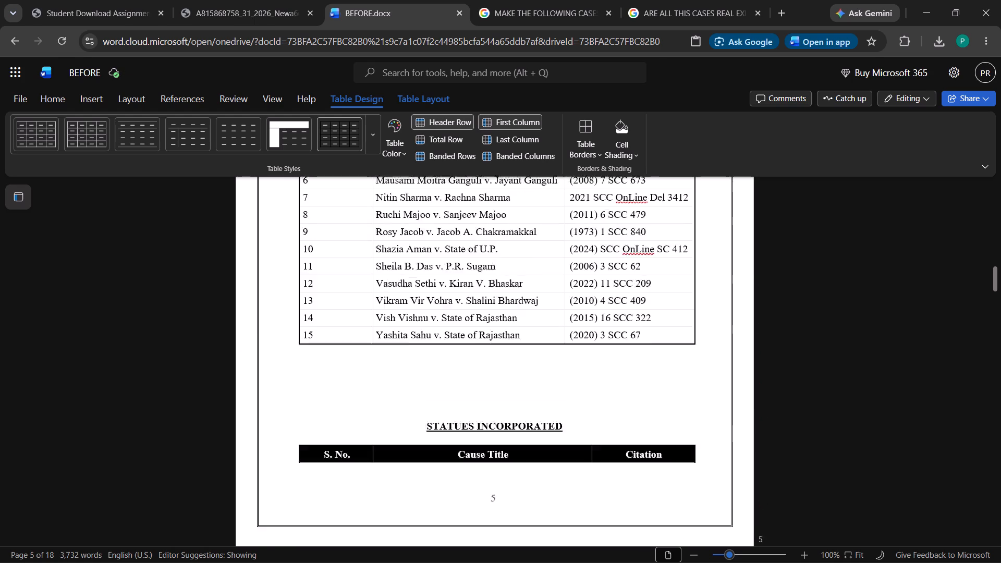
pyautogui.scroll(4, 456, 407)
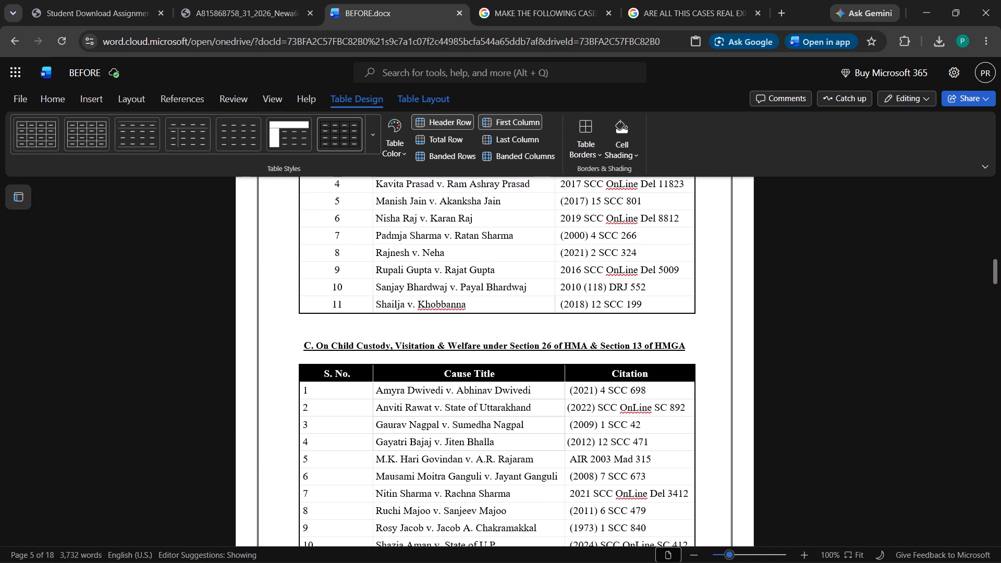
pyautogui.scroll(-5, 456, 407)
pyautogui.click(436, 382)
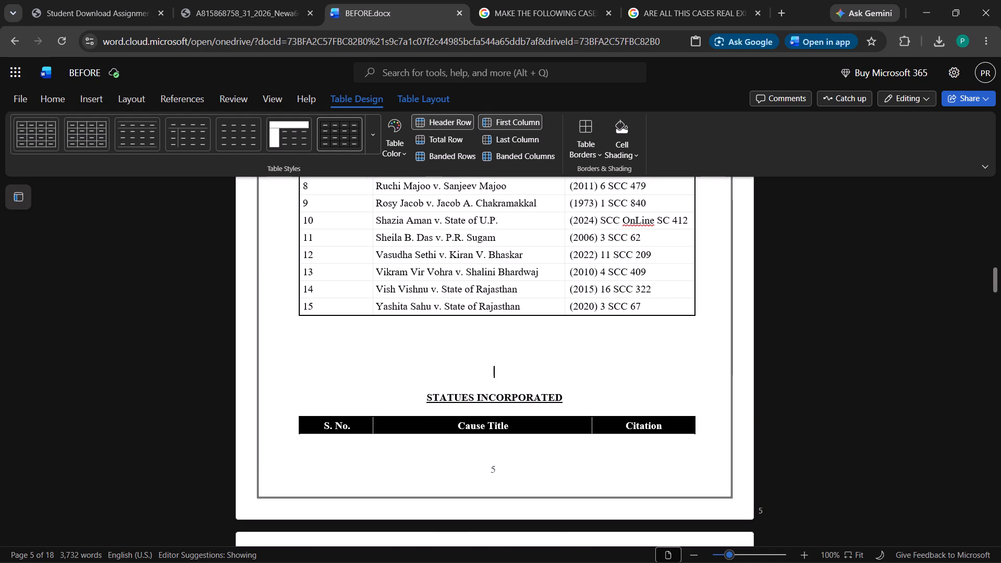
pyautogui.press('BackSpace')
pyautogui.press('BackSpace')
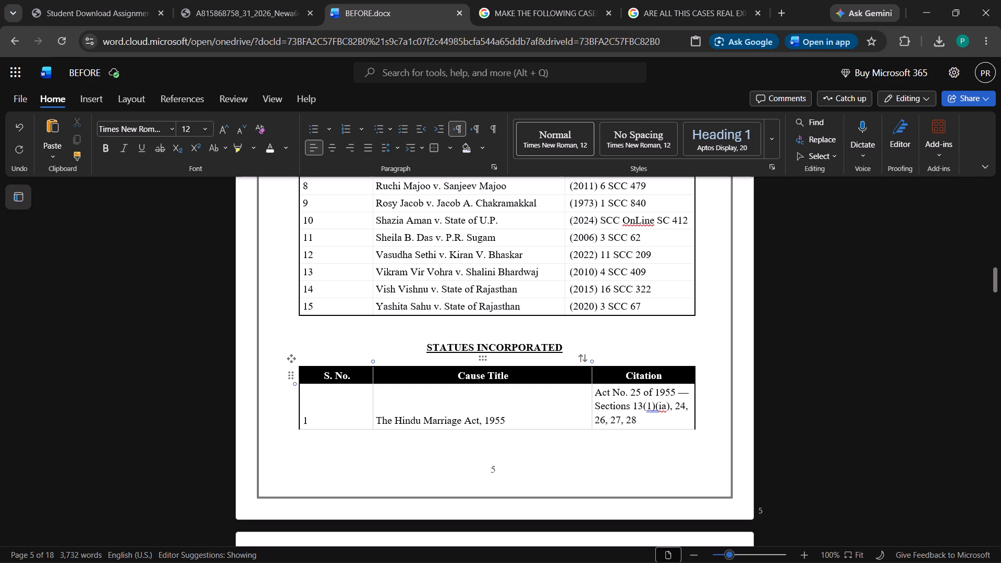
# Narrow the Cause Title column of the Statues Incorporated table so that the Citation column becomes wider.
pyautogui.moveTo(591, 374); pyautogui.dragTo(560, 378)
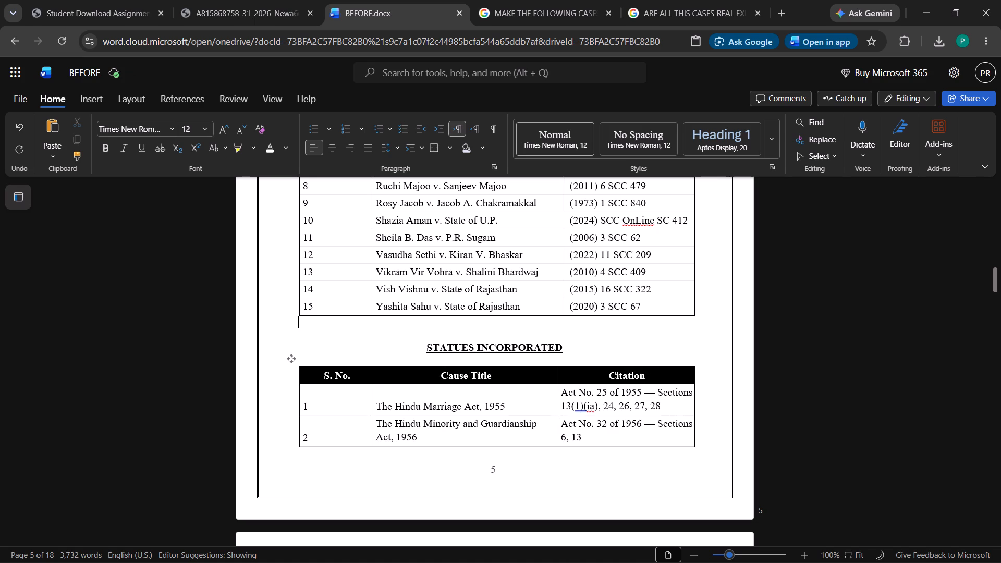
pyautogui.moveTo(560, 378); pyautogui.dragTo(552, 378)
pyautogui.scroll(-2, 552, 378)
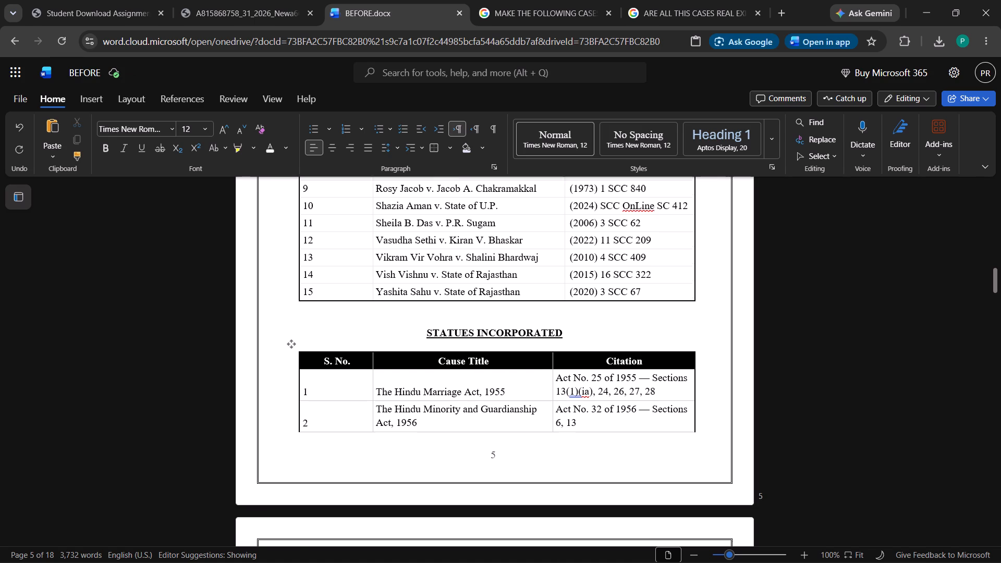
pyautogui.scroll(-1, 552, 378)
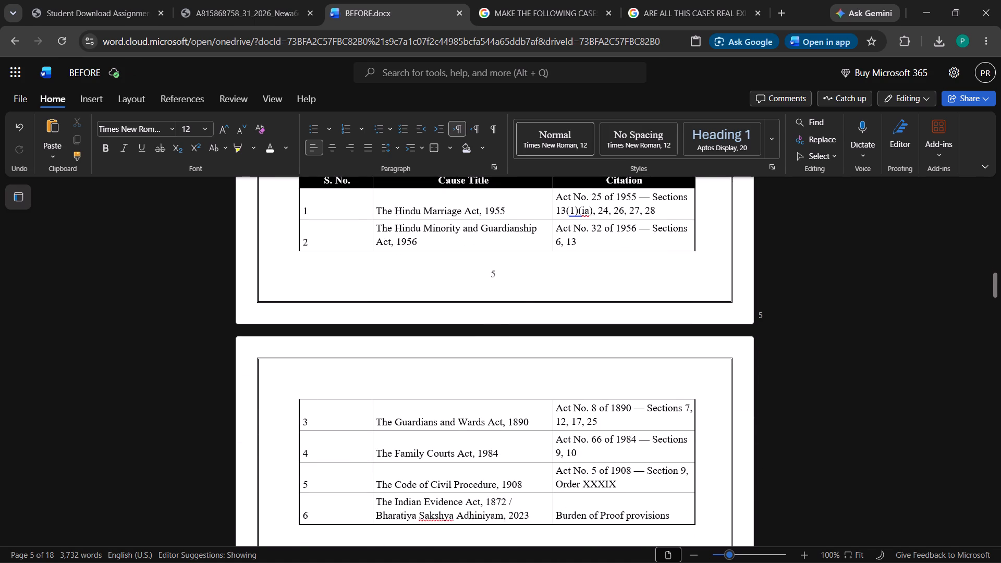
# Centre the S. No. column of the case table under heading C, On Child Custody, Visitation & Welfare.
pyautogui.scroll(4, 552, 378)
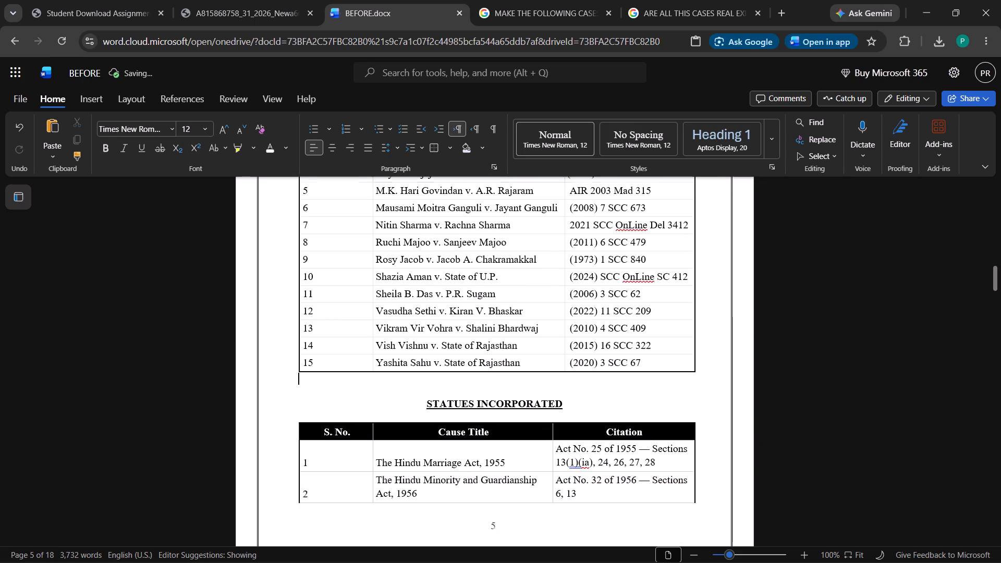
pyautogui.scroll(5, 369, 346)
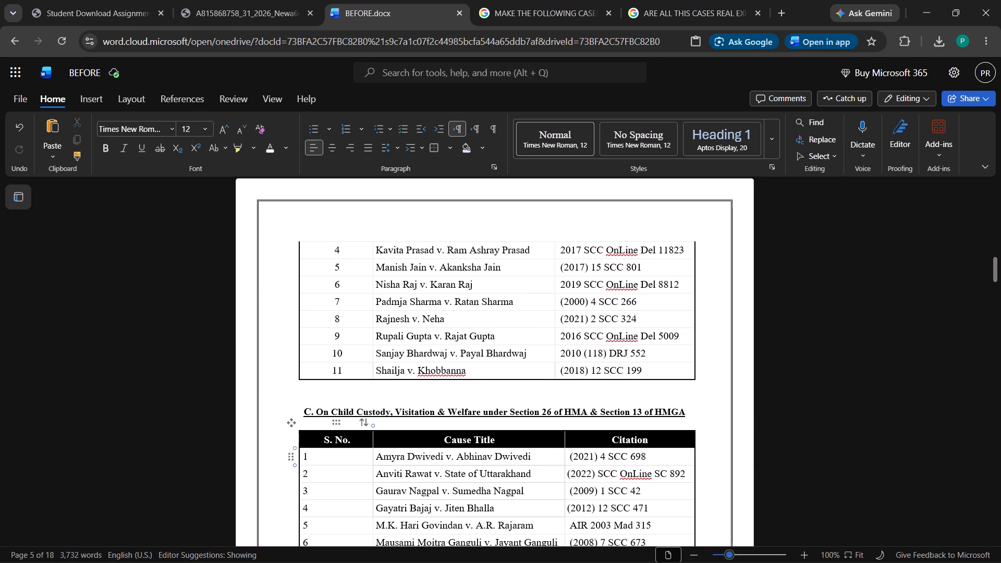
pyautogui.click(335, 423)
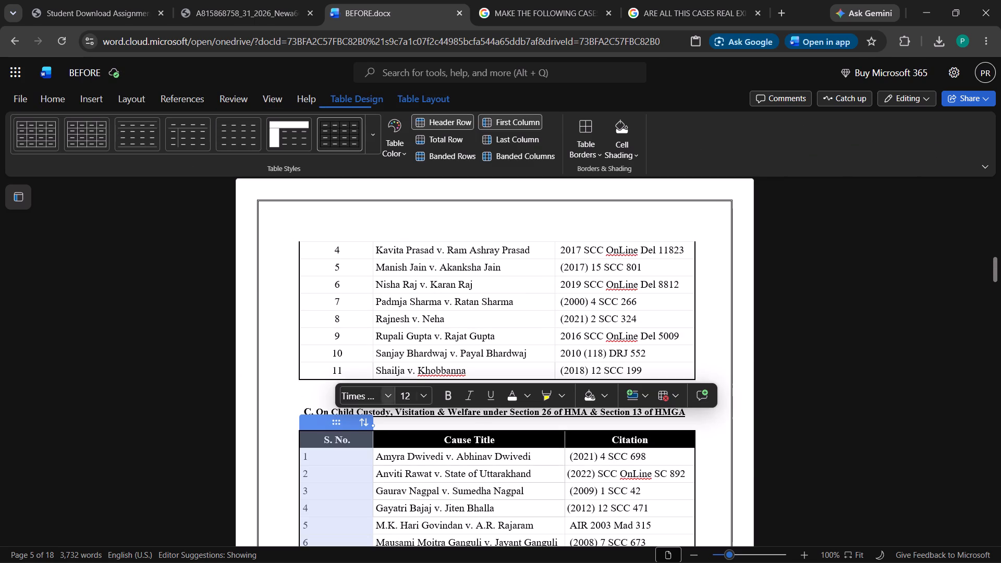
pyautogui.click(52, 109)
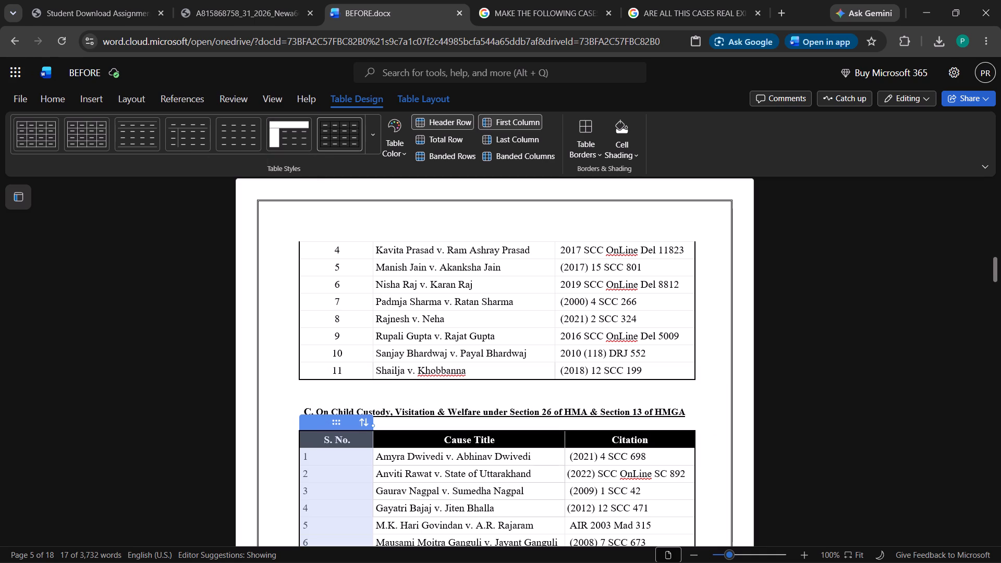
pyautogui.click(52, 109)
pyautogui.click(53, 104)
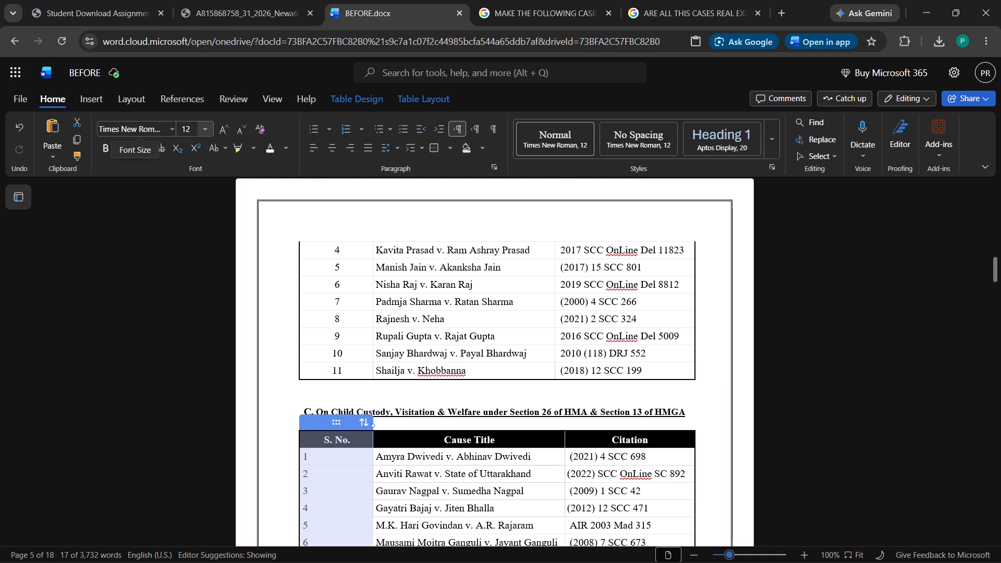
pyautogui.click(336, 145)
pyautogui.scroll(-2, 363, 346)
pyautogui.click(97, 396)
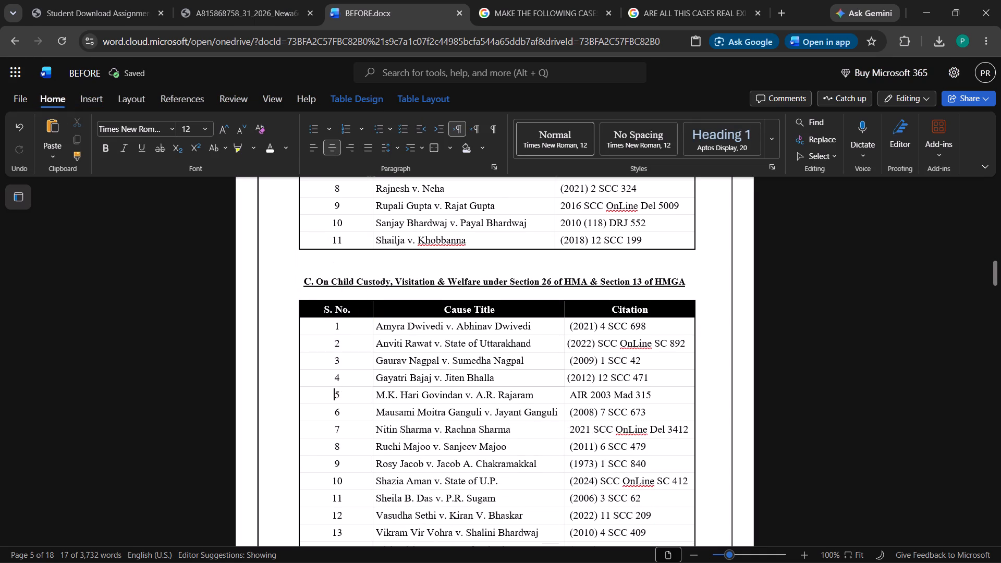
# Centre the S. No. column of the Statues Incorporated table.
pyautogui.scroll(-4, 269, 369)
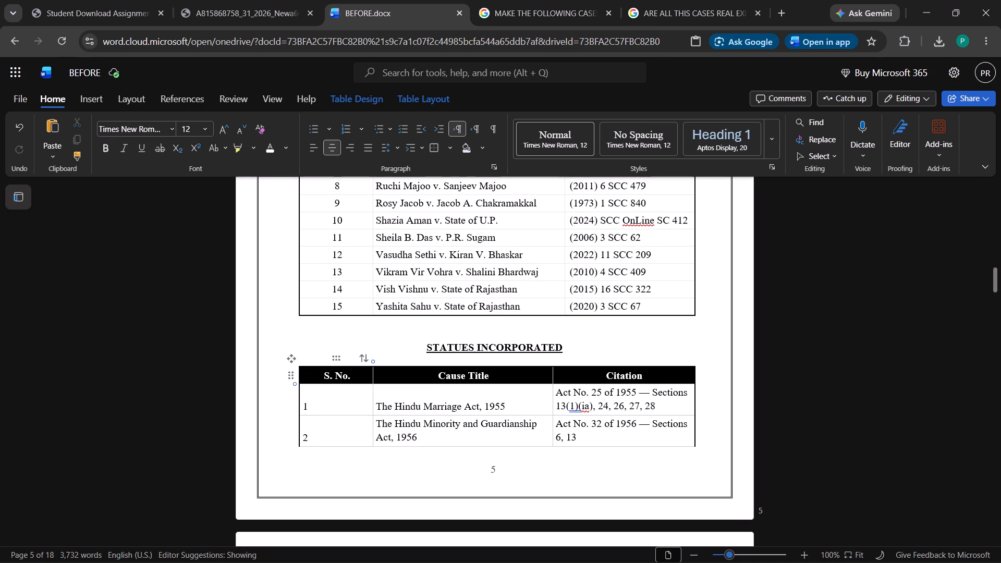
pyautogui.click(333, 357)
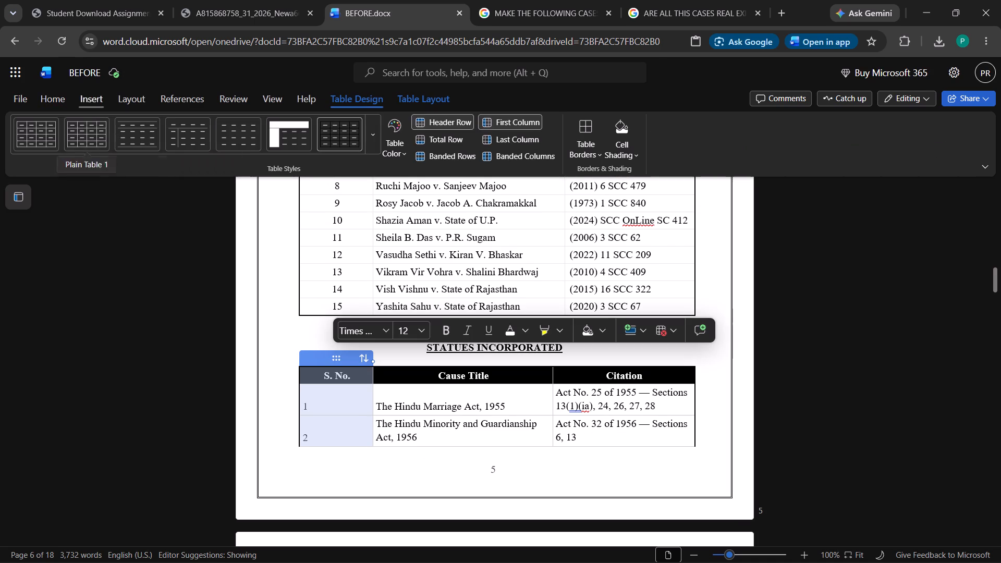
pyautogui.click(55, 99)
pyautogui.click(333, 145)
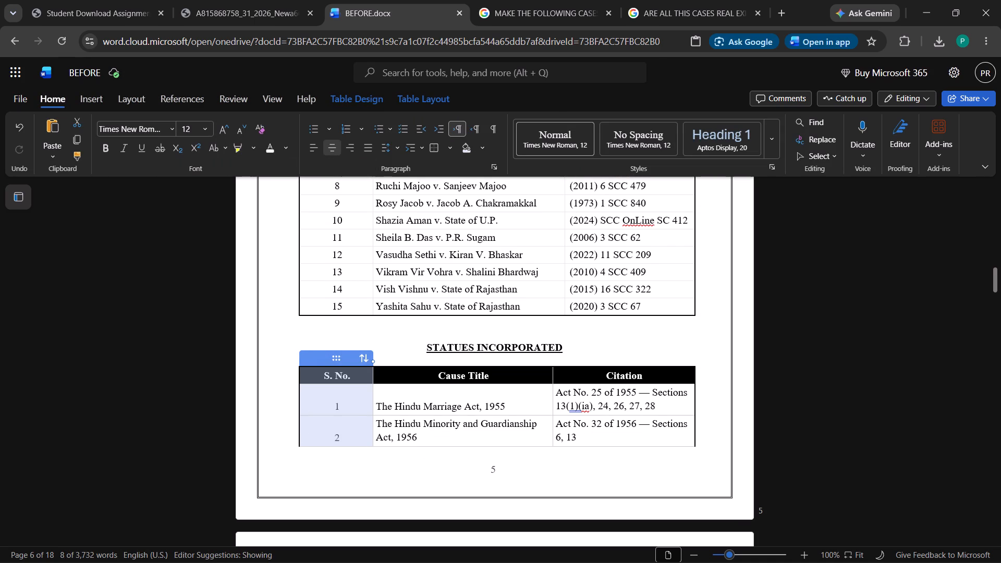
pyautogui.click(35, 408)
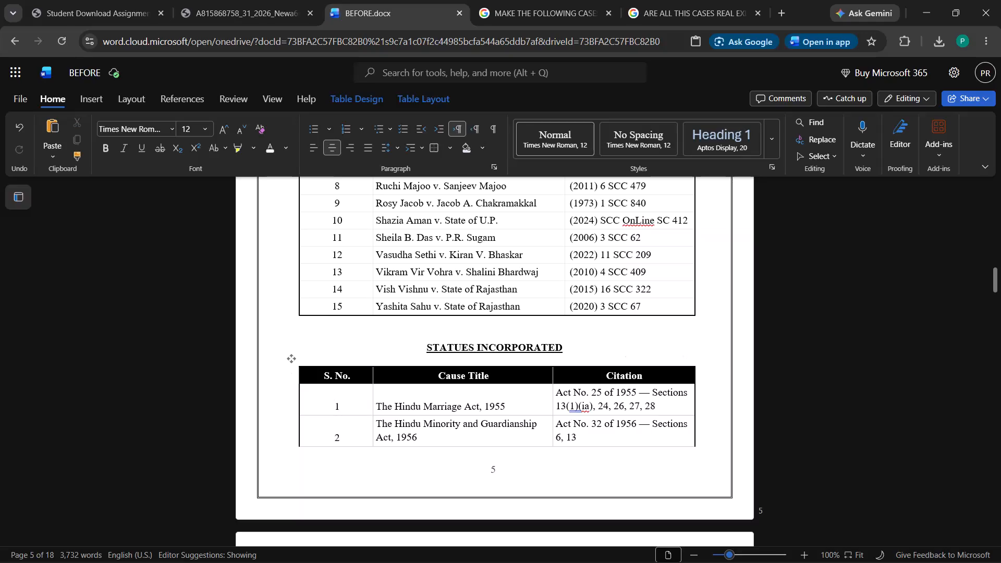
# Shift the divider between Cause Title and Citation in the statutes table slightly further to widen the Citation column.
pyautogui.moveTo(551, 401); pyautogui.dragTo(543, 401)
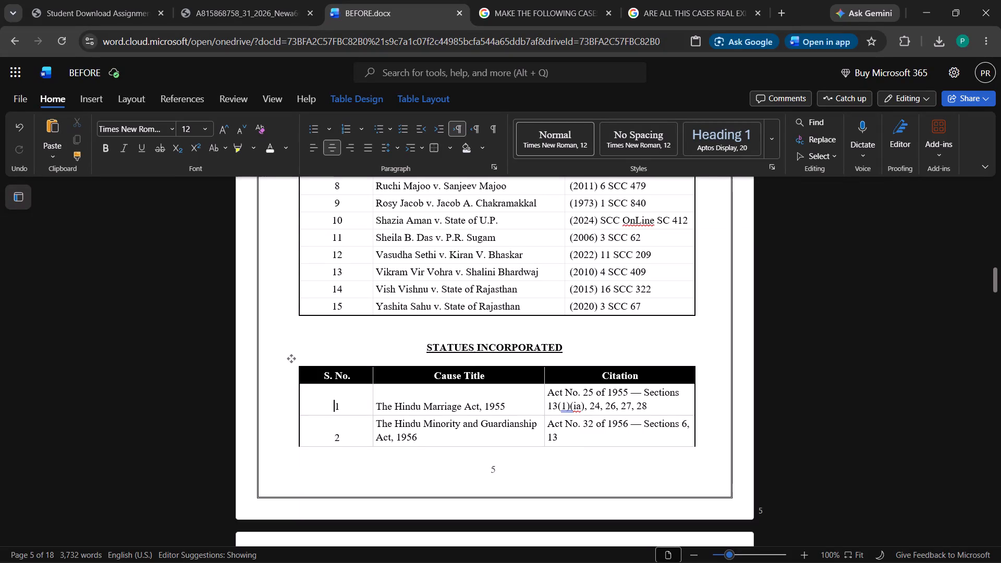
pyautogui.scroll(-5, 547, 417)
pyautogui.scroll(1, 547, 418)
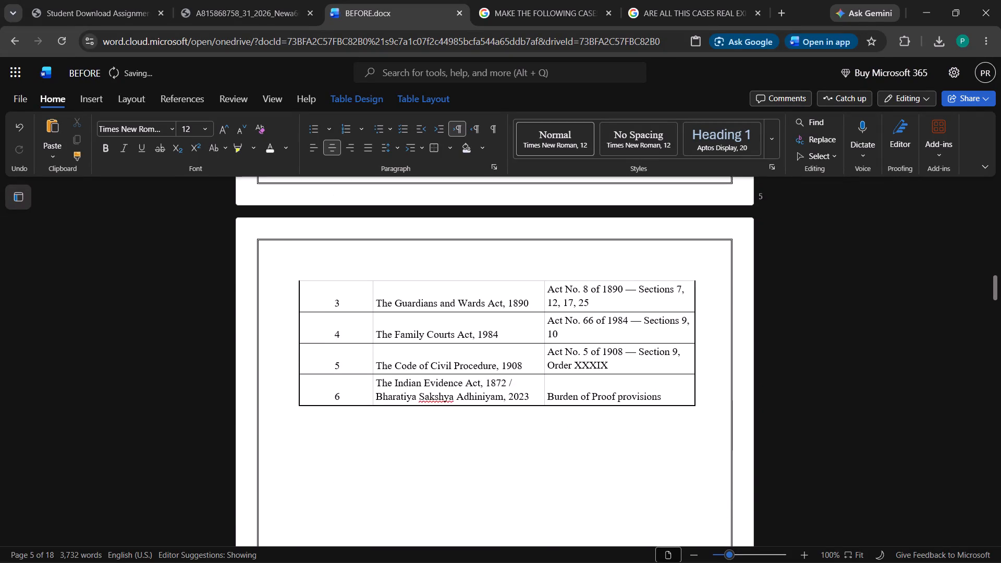
pyautogui.scroll(2, 547, 418)
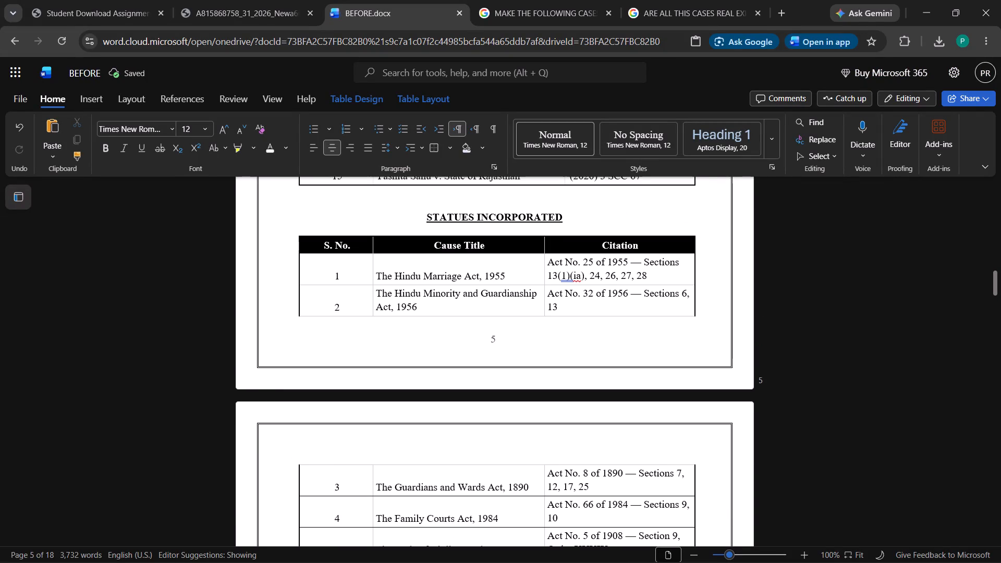
# Apply inside borders to rows 3 to 6 of the Statues Incorporated table.
pyautogui.scroll(-1, 437, 369)
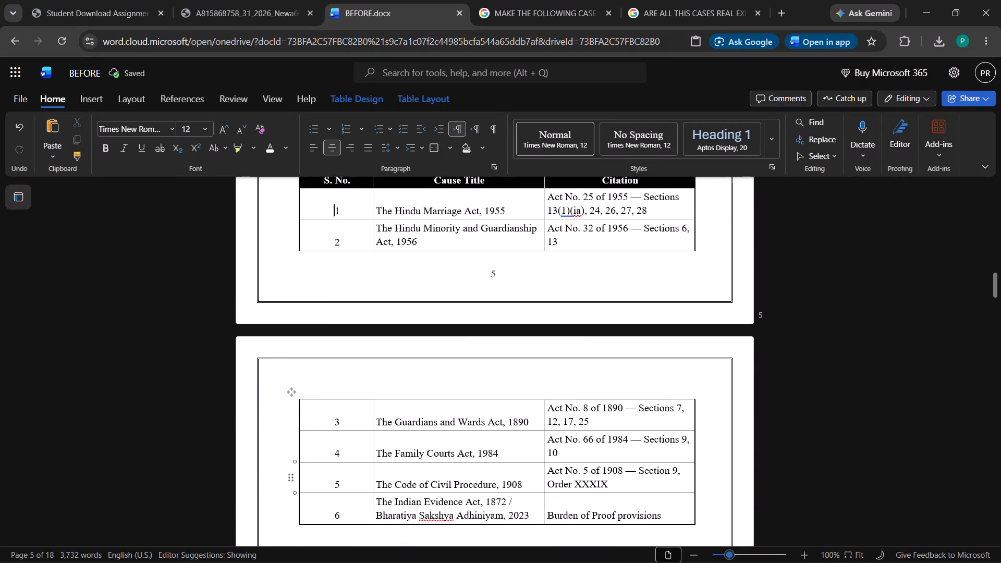
pyautogui.moveTo(349, 412); pyautogui.dragTo(574, 517)
pyautogui.click(581, 153)
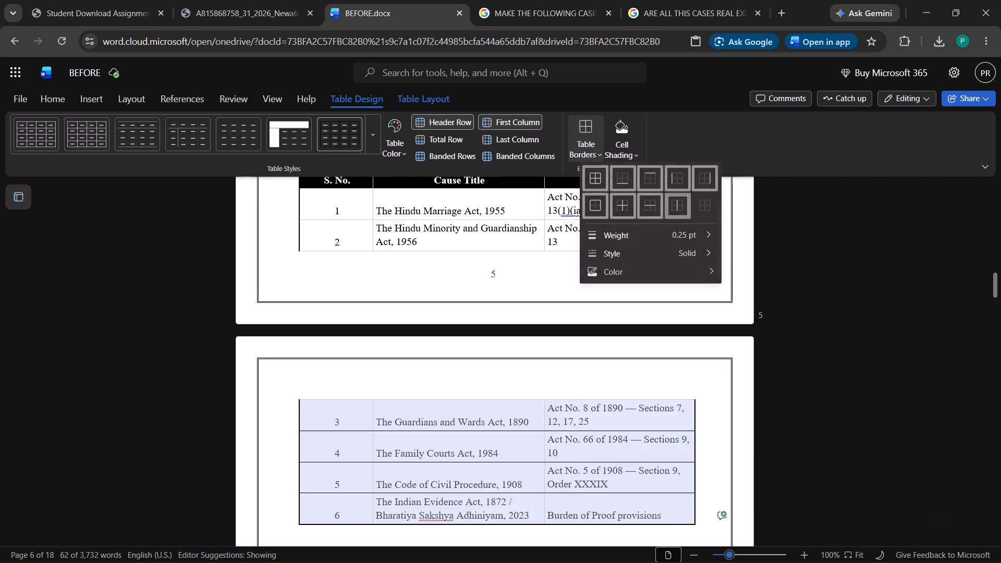
pyautogui.click(618, 205)
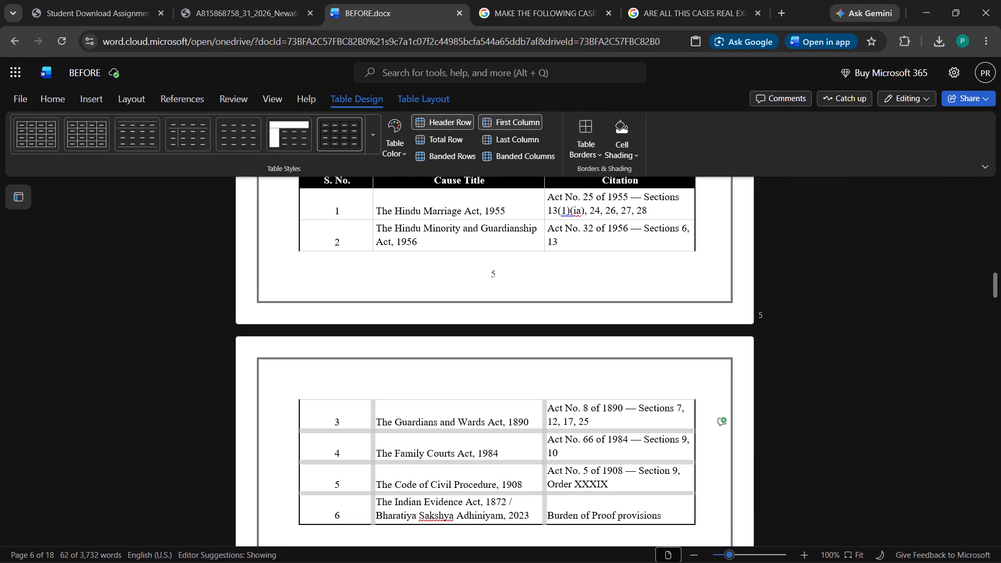
pyautogui.click(52, 447)
pyautogui.scroll(-3, 385, 378)
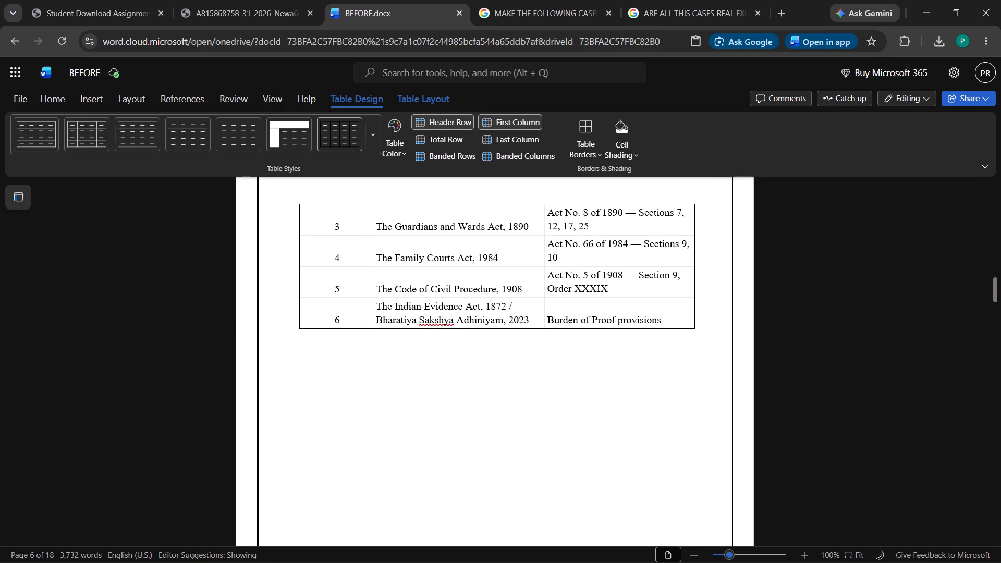
pyautogui.scroll(-3, 386, 378)
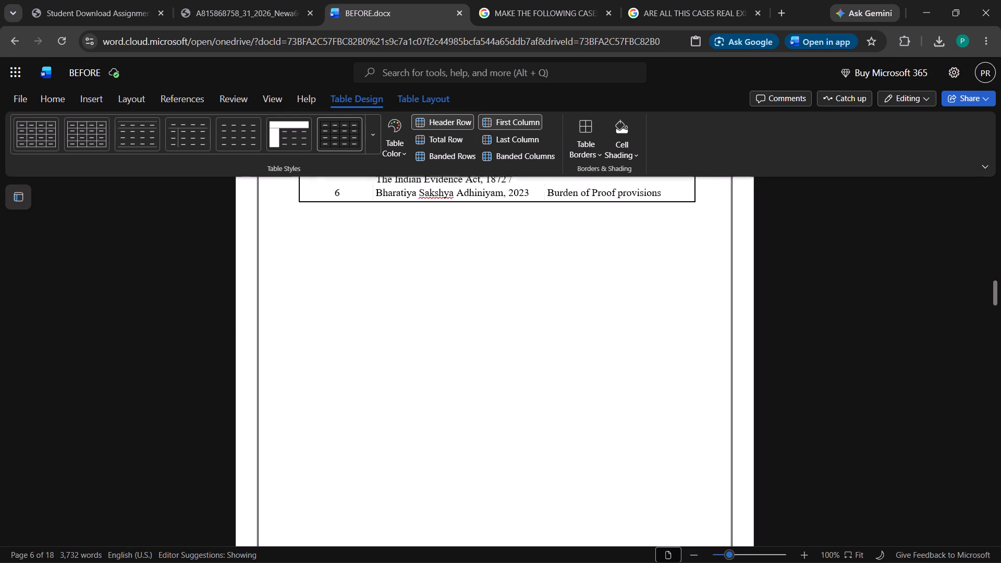
pyautogui.scroll(-4, 386, 378)
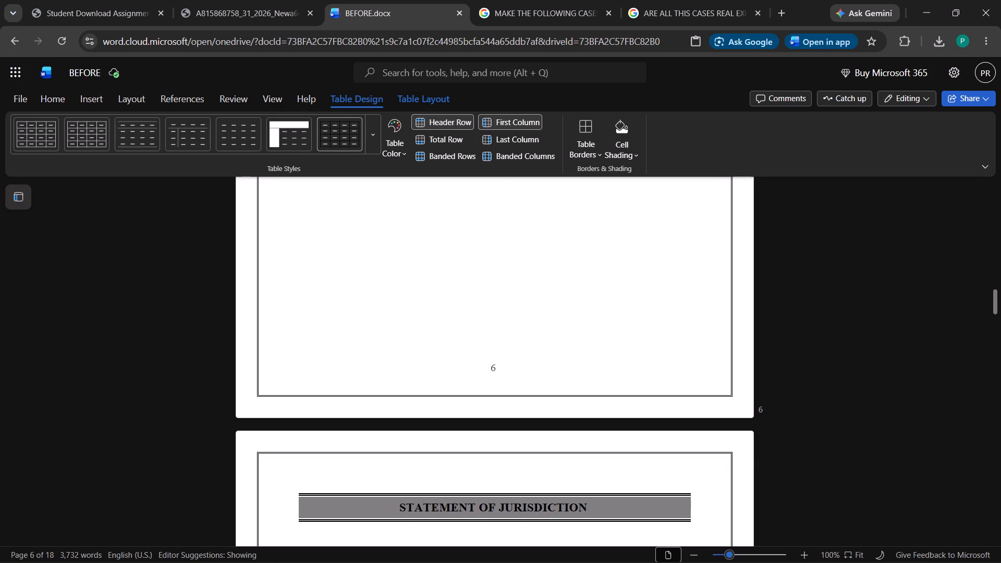
pyautogui.click(544, 5)
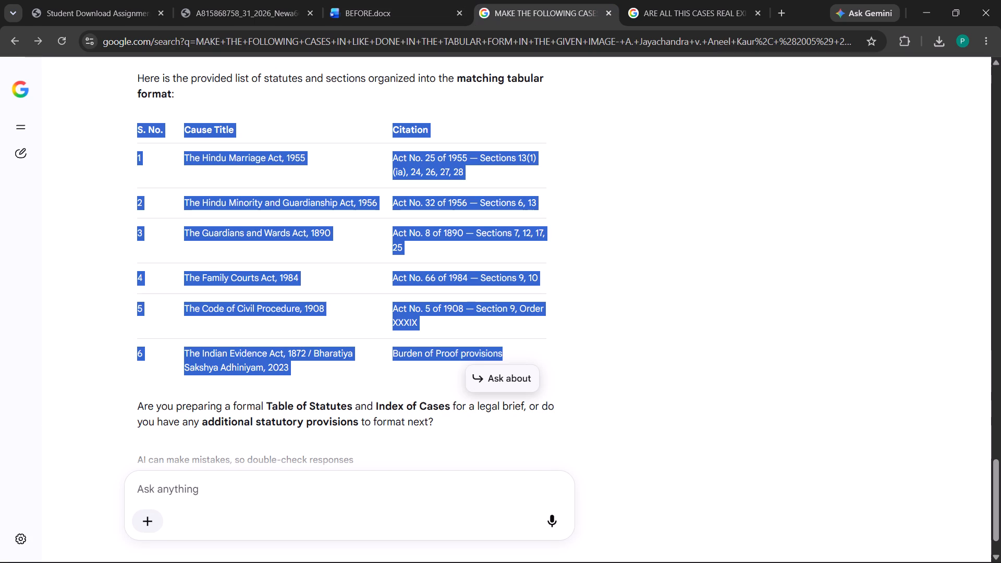
pyautogui.click(588, 293)
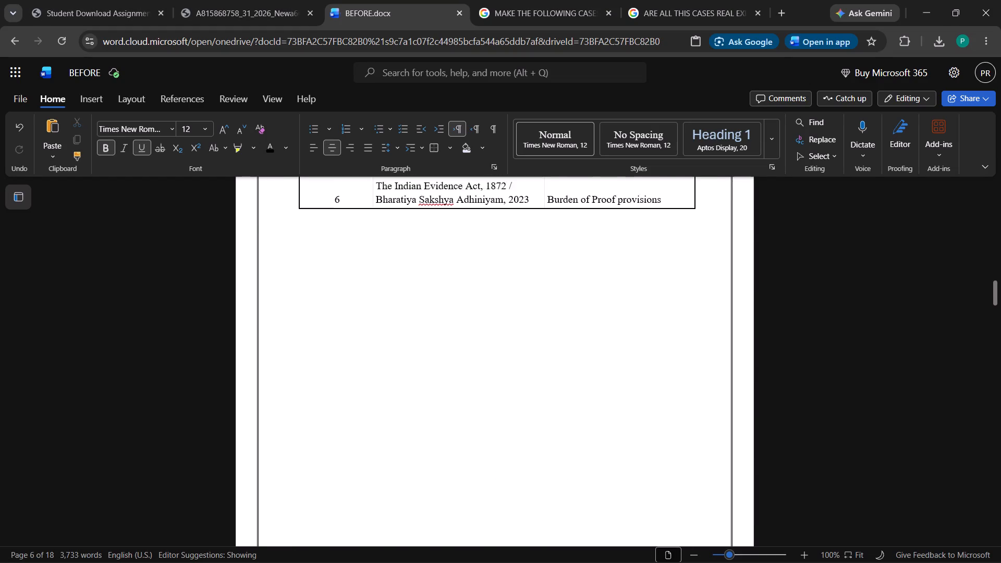
pyautogui.scroll(2, 446, 380)
pyautogui.scroll(-1, 446, 380)
pyautogui.scroll(3, 446, 380)
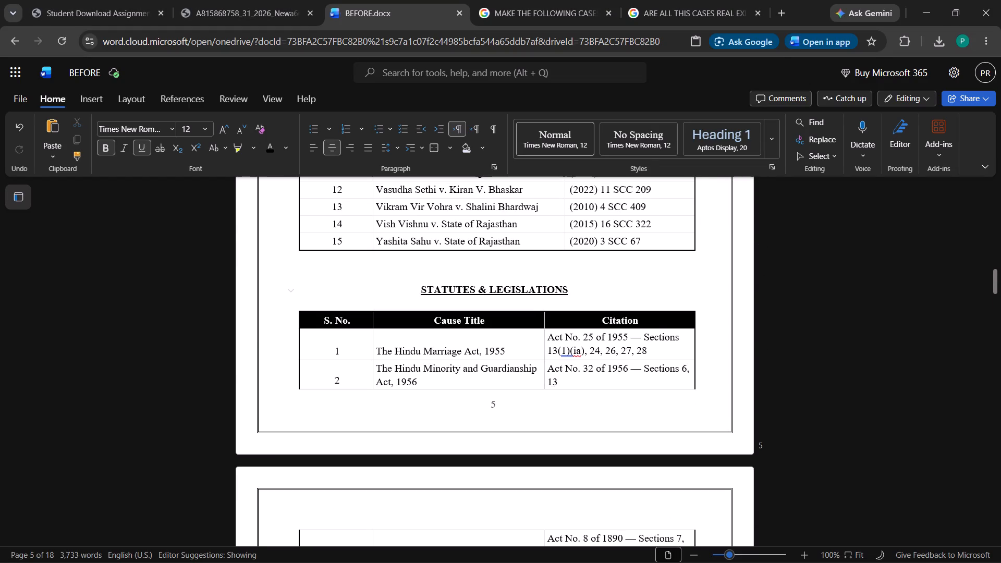
pyautogui.click(410, 286)
pyautogui.press('Return')
pyautogui.press('Return')
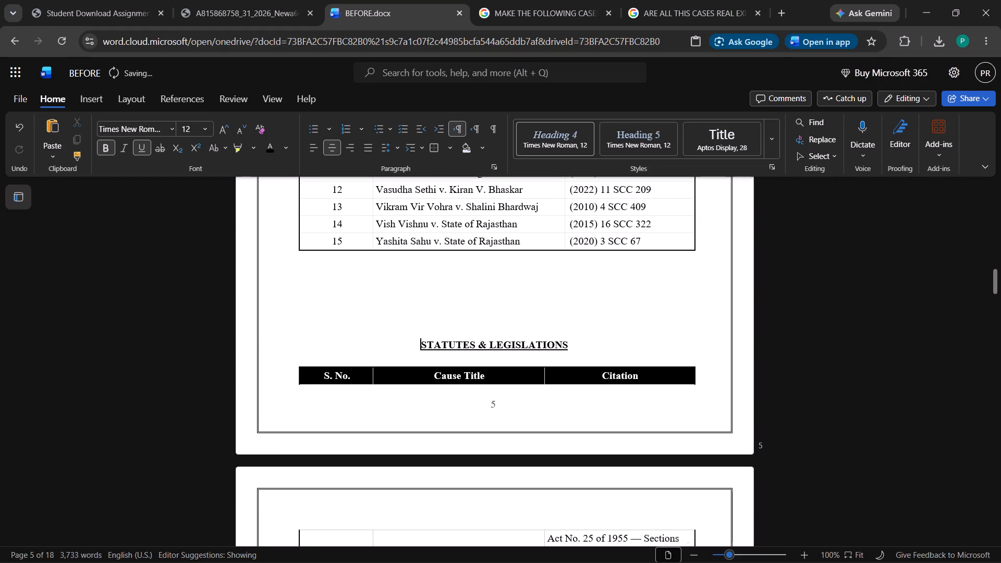
pyautogui.press('Return')
pyautogui.press('Return')
pyautogui.press('BackSpace')
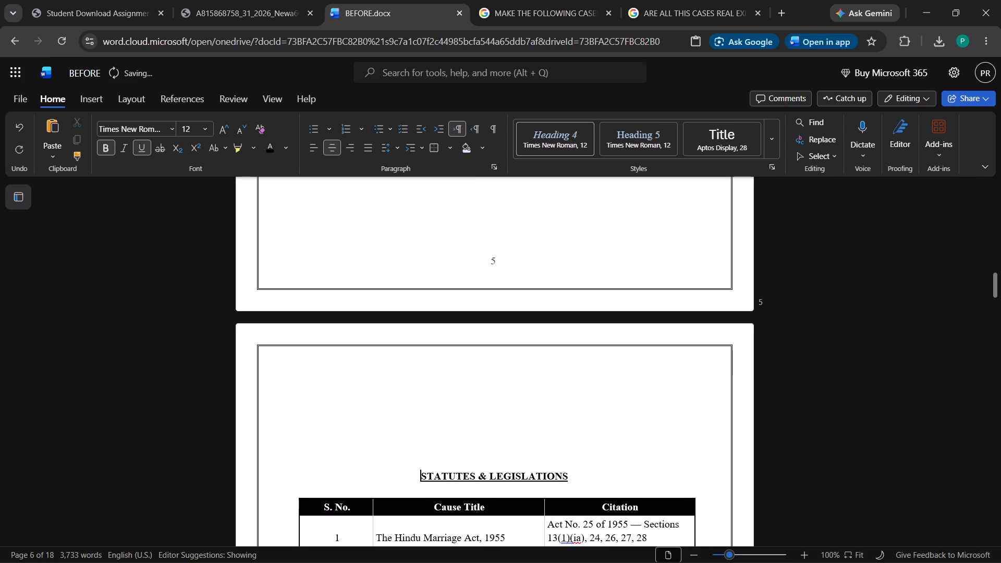
pyautogui.press('BackSpace')
pyautogui.press('BackSpace')
pyautogui.press('Return')
pyautogui.press('Return')
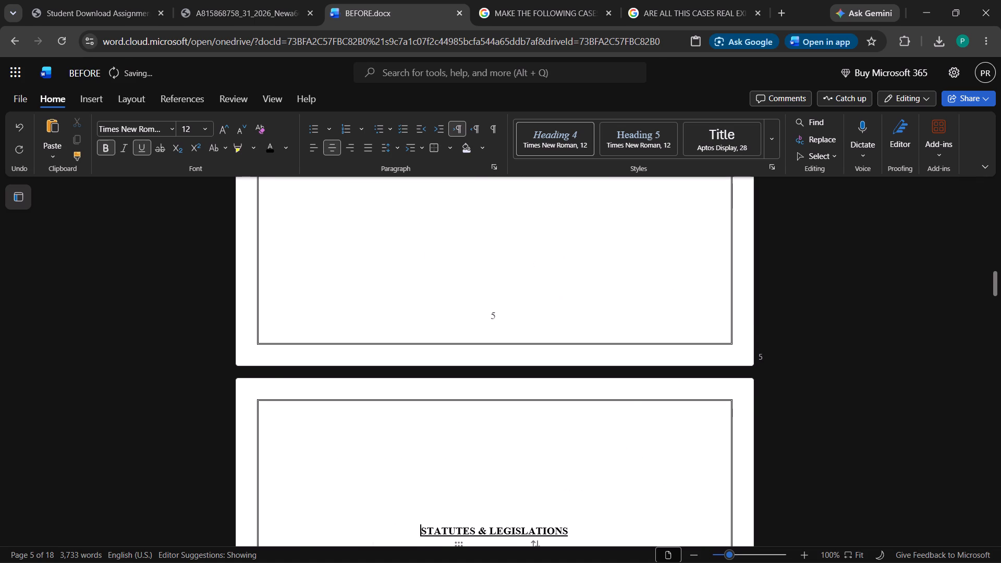
pyautogui.press('BackSpace')
pyautogui.press('Return')
# Trim the blank lines above the "STATUTES & LEGISLATIONS" heading while keeping it on the page after the child custody case table.
pyautogui.click(392, 456)
pyautogui.click(392, 452)
pyautogui.click(440, 508)
pyautogui.press('BackSpace')
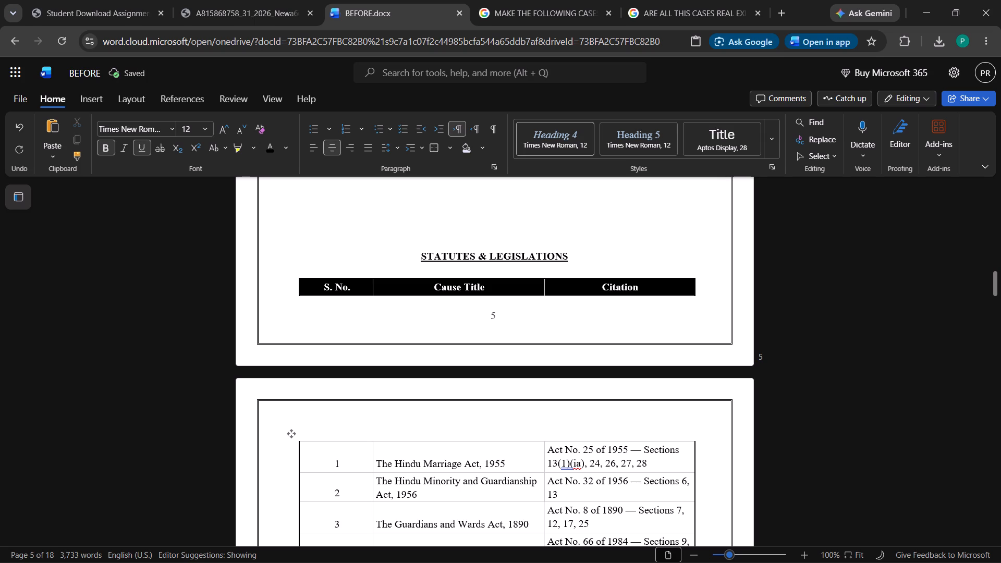
pyautogui.press('Return')
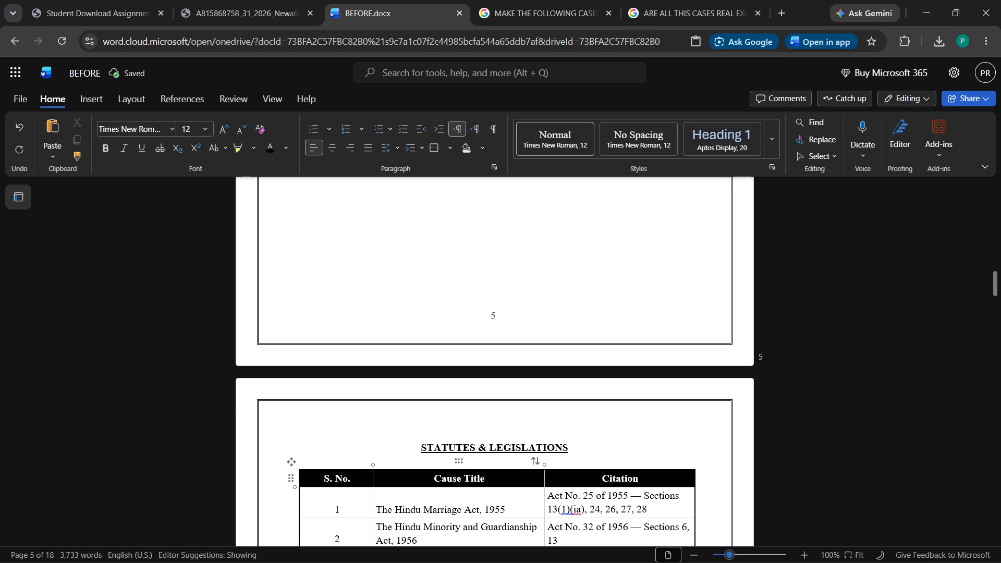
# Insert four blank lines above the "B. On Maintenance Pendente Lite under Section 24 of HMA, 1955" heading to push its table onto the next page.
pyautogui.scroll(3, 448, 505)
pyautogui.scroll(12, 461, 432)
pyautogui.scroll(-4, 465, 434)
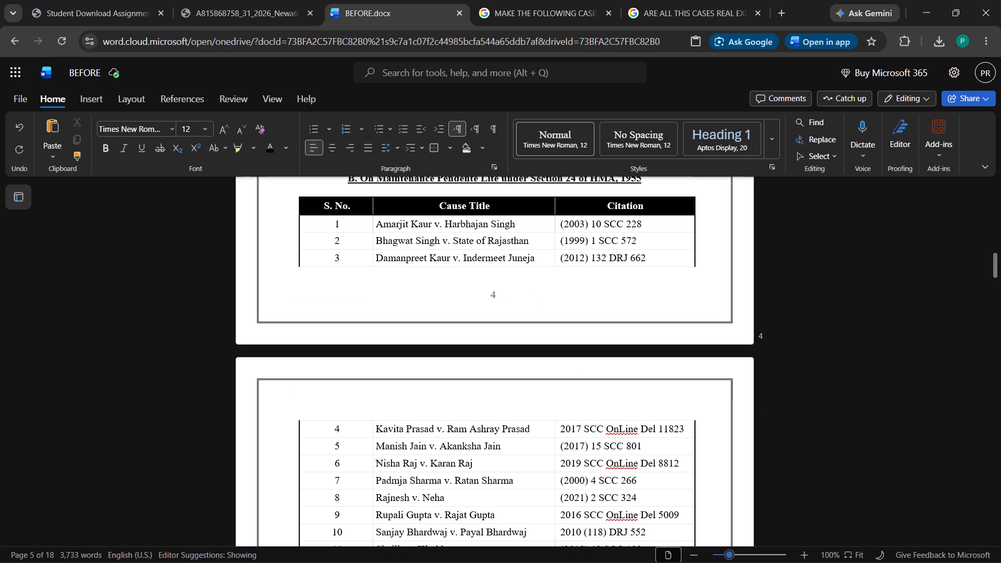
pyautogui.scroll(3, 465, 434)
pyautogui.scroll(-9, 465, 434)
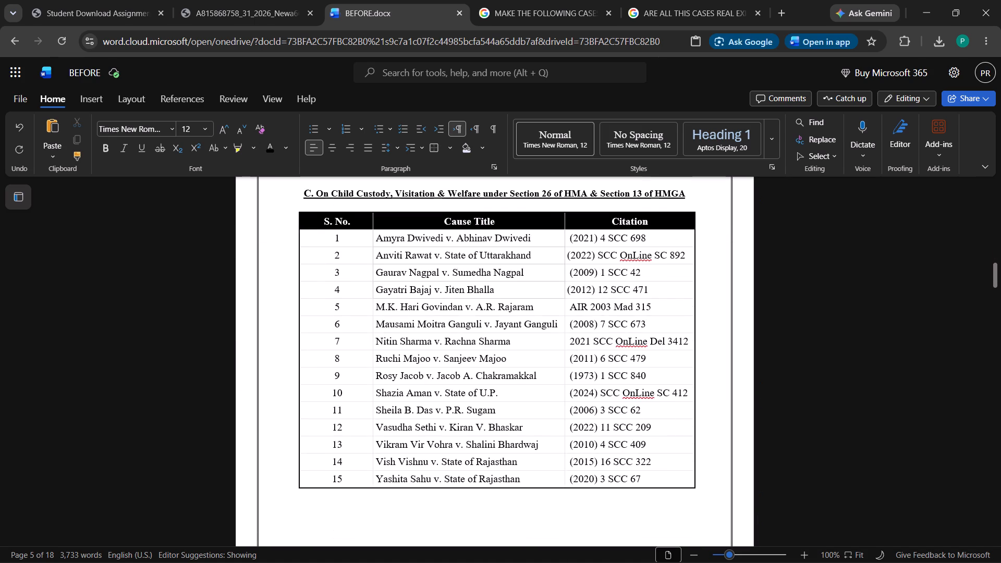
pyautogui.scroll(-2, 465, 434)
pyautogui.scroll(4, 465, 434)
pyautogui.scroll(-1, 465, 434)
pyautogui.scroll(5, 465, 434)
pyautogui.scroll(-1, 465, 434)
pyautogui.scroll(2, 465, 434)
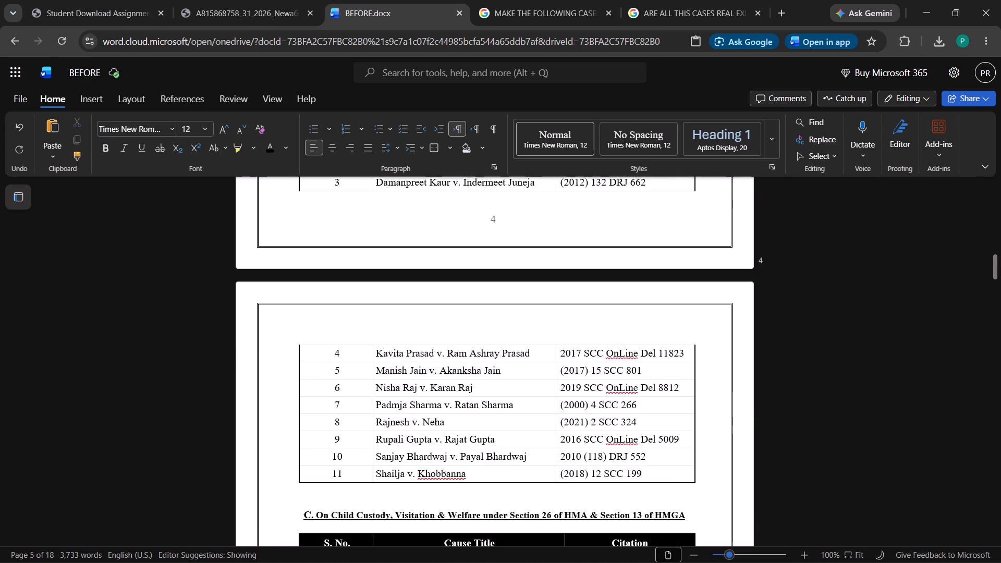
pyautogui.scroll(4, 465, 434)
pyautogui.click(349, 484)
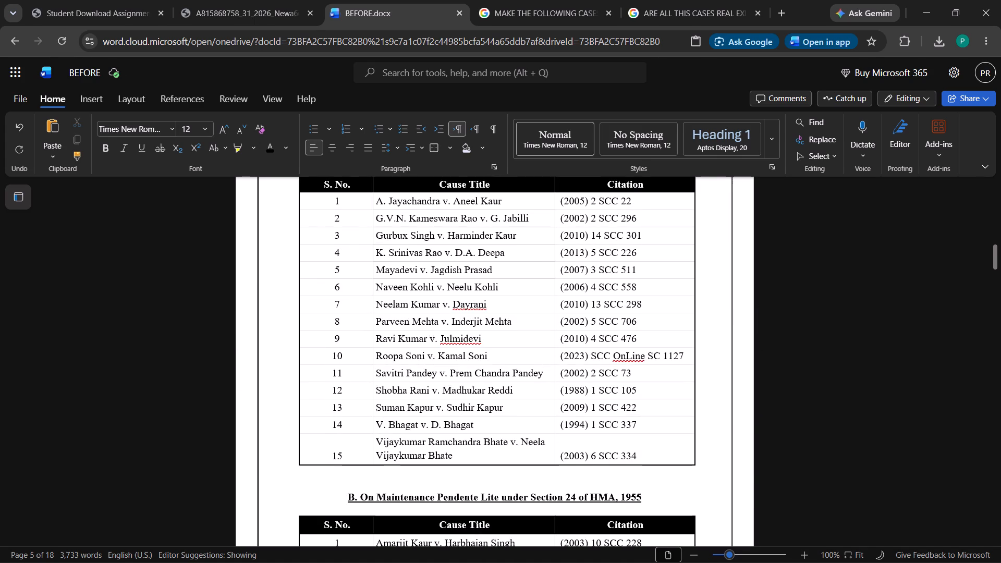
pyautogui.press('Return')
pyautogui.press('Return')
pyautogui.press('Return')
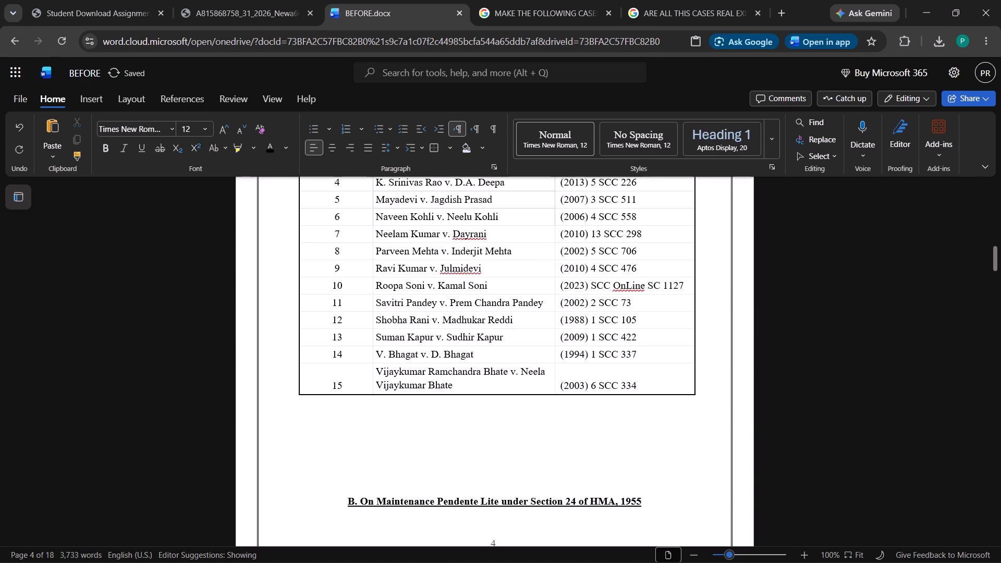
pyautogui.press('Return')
# Remove the surplus blank lines above the "STATUTES & LEGISLATIONS" heading, keeping it at the start of page 6, and centre the heading.
pyautogui.scroll(-16, 398, 481)
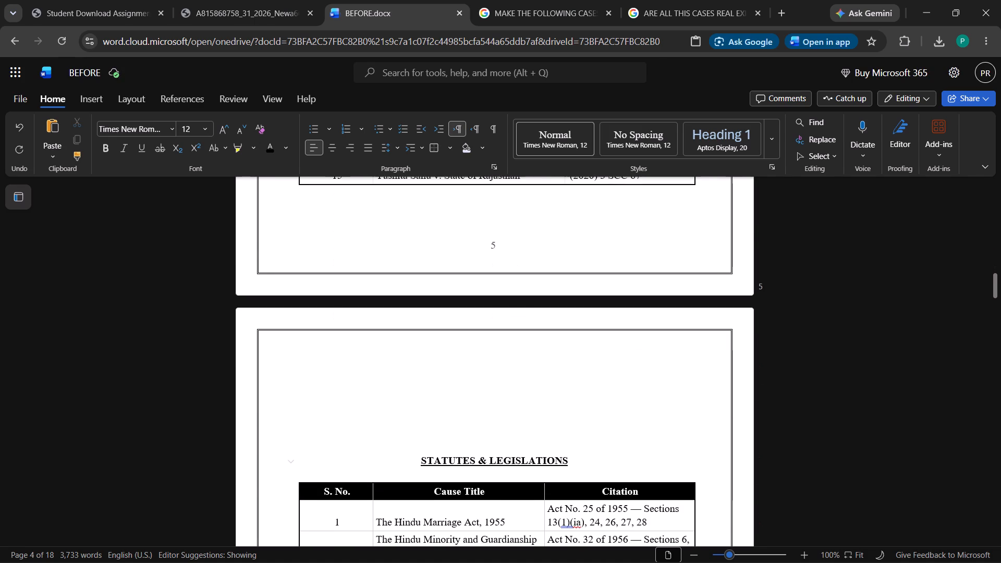
pyautogui.click(428, 425)
pyautogui.press('BackSpace')
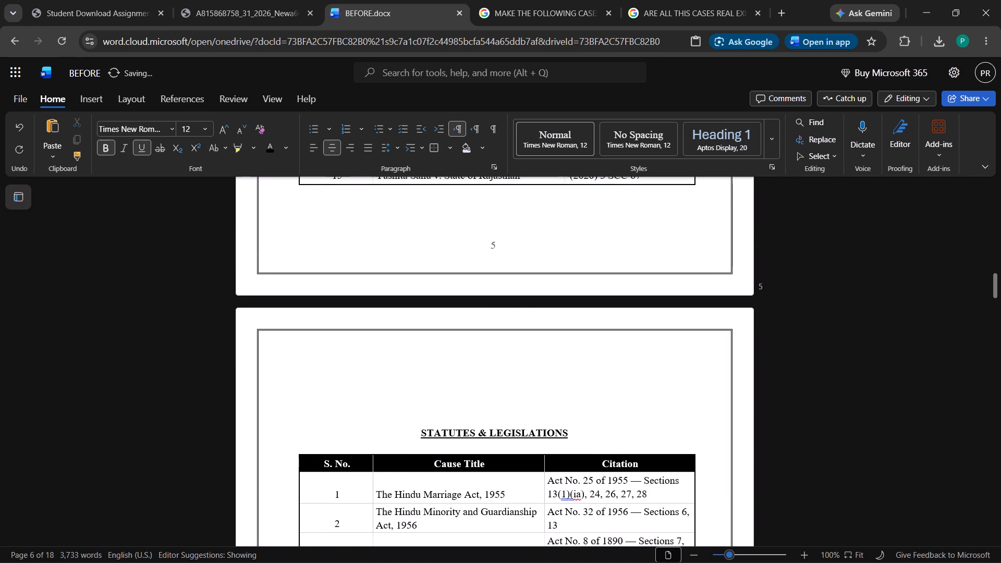
pyautogui.press('Delete')
pyautogui.press('BackSpace')
pyautogui.press('BackSpace')
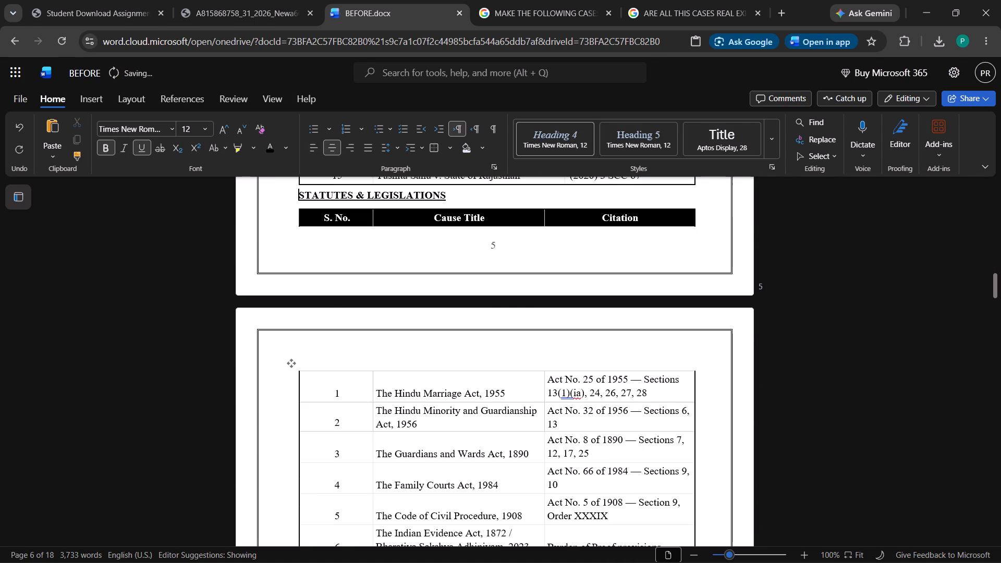
pyautogui.press('Return')
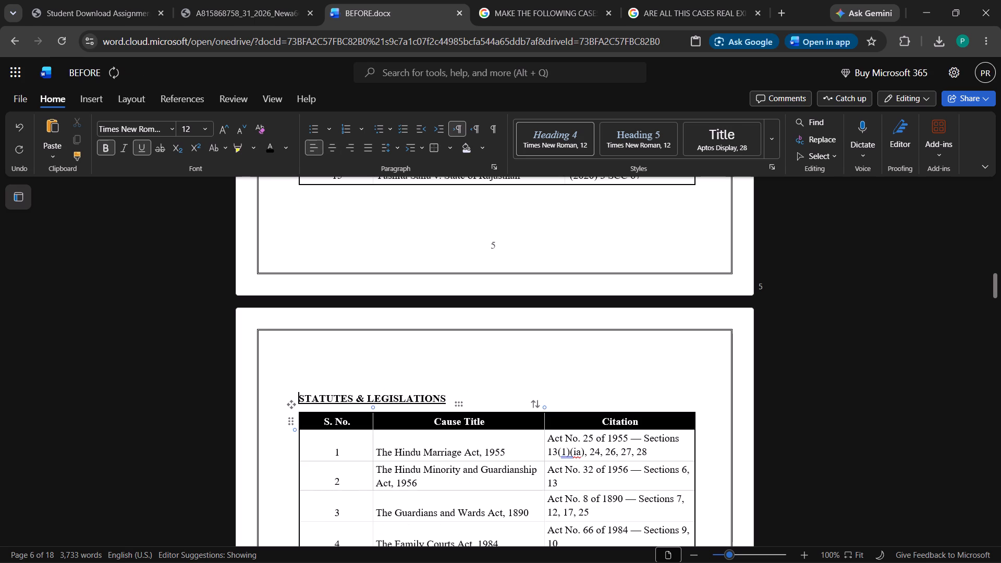
pyautogui.click(335, 148)
pyautogui.click(25, 374)
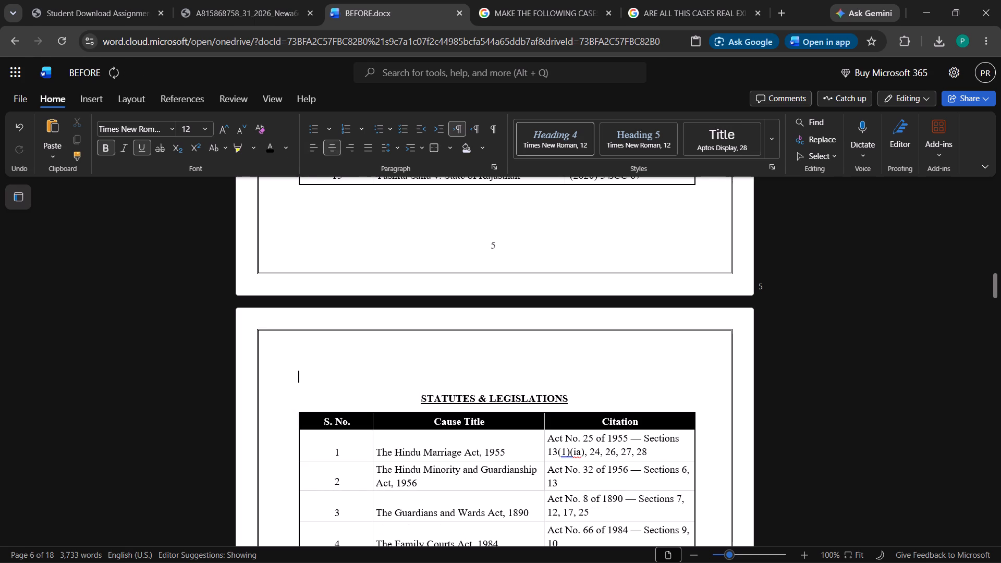
# Delete the blank lines above the "INDEX OF AUTHORITIES" heading so it starts at the top of page 4.
pyautogui.scroll(2, 635, 355)
pyautogui.scroll(-2, 636, 355)
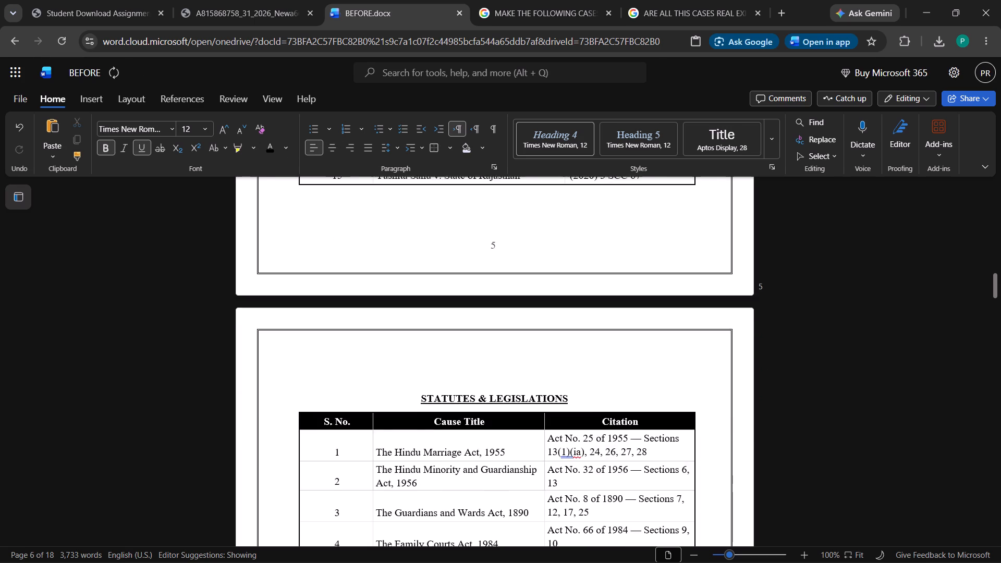
pyautogui.scroll(17, 636, 355)
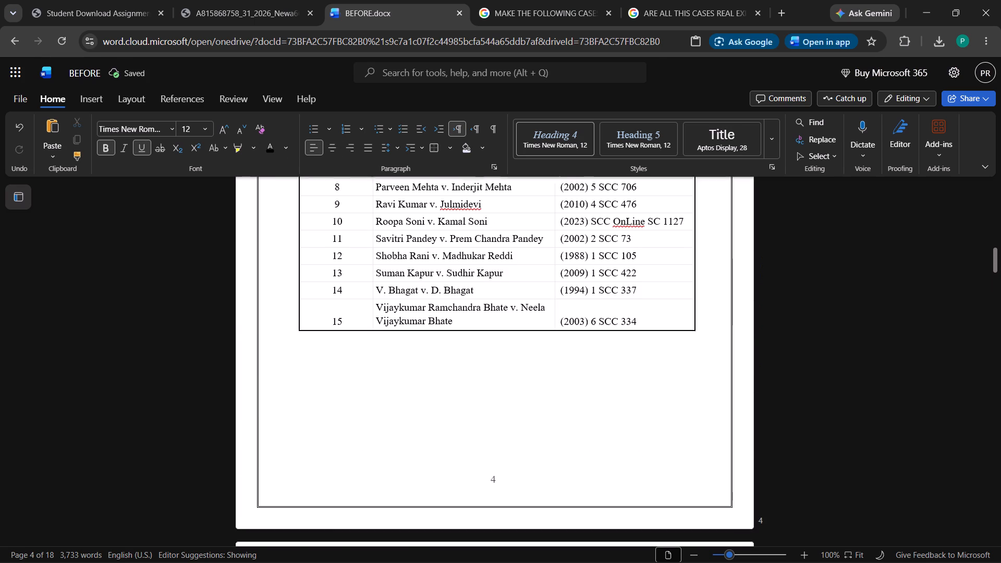
pyautogui.scroll(4, 637, 355)
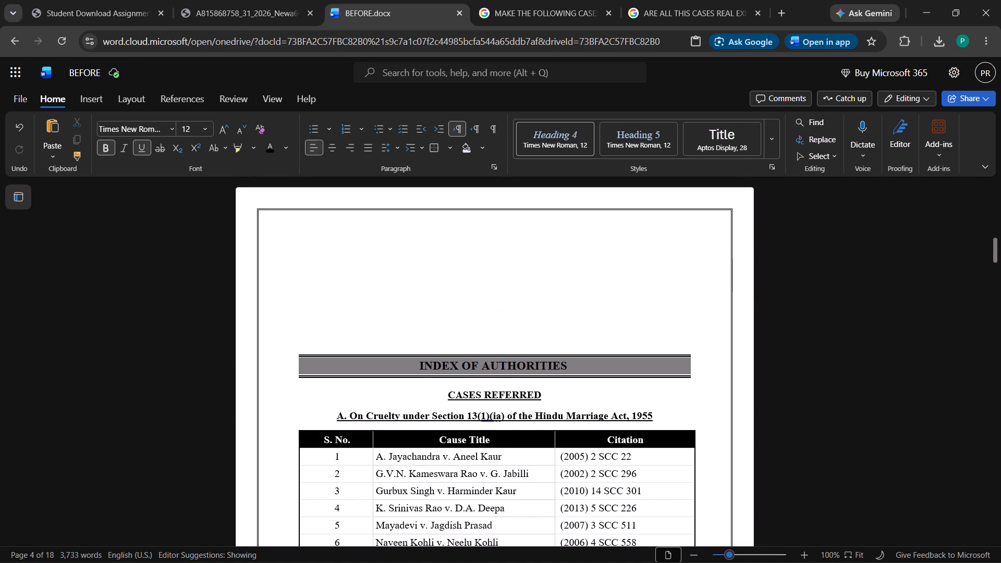
pyautogui.click(516, 328)
pyautogui.click(509, 340)
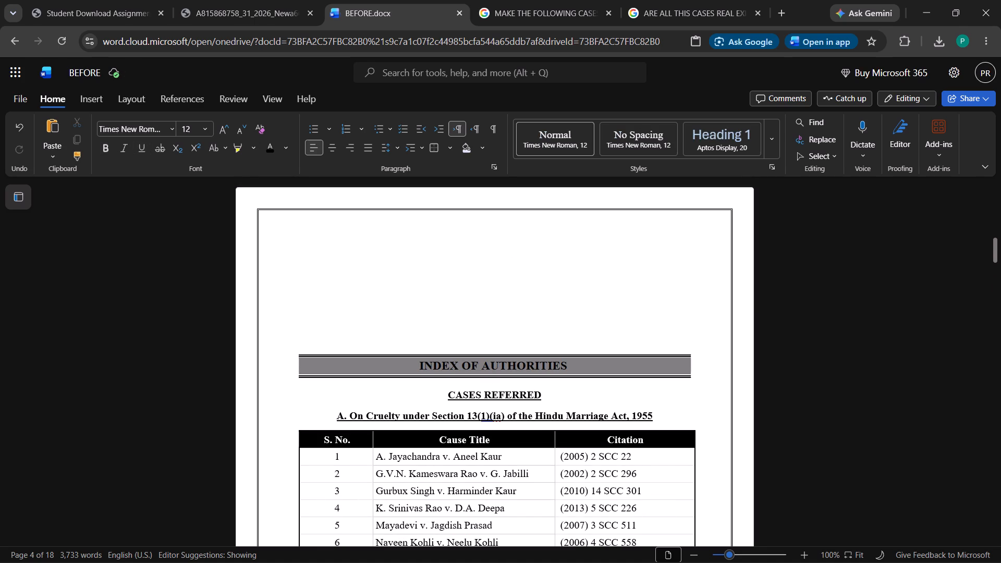
pyautogui.press('BackSpace')
pyautogui.press('BackSpace')
pyautogui.press('BackSpace')
pyautogui.press('BackSpace')
pyautogui.press('BackSpace')
pyautogui.press('BackSpace')
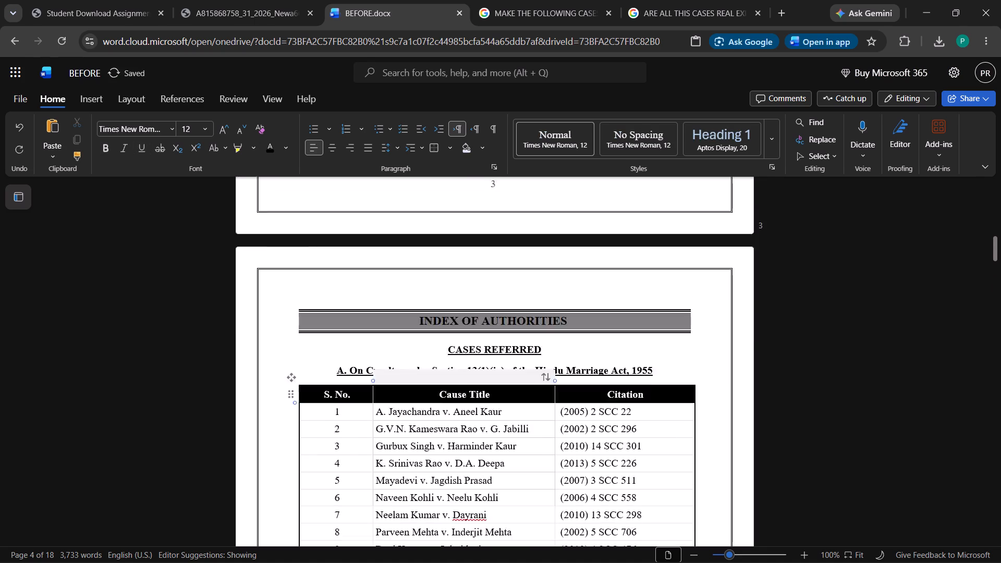
pyautogui.press('Return')
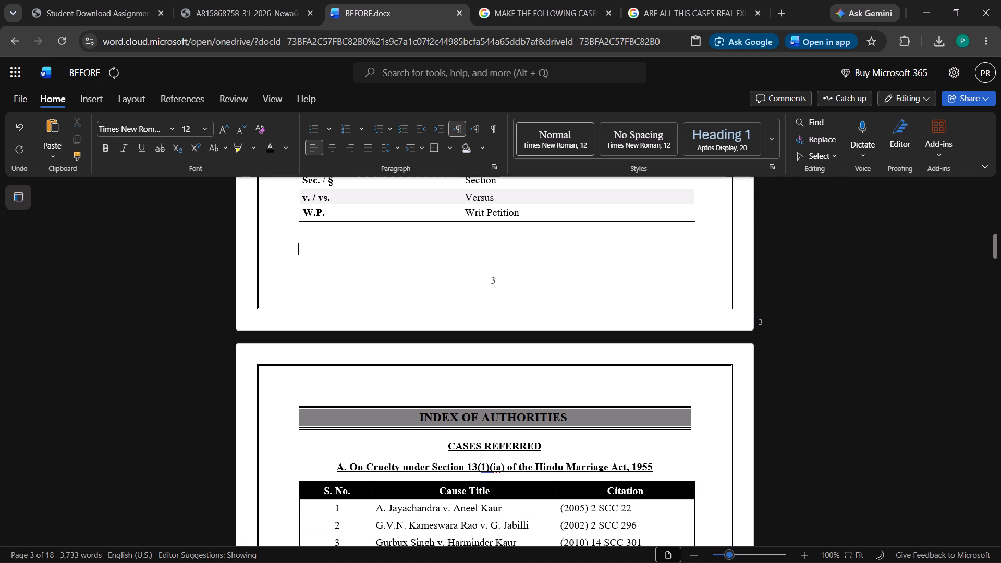
# Delete the extra blank lines above the "B. On Maintenance Pendente Lite under Section 24 of HMA, 1955" heading, closing the gap below table A.
pyautogui.scroll(-4, 569, 396)
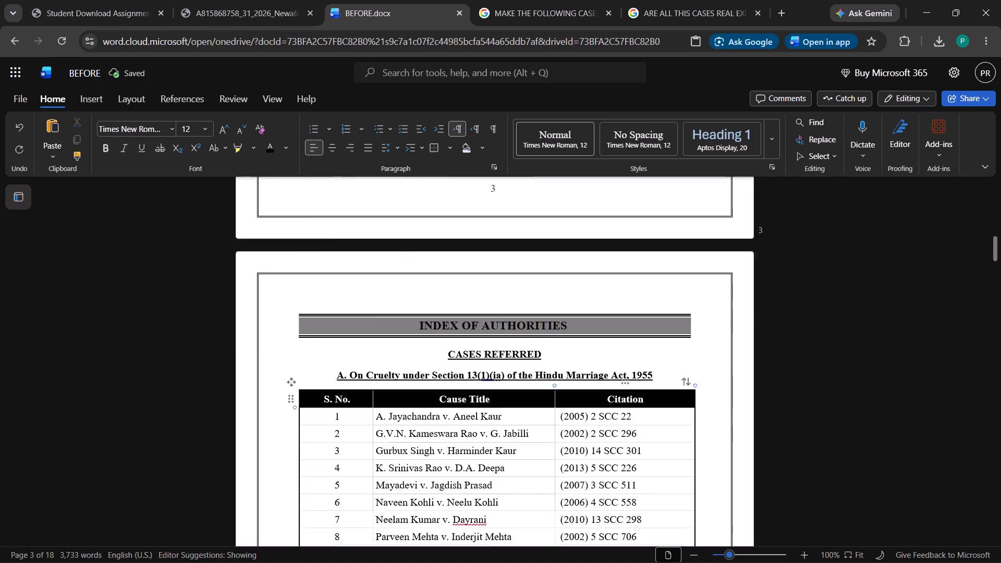
pyautogui.scroll(-4, 571, 396)
pyautogui.click(515, 346)
pyautogui.click(506, 357)
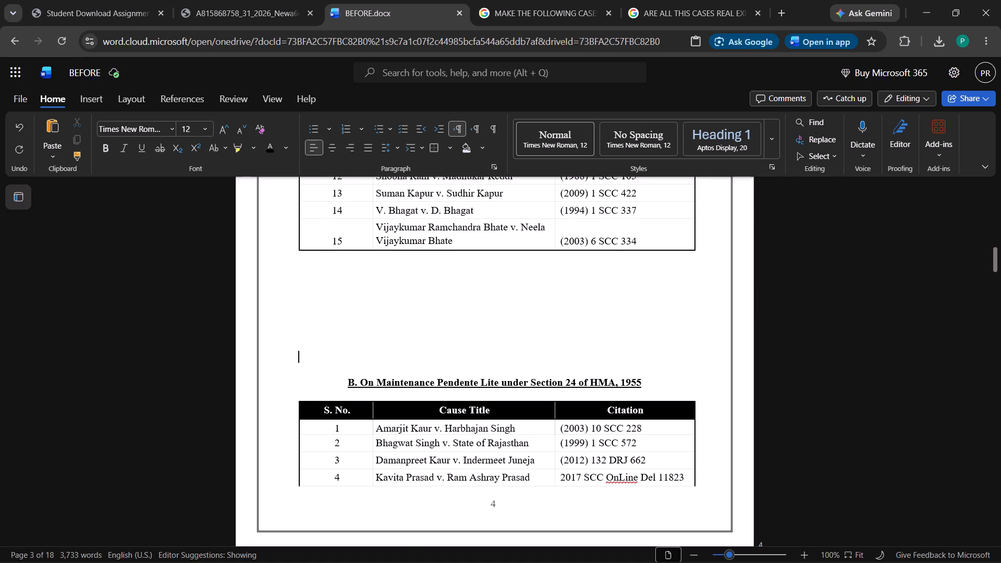
pyautogui.click(504, 364)
pyautogui.click(504, 370)
pyautogui.press('BackSpace')
pyautogui.press('BackSpace')
pyautogui.press('BackSpace')
pyautogui.press('BackSpace')
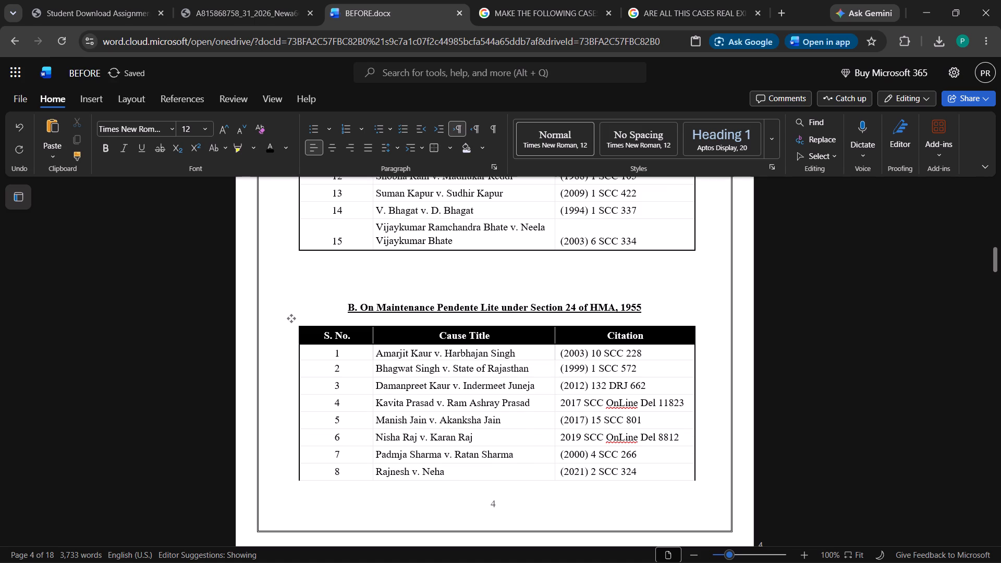
pyautogui.press('BackSpace')
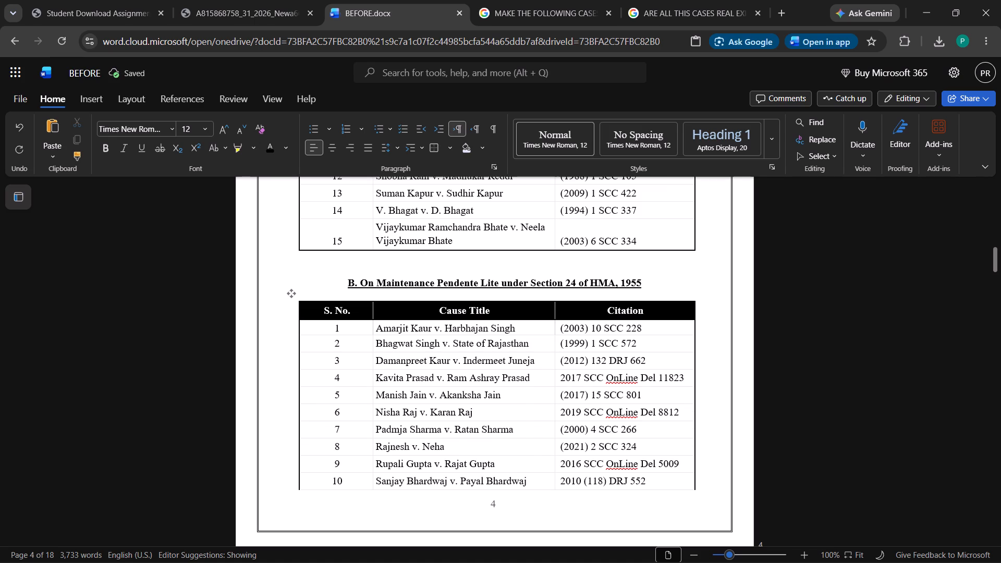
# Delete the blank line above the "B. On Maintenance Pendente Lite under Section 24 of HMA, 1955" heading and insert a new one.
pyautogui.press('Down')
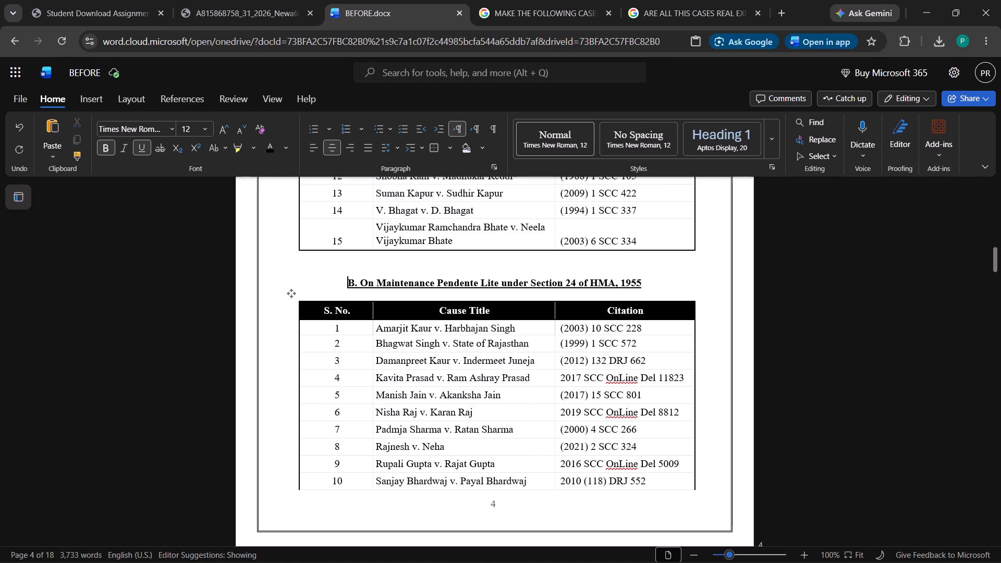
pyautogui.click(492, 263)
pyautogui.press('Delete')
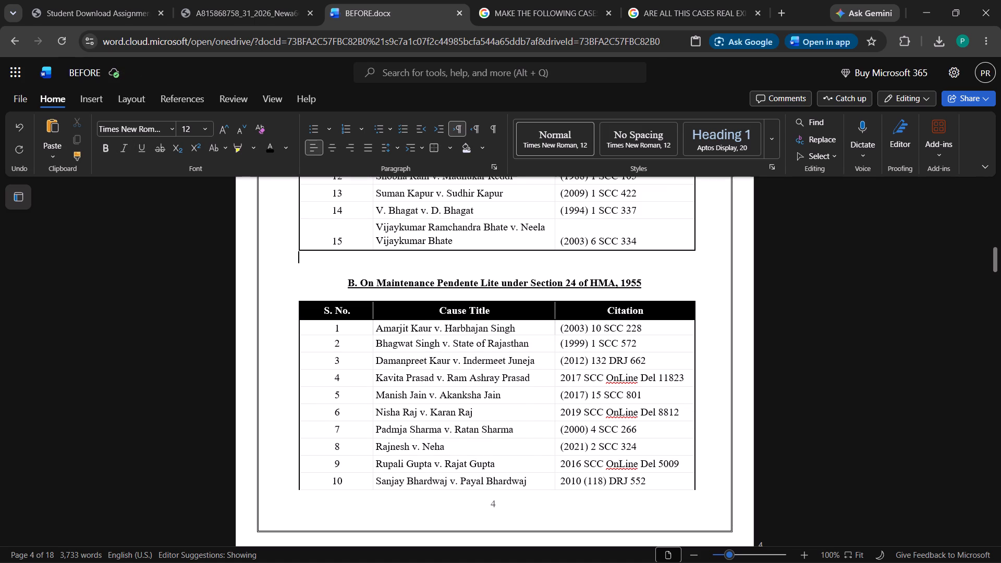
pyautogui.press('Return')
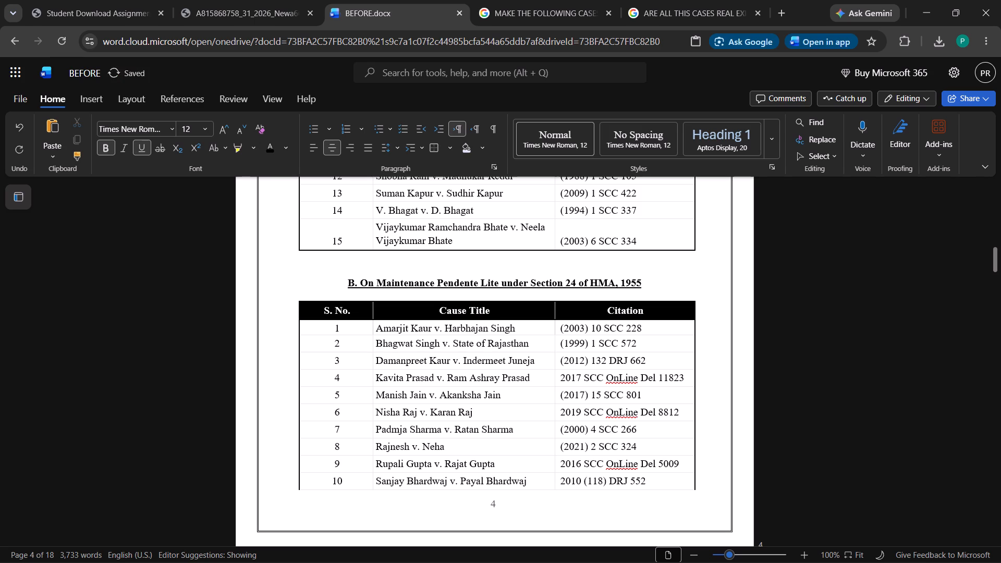
pyautogui.scroll(-5, 536, 313)
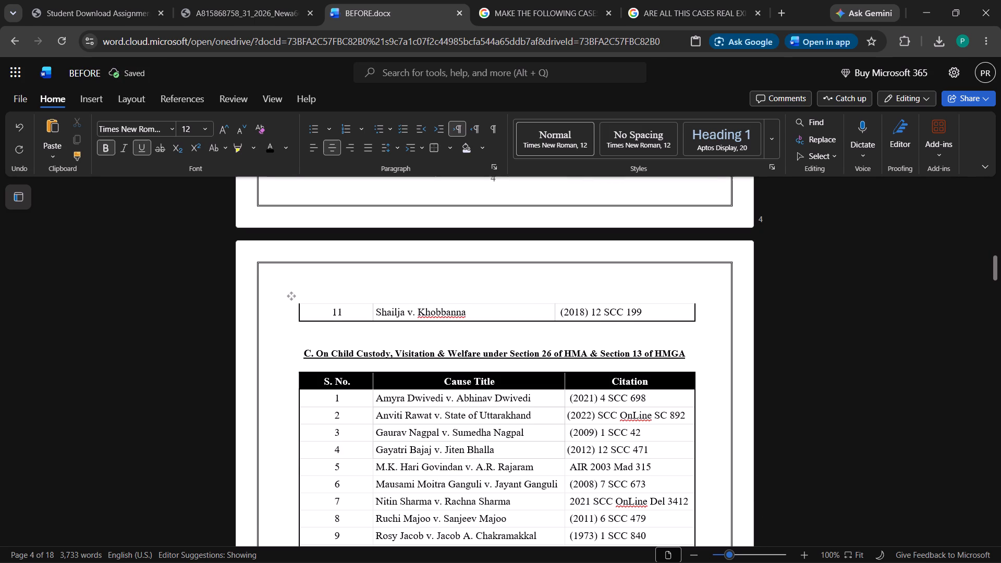
pyautogui.scroll(-11, 539, 315)
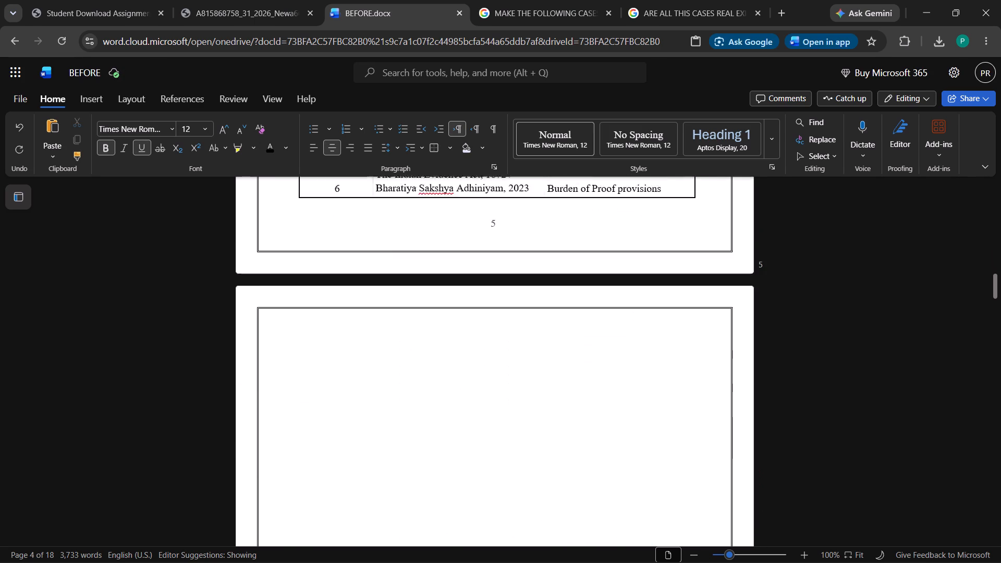
pyautogui.scroll(-3, 759, 340)
pyautogui.scroll(-2, 787, 384)
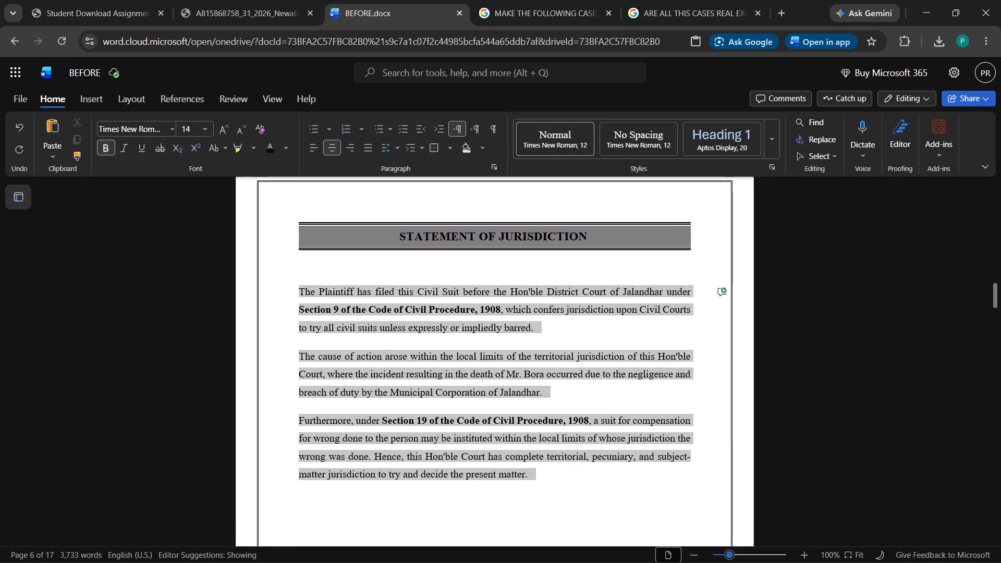
pyautogui.moveTo(533, 480); pyautogui.dragTo(525, 480)
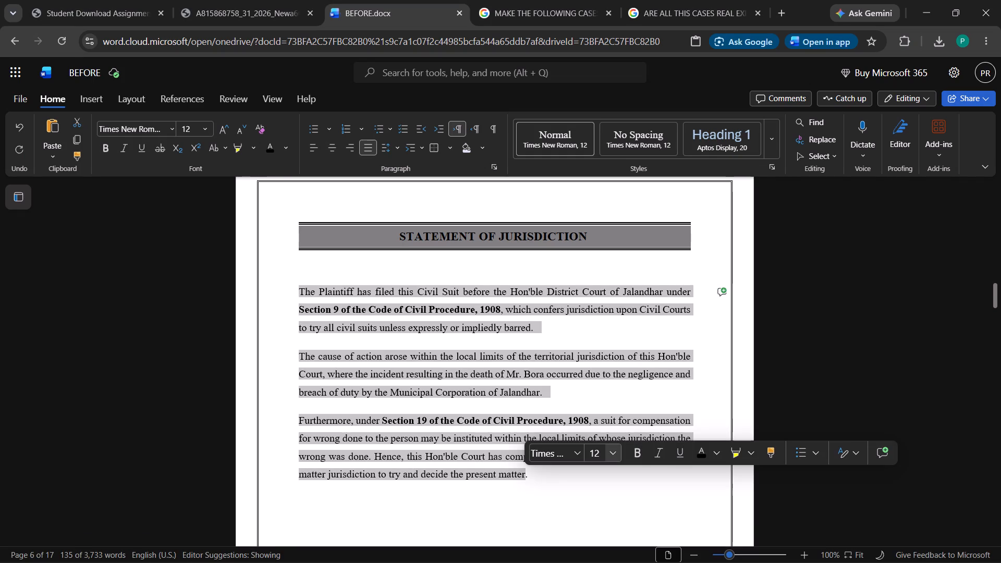
pyautogui.hotkey('ctrl', 'v')
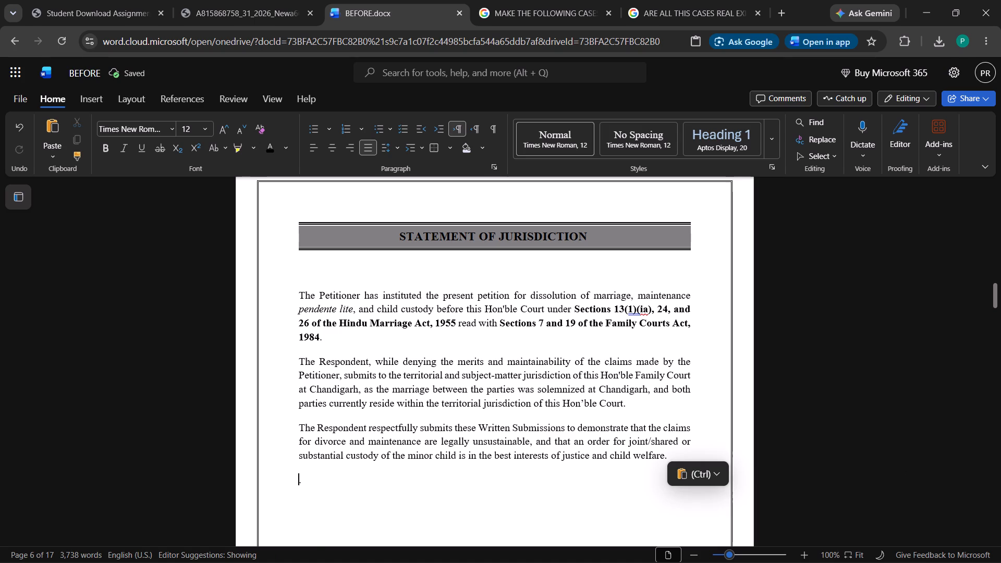
# Replace the blank line between the "STATEMENT OF JURISDICTION" heading and "The Petitioner has instituted" with one in the body paragraph's formatting.
pyautogui.click(318, 313)
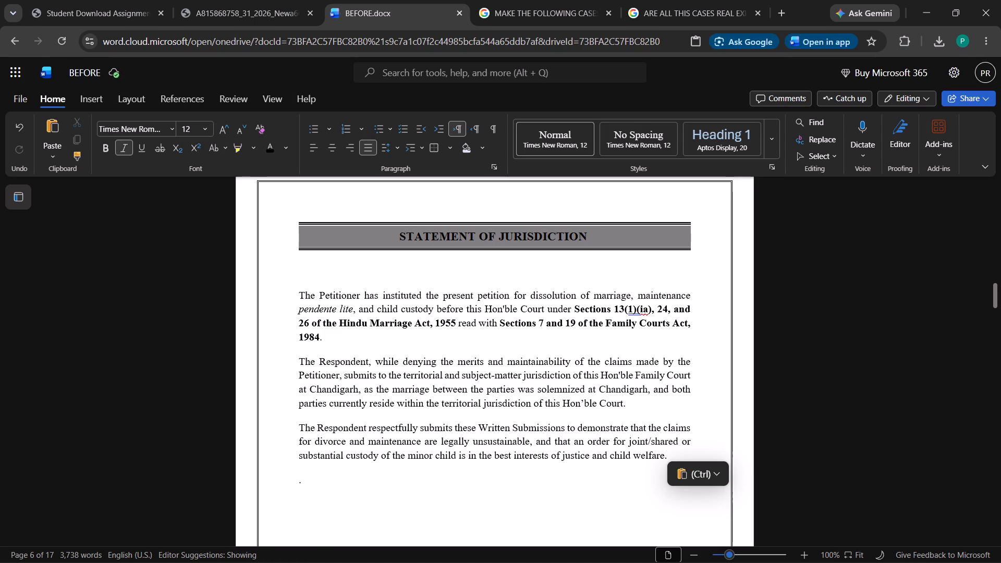
pyautogui.scroll(-3, 332, 292)
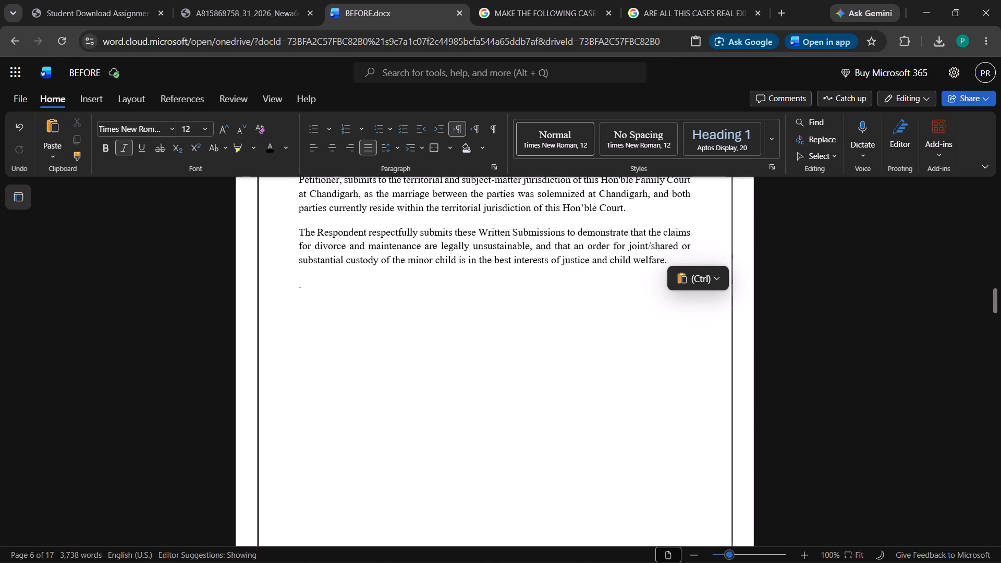
pyautogui.scroll(3, 572, 293)
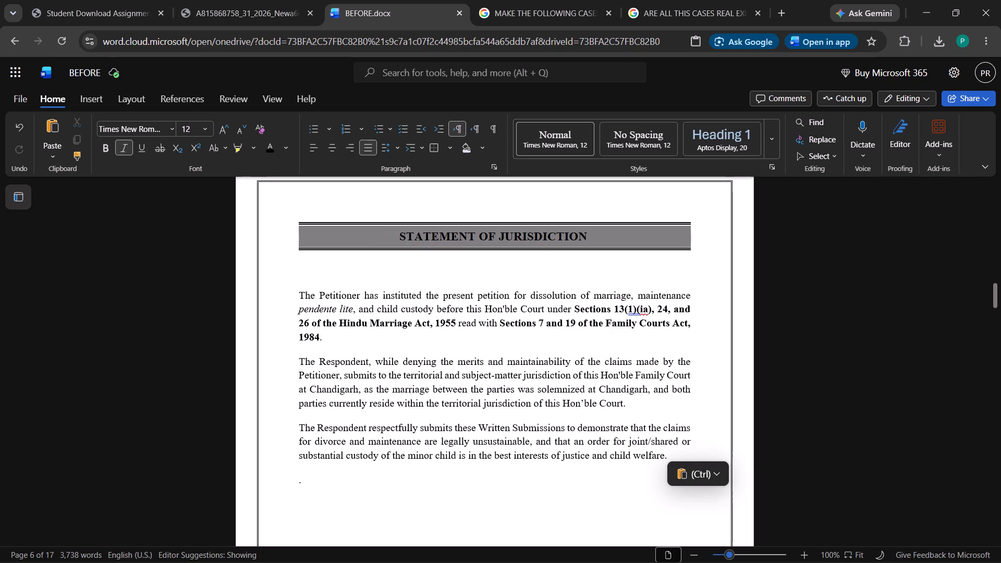
pyautogui.click(529, 270)
pyautogui.press('BackSpace')
pyautogui.press('Return')
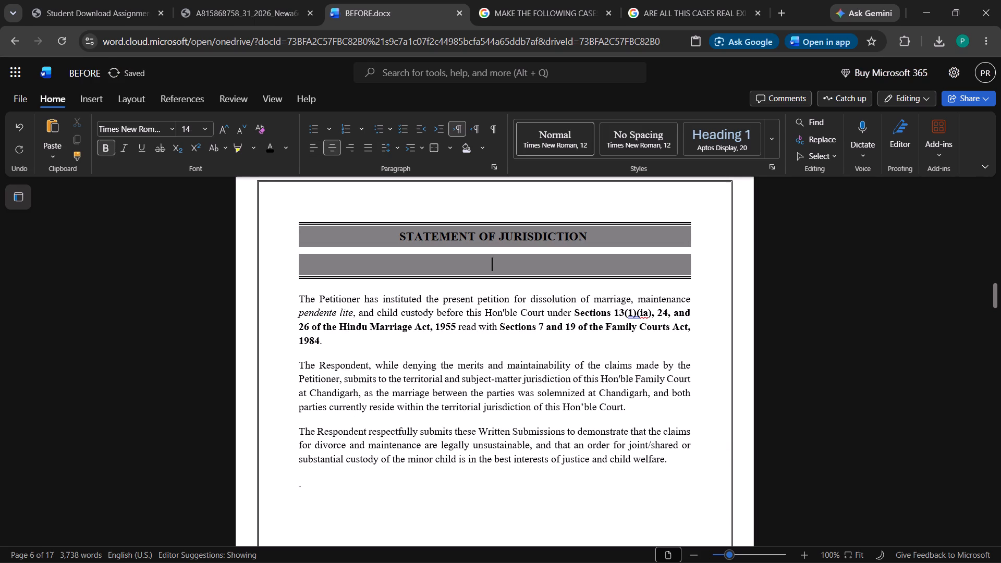
pyautogui.press('BackSpace')
pyautogui.press('Down')
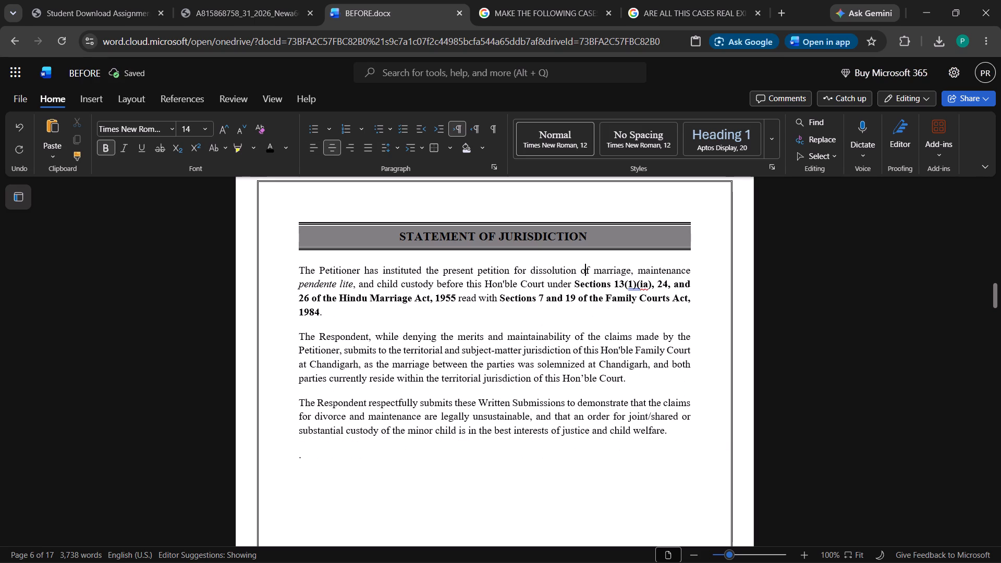
pyautogui.press('Left')
pyautogui.press('Left')
pyautogui.press('Left')
pyautogui.press('Left')
pyautogui.press('Left')
pyautogui.press('Left')
pyautogui.press('Left')
pyautogui.press('Left')
pyautogui.press('Left')
pyautogui.press('Left')
pyautogui.press('Left')
pyautogui.press('Left')
pyautogui.press('Left')
pyautogui.press('Left')
pyautogui.press('Left')
pyautogui.press('Left')
pyautogui.press('Left')
pyautogui.press('Left')
pyautogui.press('Left')
pyautogui.press('Left')
pyautogui.press('Left')
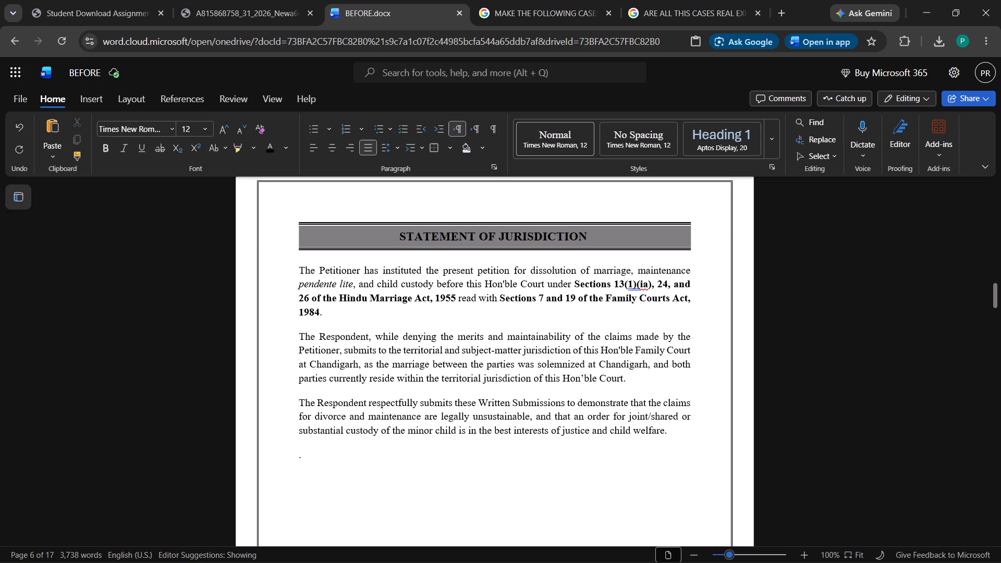
pyautogui.press('Left')
pyautogui.press('Left')
pyautogui.press('Left')
pyautogui.press('Left')
pyautogui.press('Left')
pyautogui.press('Left')
pyautogui.press('Return')
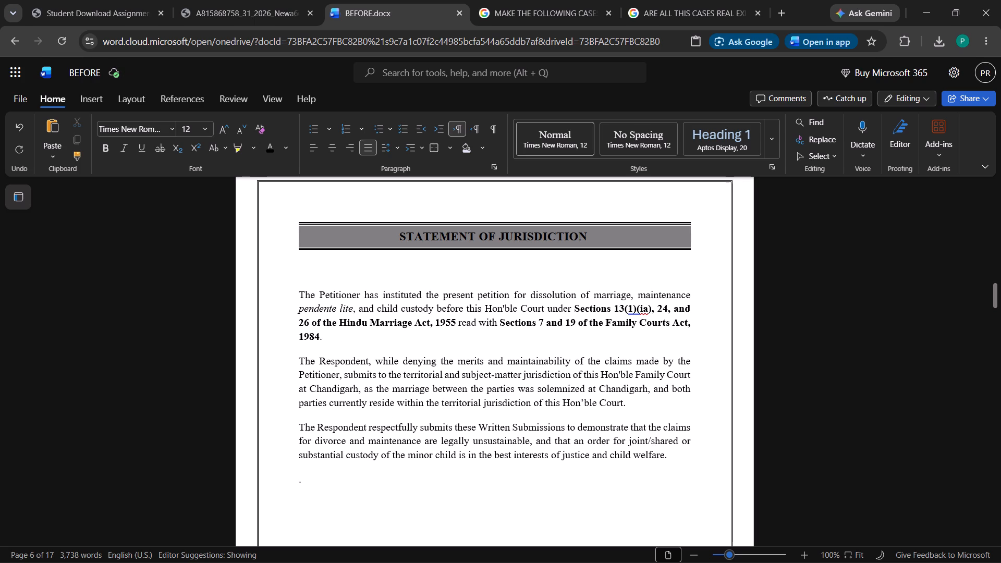
# Capture a screen snip of the TIMELINE table under the "STATEMENT OF FACTS" heading using Snipping Tool.
pyautogui.click(344, 320)
pyautogui.scroll(-4, 345, 319)
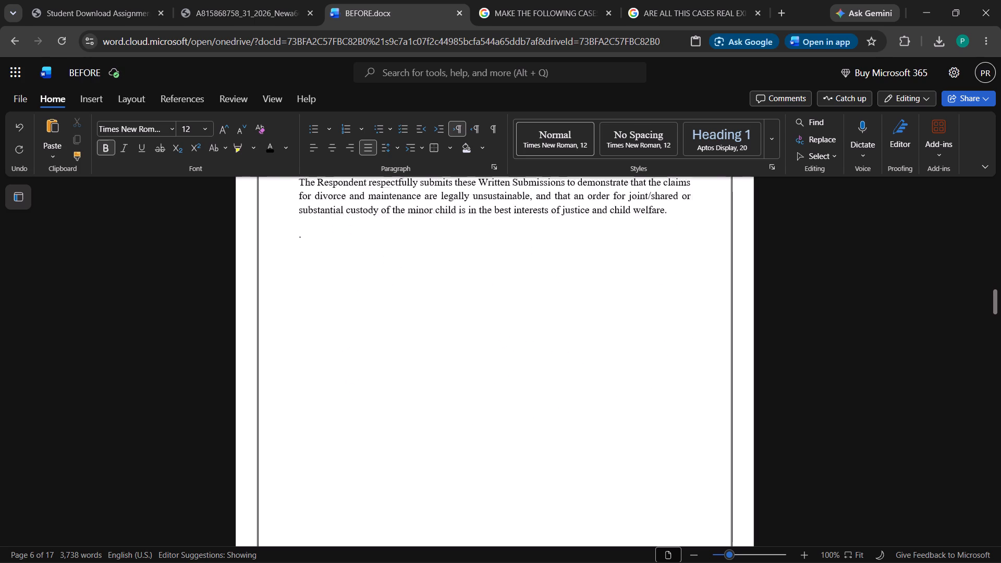
pyautogui.scroll(-6, 345, 319)
pyautogui.click(351, 289)
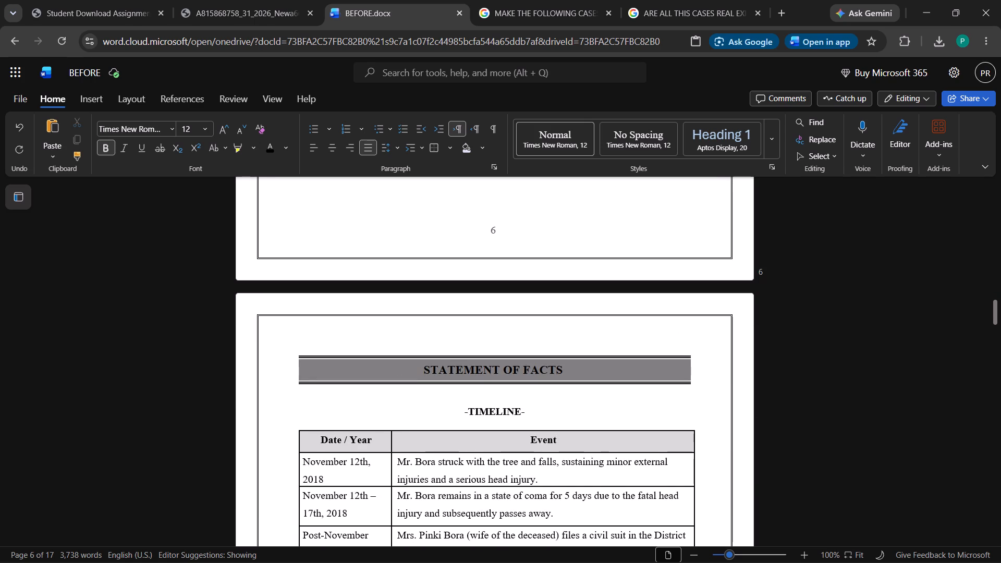
pyautogui.click(352, 300)
pyautogui.click(355, 302)
pyautogui.scroll(-2, 355, 302)
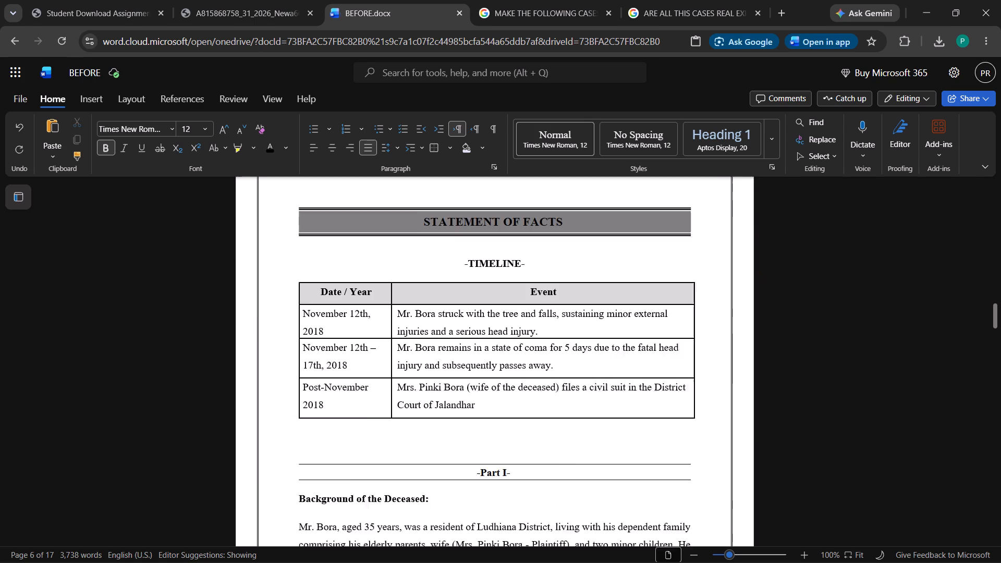
pyautogui.scroll(-1, 355, 302)
pyautogui.scroll(1, 355, 302)
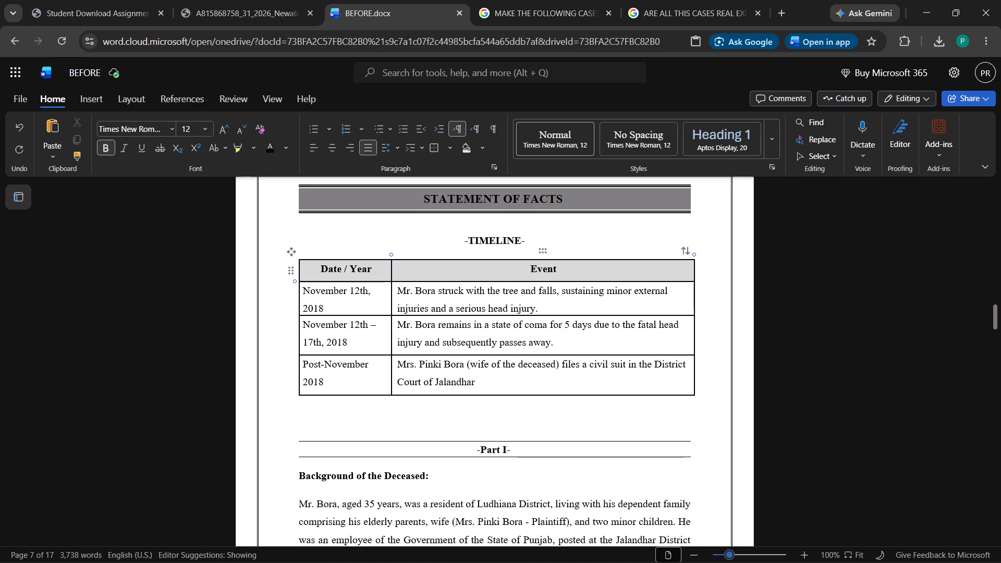
pyautogui.press('shift+super+s')
pyautogui.click(445, 312)
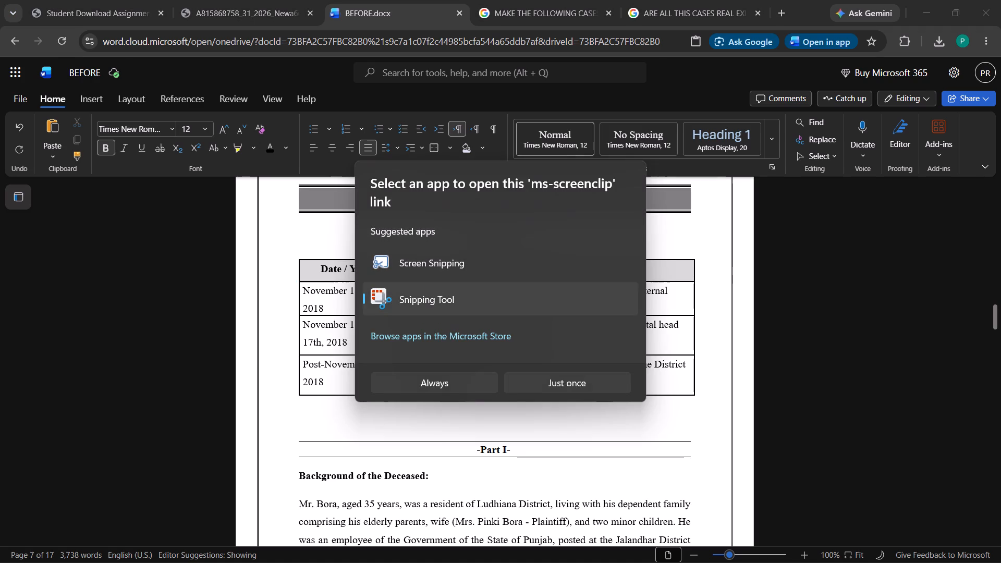
pyautogui.click(568, 388)
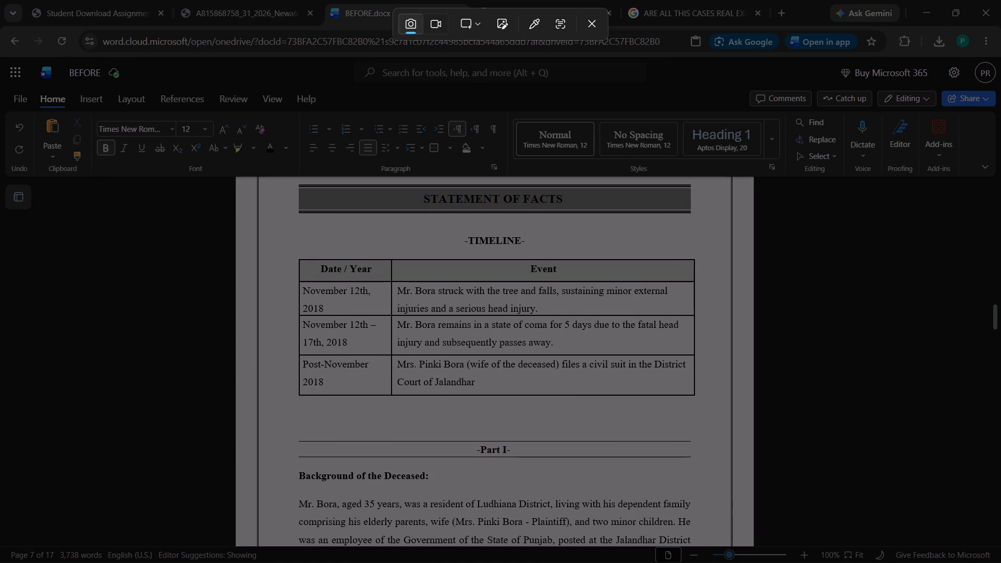
pyautogui.moveTo(296, 254); pyautogui.dragTo(567, 398)
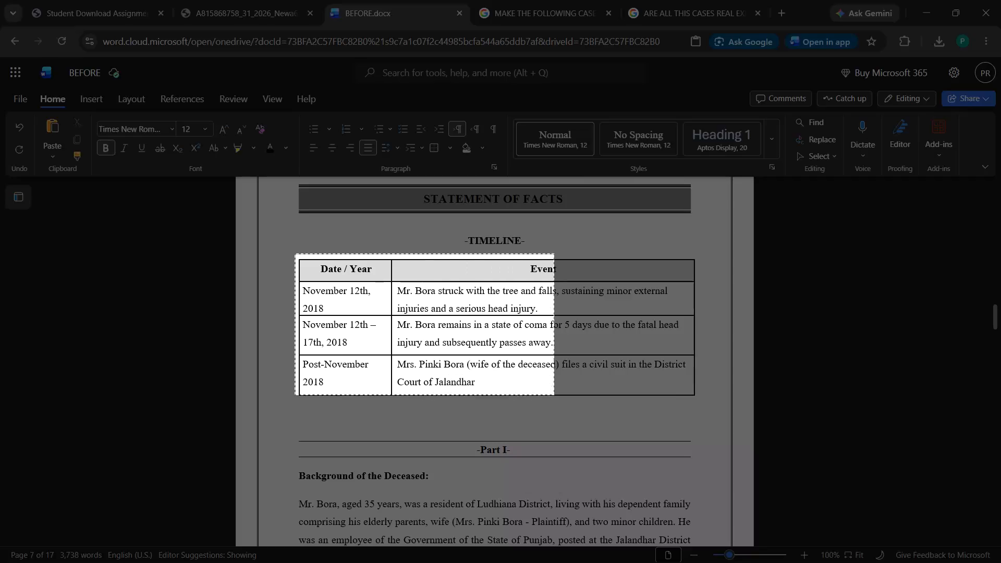
# Extend the snip area over the full width of the TIMELINE table, including the Event column, and capture it.
pyautogui.moveTo(567, 398); pyautogui.dragTo(698, 402)
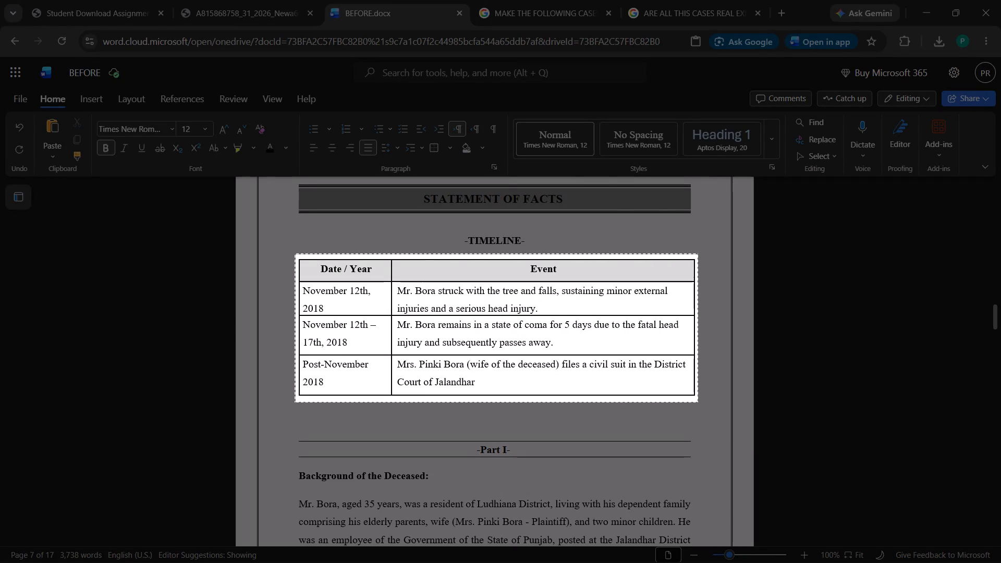
pyautogui.moveTo(698, 402); pyautogui.dragTo(698, 402)
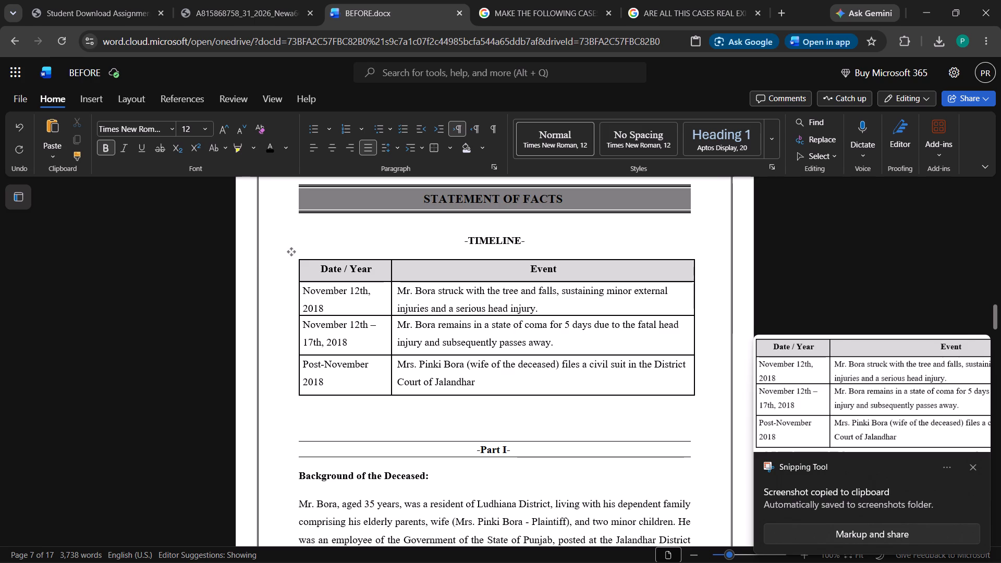
# Copy the TIMELINE table snip from Snipping Tool and paste it into the prompt of the Google chat containing the statutes table.
pyautogui.click(801, 352)
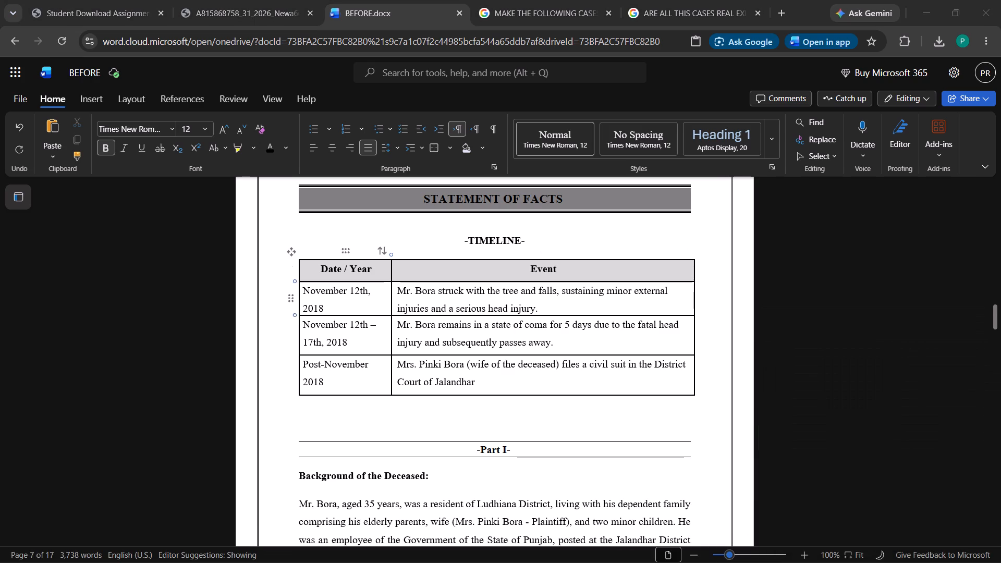
pyautogui.rightClick(578, 408)
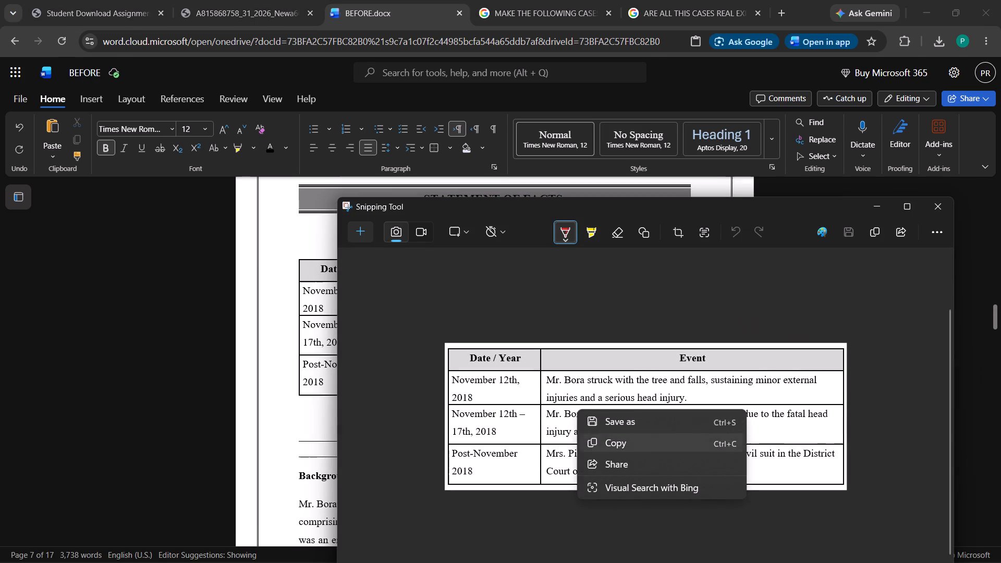
pyautogui.click(619, 446)
pyautogui.click(522, 0)
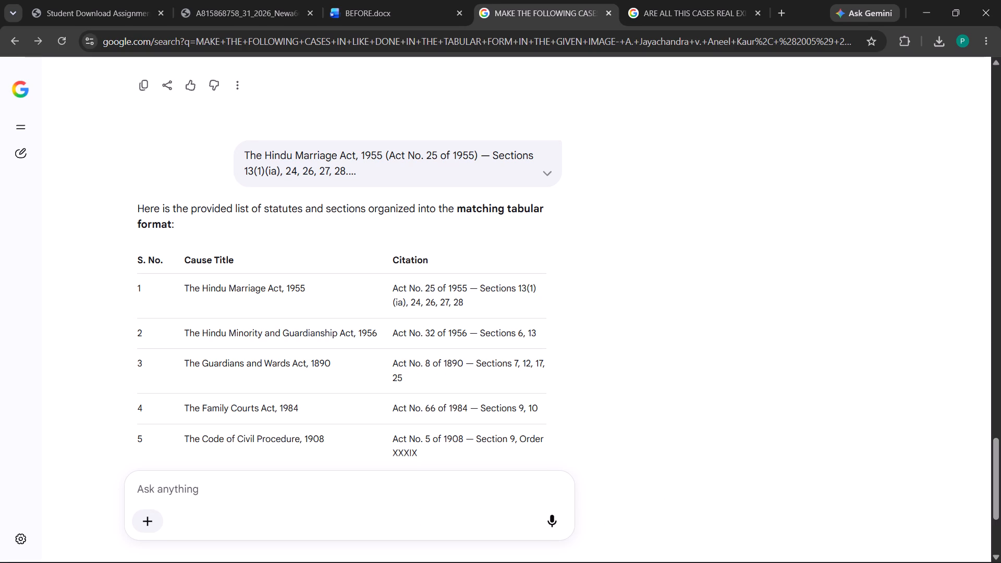
pyautogui.click(141, 515)
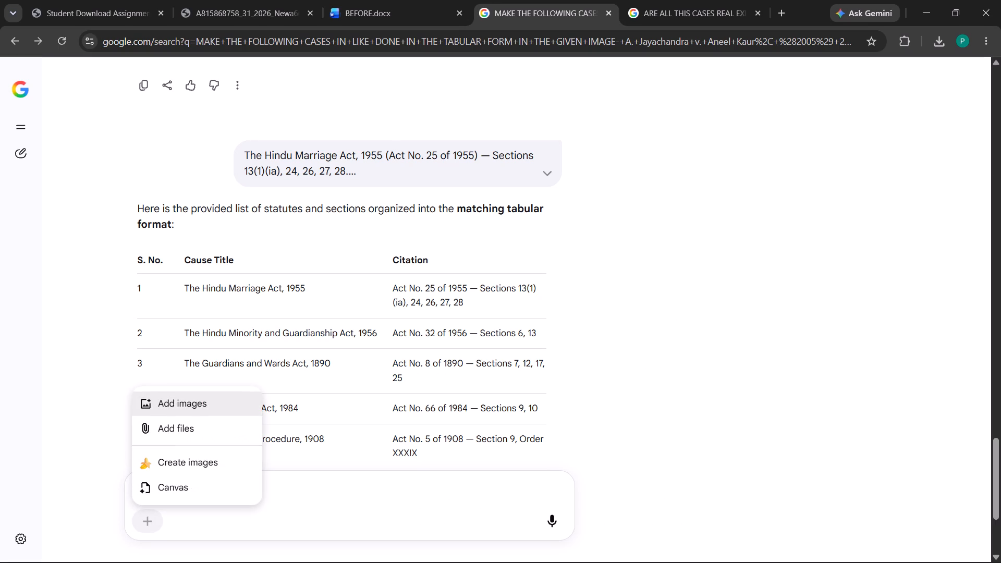
pyautogui.click(275, 485)
pyautogui.rightClick(275, 485)
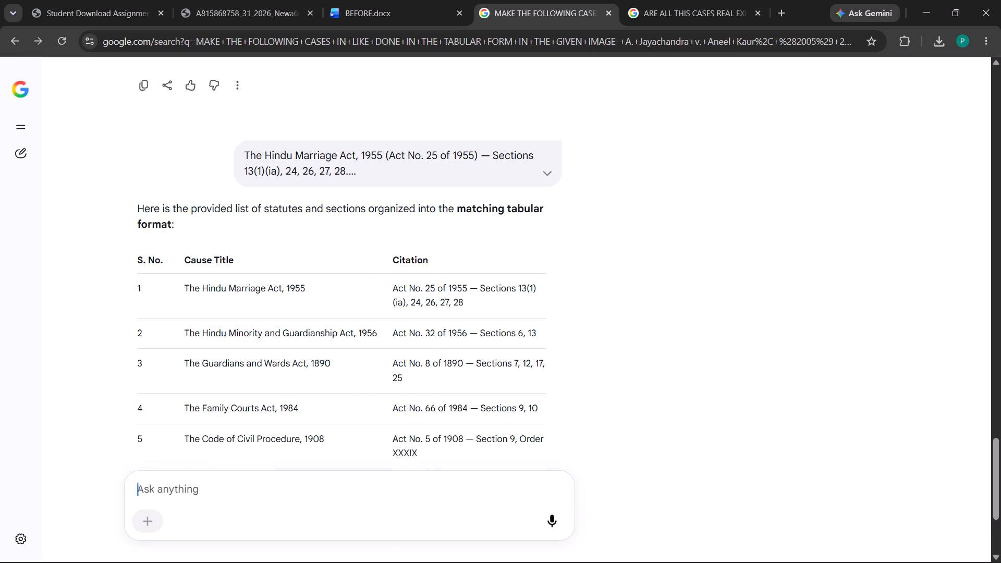
pyautogui.click(333, 332)
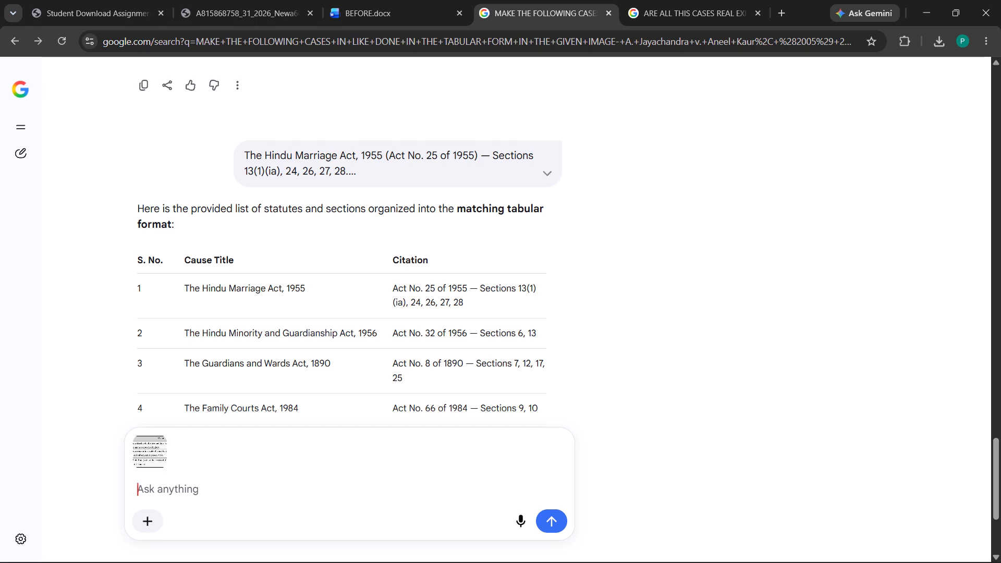
# Draft the prompt "PRESENT THE STATEMENT OF FACTS FOR THE FOLLOWING FACTS -" in the Google AI conversation.
pyautogui.write('PRESENT THE')
pyautogui.press('space')
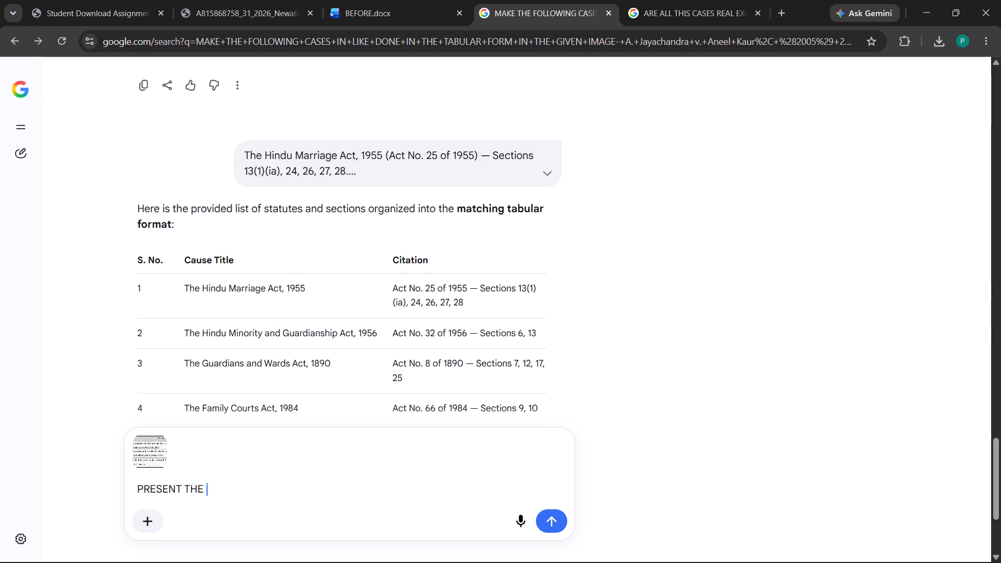
pyautogui.write('STATEMENT')
pyautogui.press('space')
pyautogui.write('OF FACTS')
pyautogui.press('space')
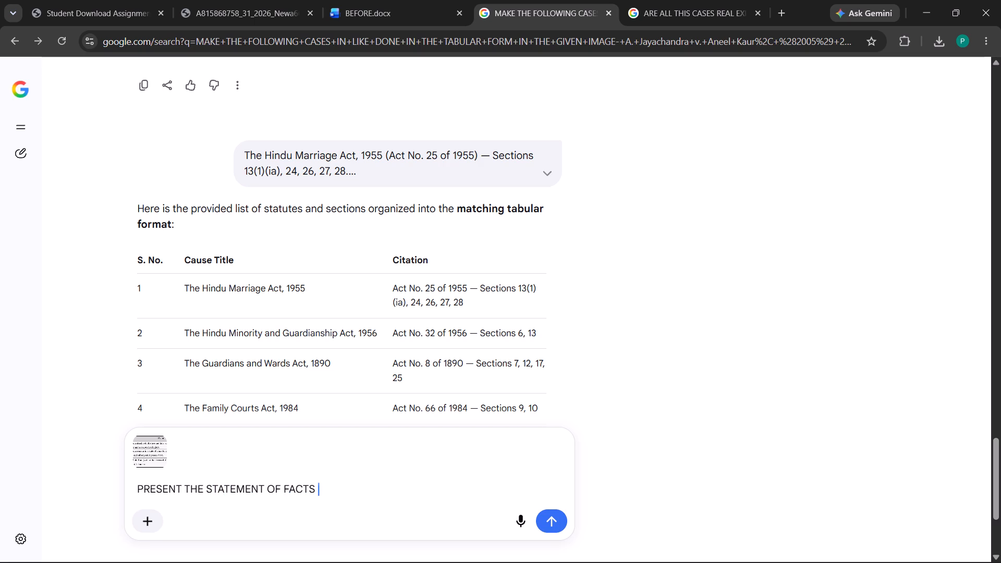
pyautogui.write('FOR THE FOLLOWING FACTS AS')
pyautogui.press('space')
pyautogui.press('s')
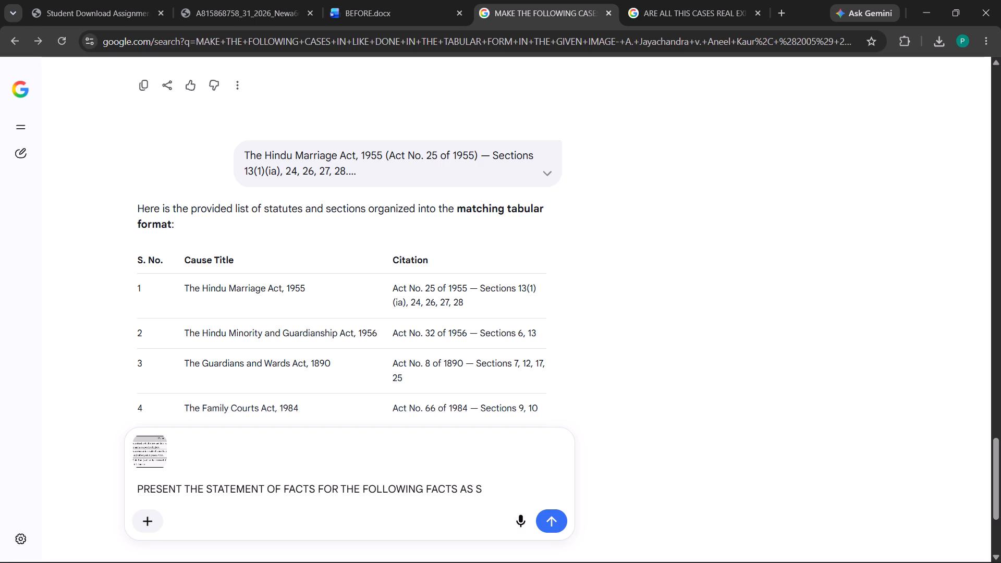
pyautogui.press('BackSpace')
pyautogui.press('BackSpace')
pyautogui.press('BackSpace')
pyautogui.press('BackSpace')
pyautogui.press('-')
# Insert "LIKE THE ONE SHOWN IN THE IMAGE" after "STATEMENT OF FACTS" in the prompt.
pyautogui.click(315, 487)
pyautogui.press('space')
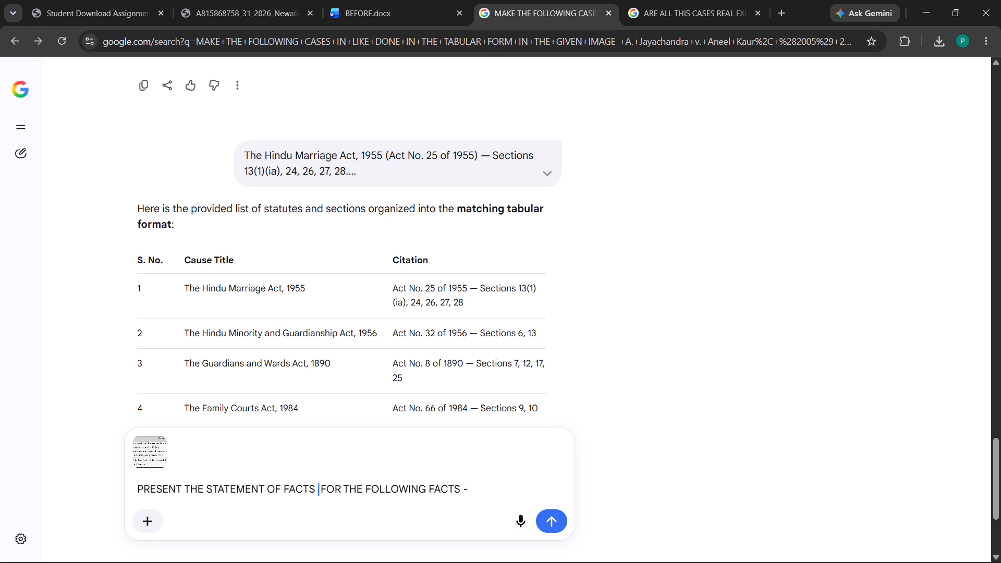
pyautogui.write('LIKE')
pyautogui.press('space')
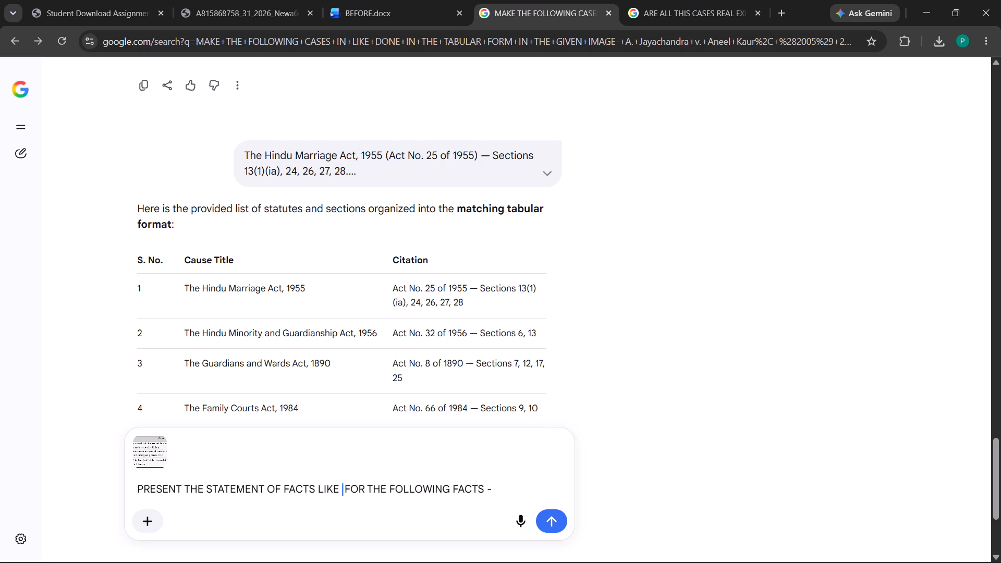
pyautogui.write('THE')
pyautogui.press('space')
pyautogui.write('ONE')
pyautogui.press('space')
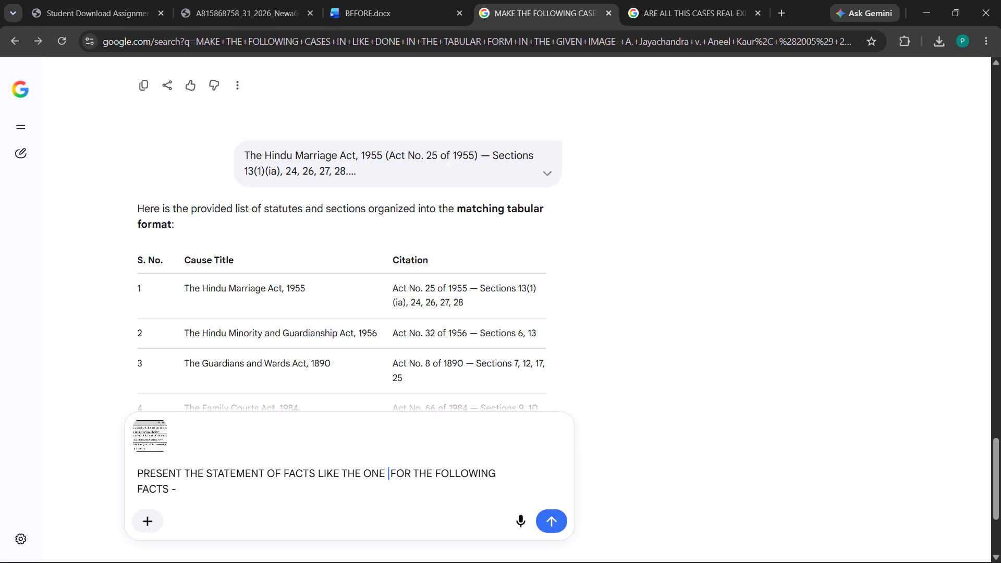
pyautogui.write('SHO')
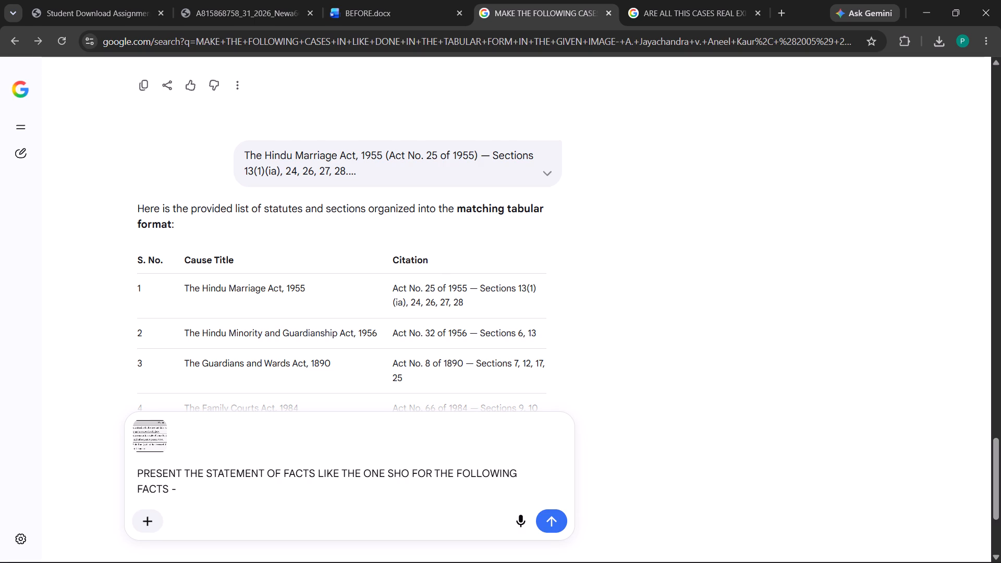
pyautogui.write('WN IN THE')
pyautogui.press('space')
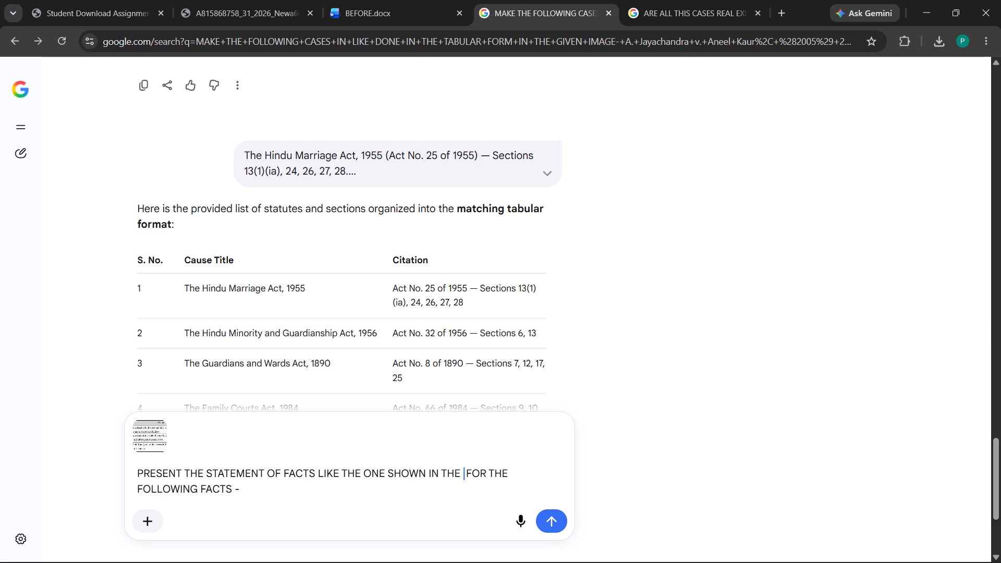
pyautogui.write('IMAGE')
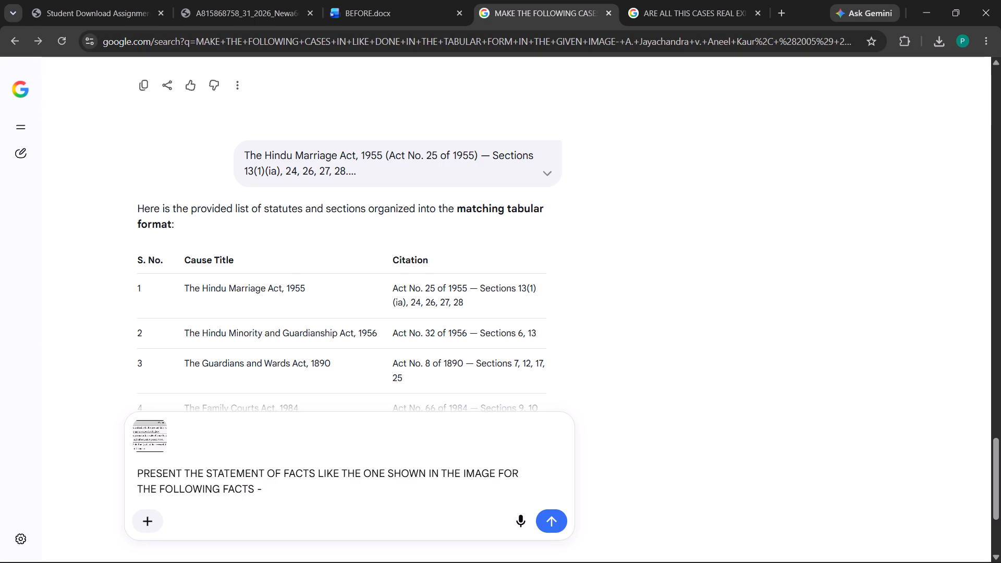
pyautogui.click(297, 508)
pyautogui.click(339, 486)
pyautogui.hotkey('shift', 'Return')
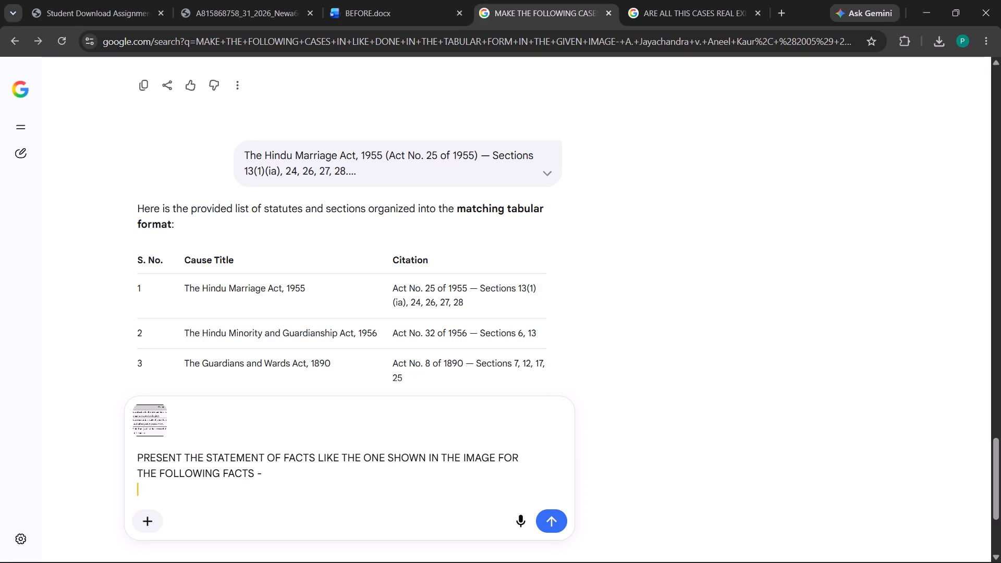
pyautogui.hotkey('ctrl', 'v')
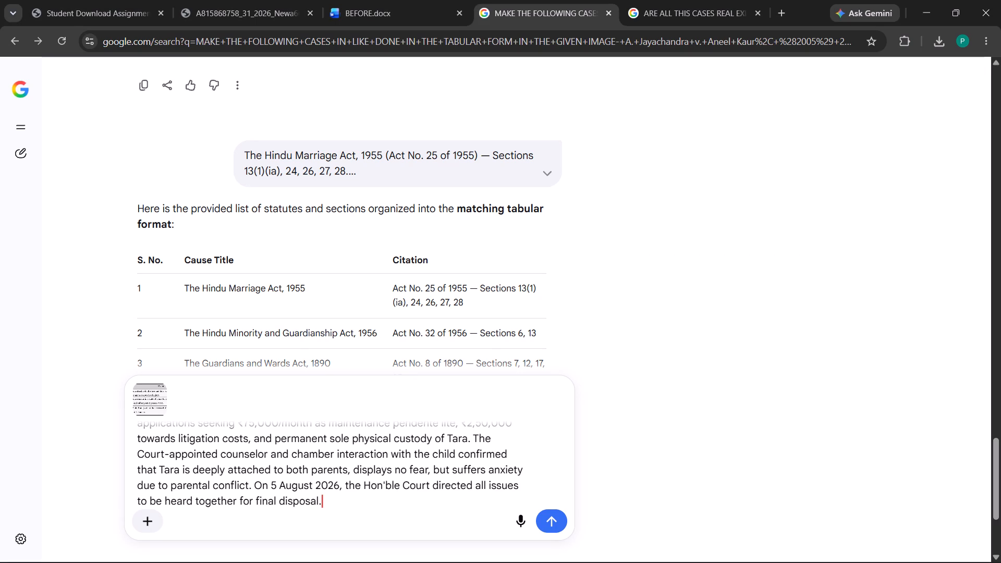
# Remove the blank line below the "Parties and Marriage:" heading in the pasted prompt text.
pyautogui.scroll(6, 252, 468)
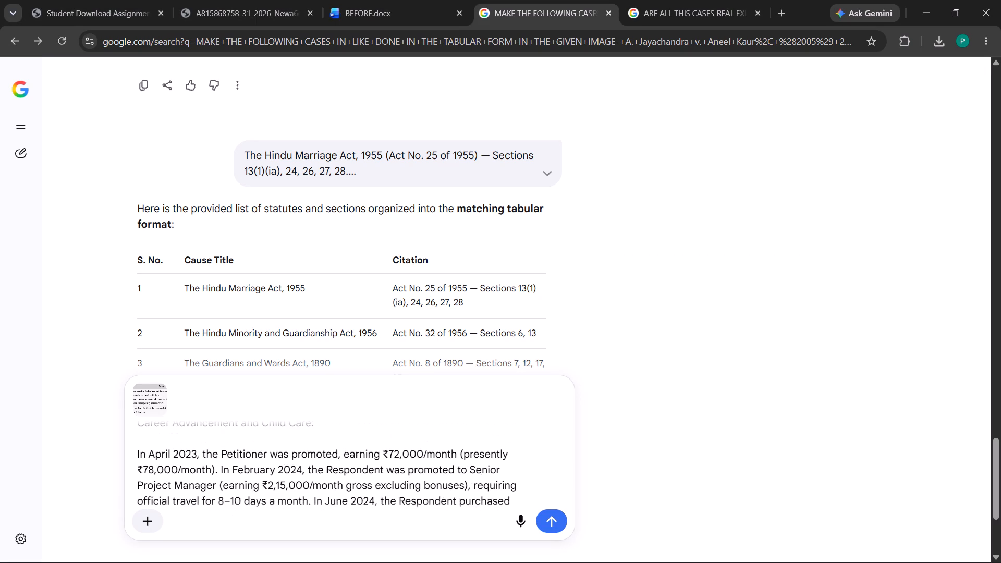
pyautogui.scroll(7, 252, 468)
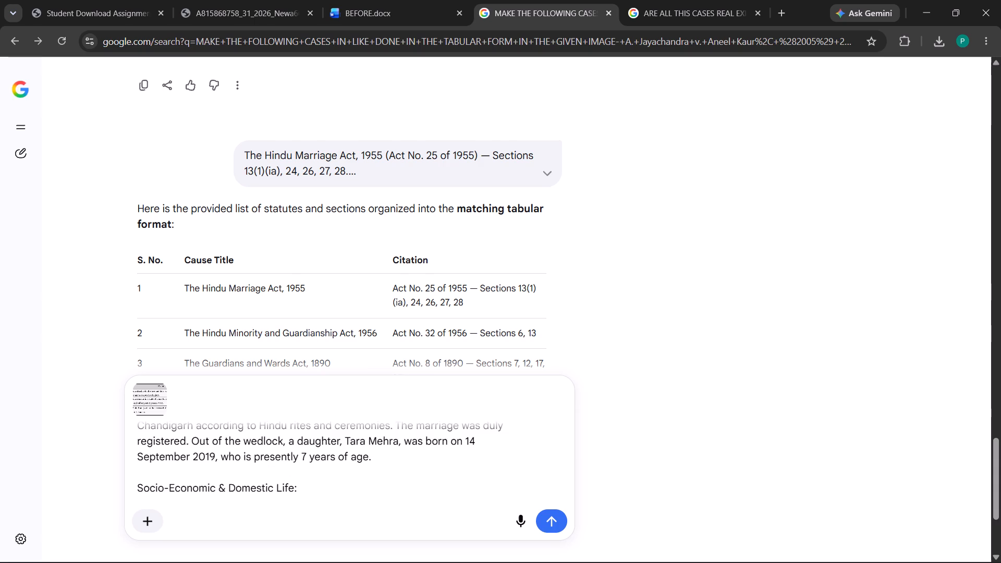
pyautogui.scroll(1, 252, 468)
pyautogui.scroll(-1, 252, 468)
pyautogui.scroll(6, 252, 468)
pyautogui.scroll(-1, 252, 468)
pyautogui.scroll(2, 252, 468)
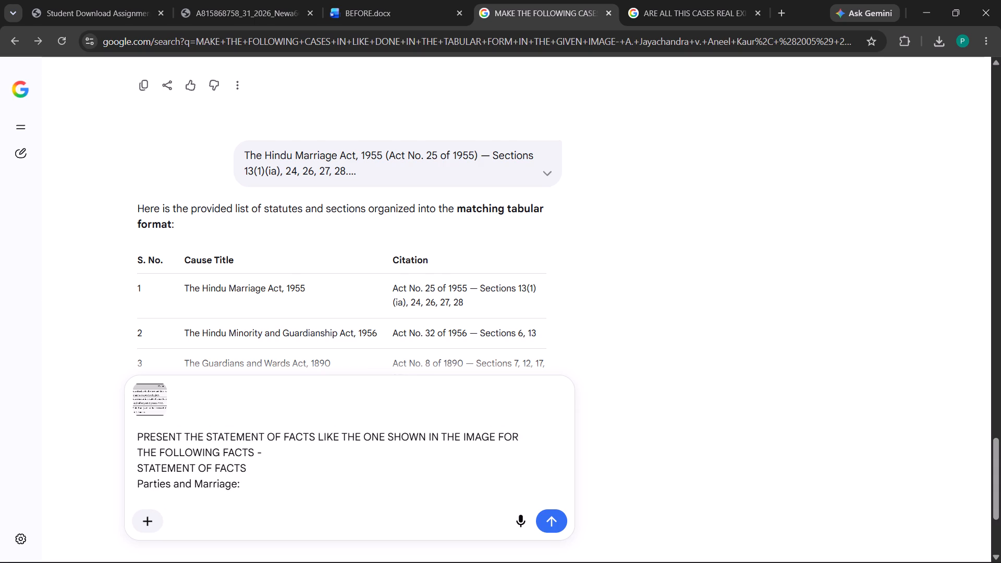
pyautogui.scroll(-1, 247, 487)
pyautogui.scroll(1, 247, 487)
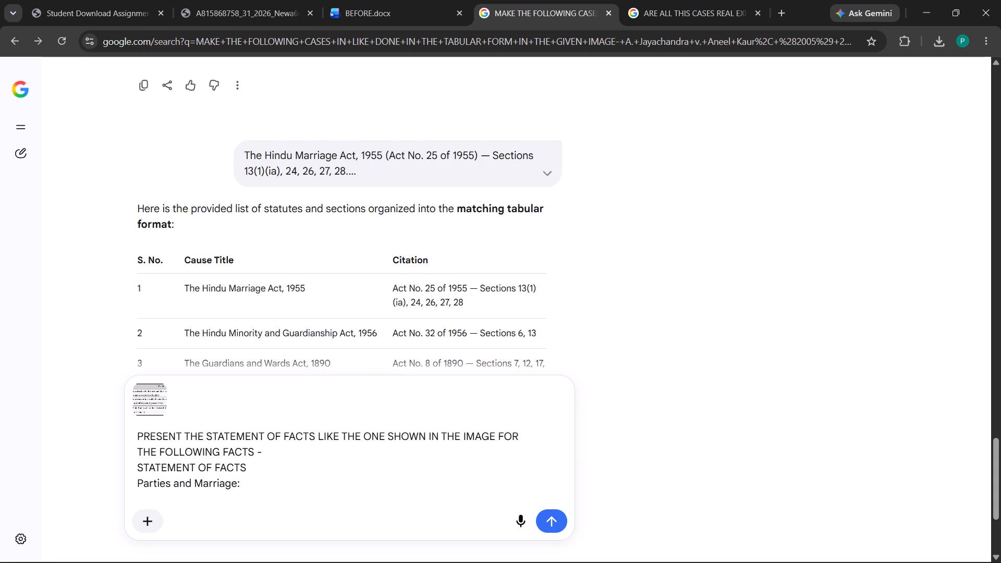
pyautogui.scroll(-1, 221, 489)
pyautogui.click(205, 440)
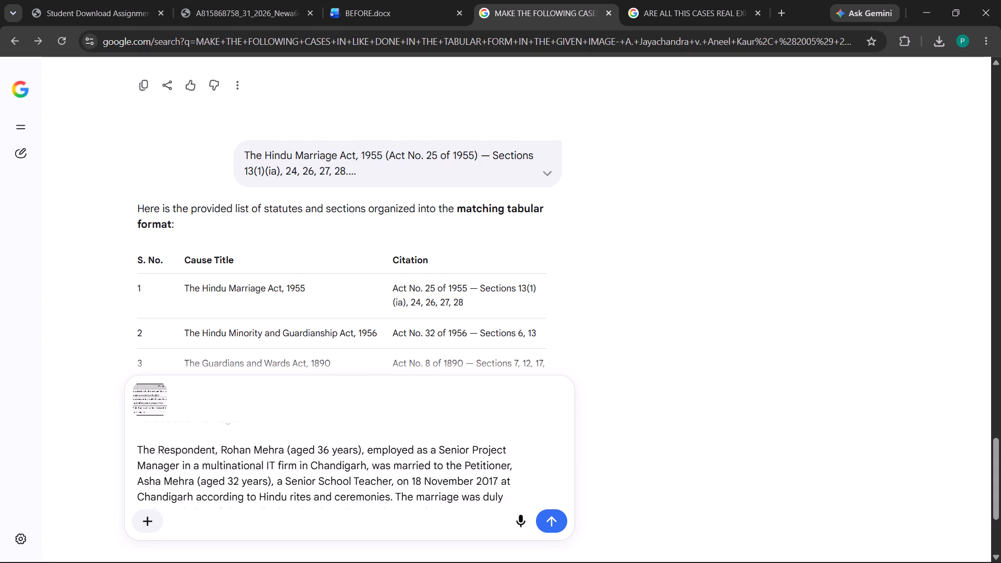
pyautogui.press('BackSpace')
# Remove the blank line below the "Socio-Economic & Domestic Life:" heading in the prompt.
pyautogui.scroll(1, 203, 438)
pyautogui.scroll(-1, 203, 438)
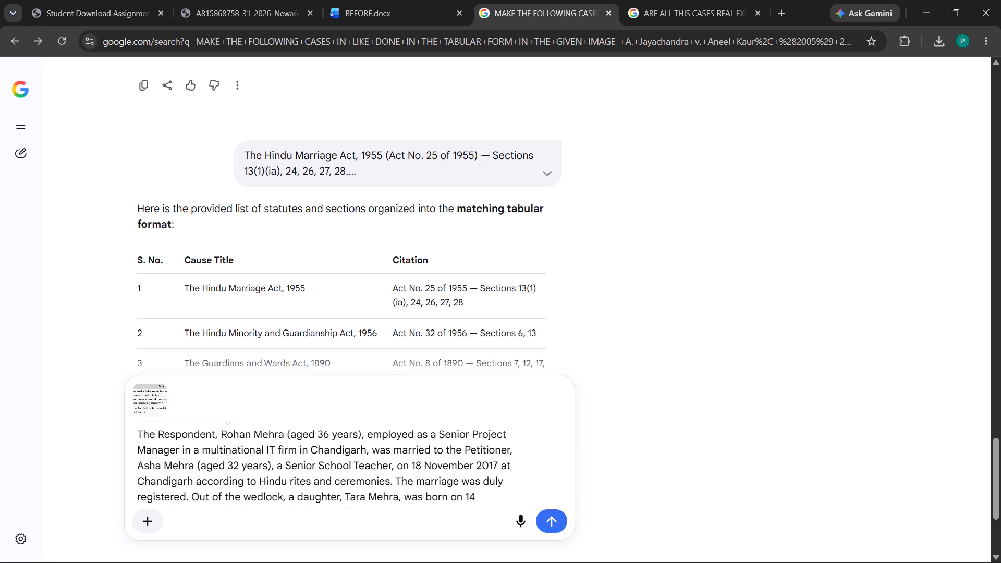
pyautogui.scroll(-2, 203, 438)
pyautogui.scroll(1, 203, 438)
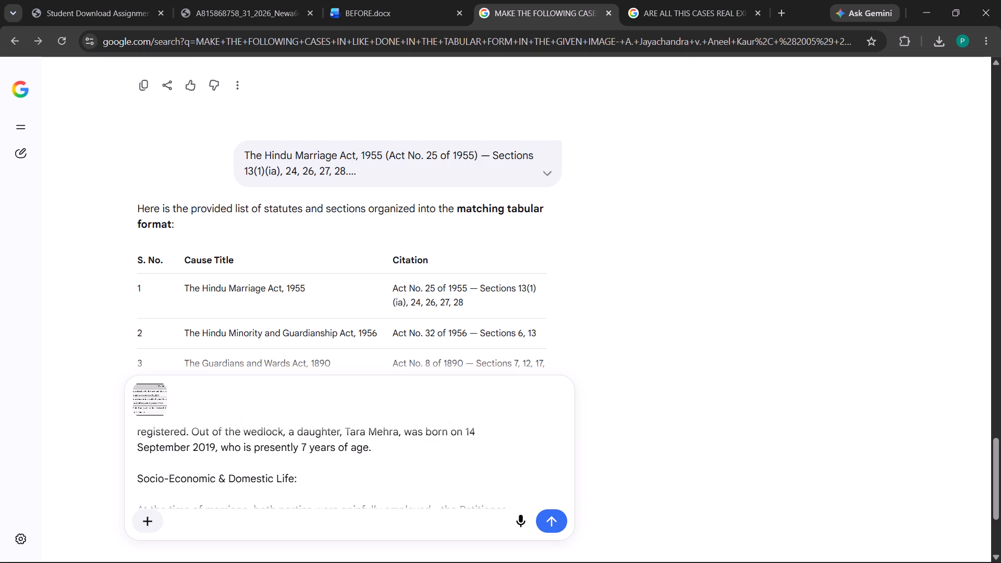
pyautogui.click(212, 495)
pyautogui.press('BackSpace')
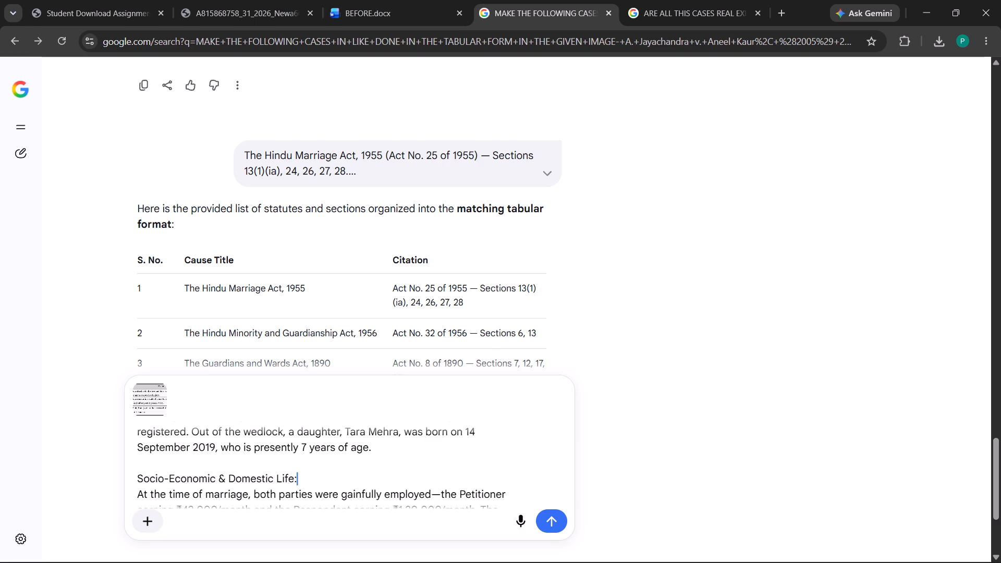
# Remove the blank line below the "Ordinary Friction and Financial Contributions:" heading in the prompt.
pyautogui.press('Down')
pyautogui.press('Down')
pyautogui.press('Down')
pyautogui.press('Down')
pyautogui.press('Down')
pyautogui.press('Down')
pyautogui.press('Down')
pyautogui.press('Down')
pyautogui.press('Down')
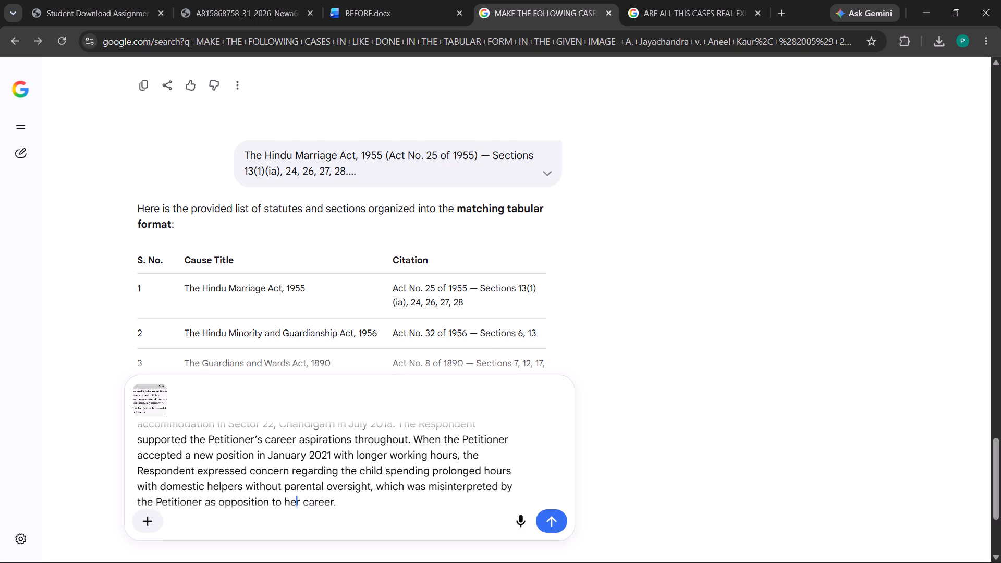
pyautogui.press('Down')
pyautogui.press('Down')
pyautogui.press('Down')
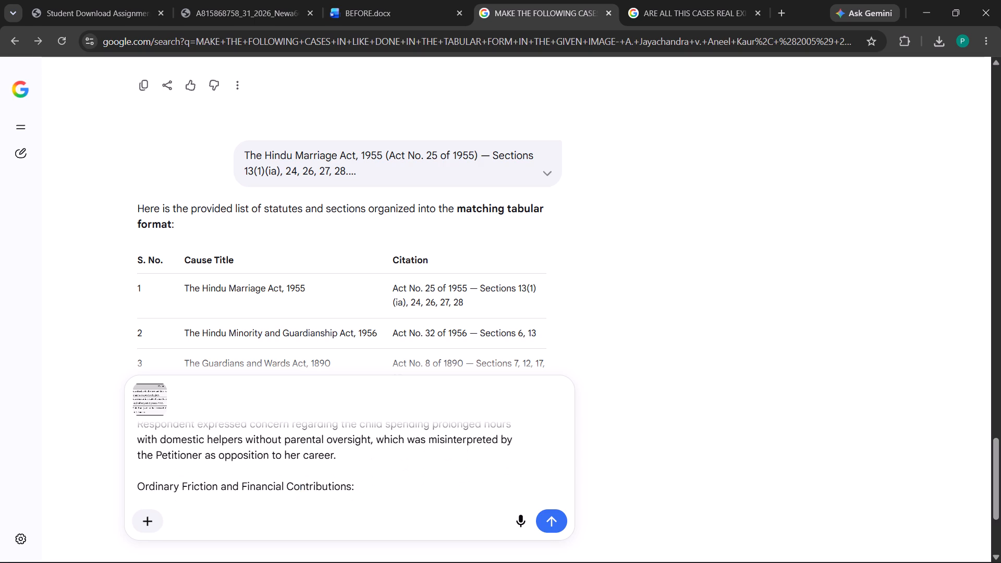
pyautogui.press('BackSpace')
# Remove the blank line below the "Career Advancement and Child Care:" heading in the prompt.
pyautogui.press('Down')
pyautogui.press('Down')
pyautogui.press('Down')
pyautogui.press('Down')
pyautogui.press('Down')
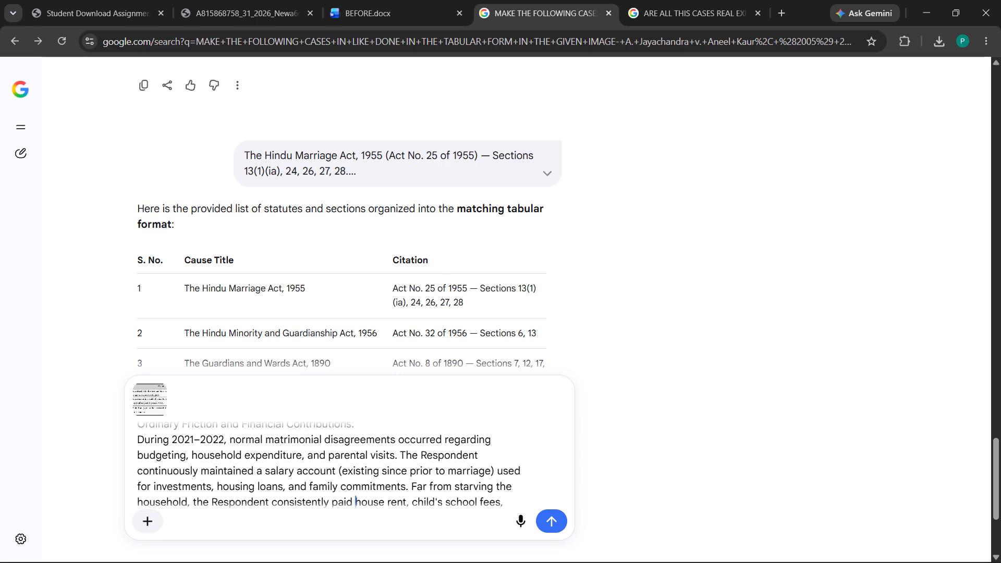
pyautogui.press('Down')
pyautogui.press('Down')
pyautogui.press('Down')
pyautogui.press('Down')
pyautogui.press('Down')
pyautogui.press('Down')
pyautogui.press('Down')
pyautogui.press('Down')
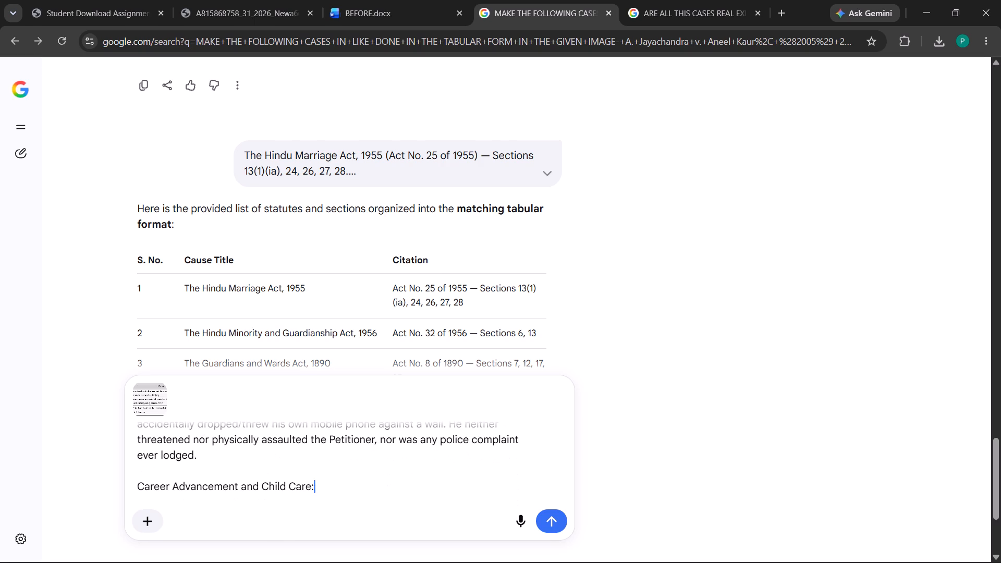
pyautogui.press('BackSpace')
# Remove the blank line below the "Separation and Custody Proceedings:" heading in the prompt.
pyautogui.press('Down')
pyautogui.press('Down')
pyautogui.press('Down')
pyautogui.press('Down')
pyautogui.press('Down')
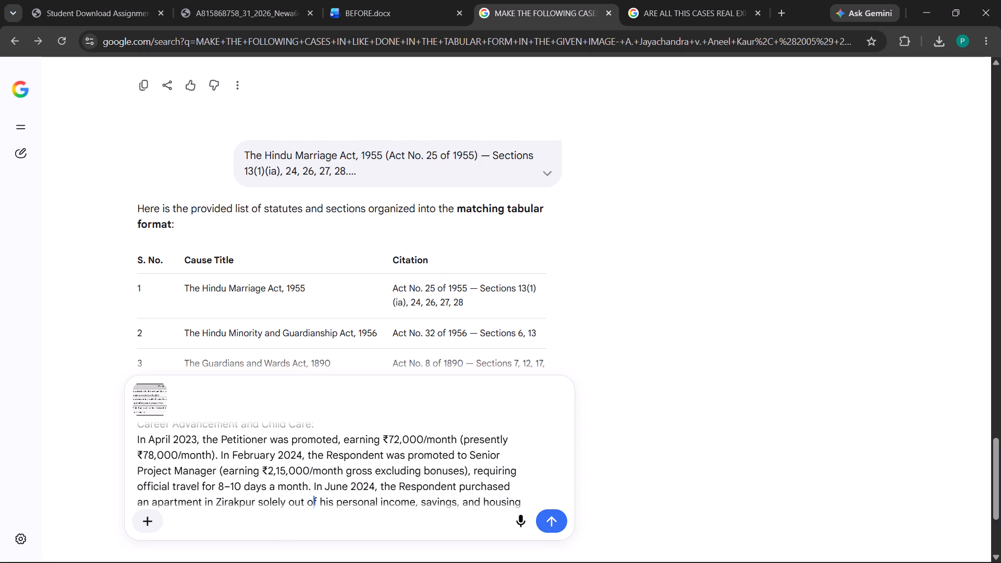
pyautogui.press('Down')
pyautogui.press('Down')
pyautogui.press('Down')
pyautogui.press('Down')
pyautogui.press('Down')
pyautogui.press('Down')
pyautogui.press('Down')
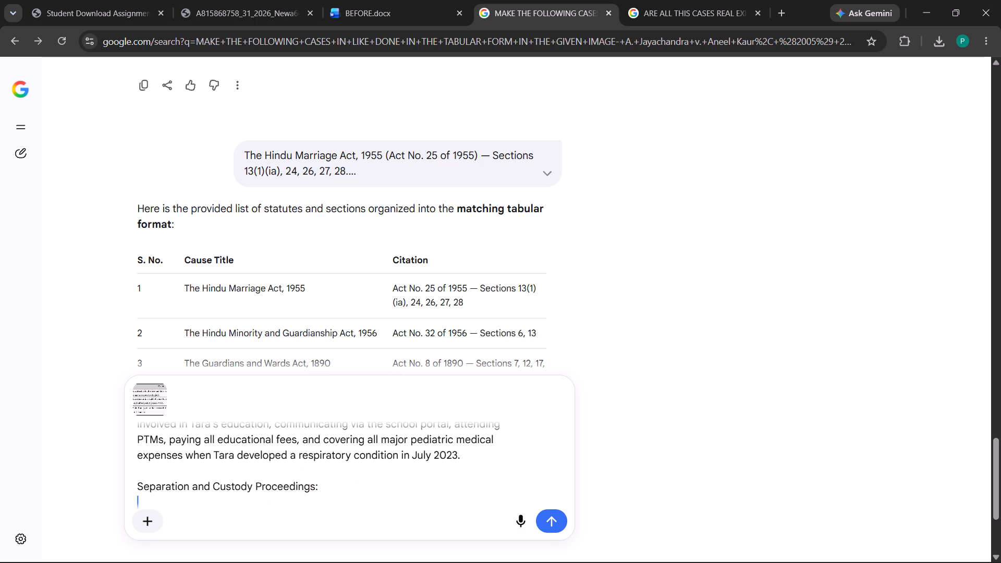
pyautogui.press('BackSpace')
# Remove the blank line below the "Present Litigation:" heading in the prompt.
pyautogui.press('Down')
pyautogui.press('Down')
pyautogui.press('Down')
pyautogui.press('Down')
pyautogui.press('Down')
pyautogui.press('Down')
pyautogui.press('Down')
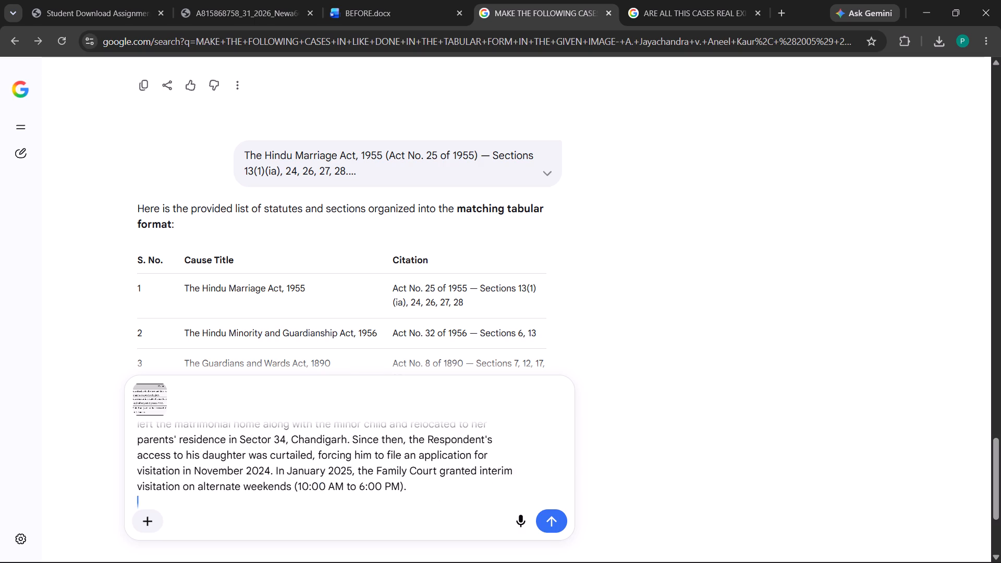
pyautogui.press('Down')
pyautogui.press('Down')
pyautogui.press('BackSpace')
# Submit the statement of facts prompt together with the attached sample image.
pyautogui.press('Down')
pyautogui.press('Down')
pyautogui.press('Down')
pyautogui.press('Down')
pyautogui.press('Down')
pyautogui.press('Down')
pyautogui.press('Down')
pyautogui.press('Down')
pyautogui.press('Down')
pyautogui.press('Down')
pyautogui.press('Down')
pyautogui.press('Down')
pyautogui.press('Down')
pyautogui.press('Down')
pyautogui.press('Down')
pyautogui.press('Down')
pyautogui.press('Down')
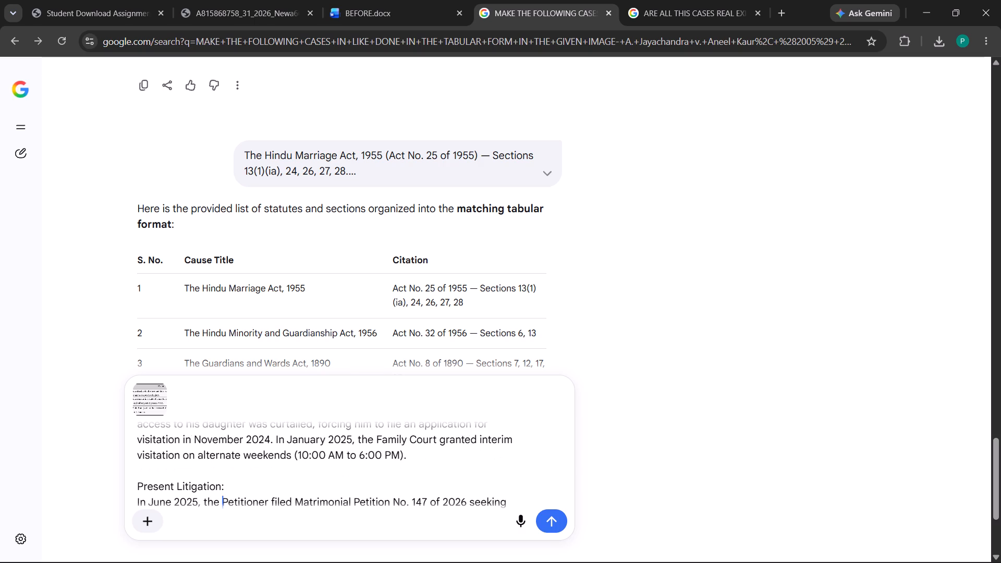
pyautogui.press('Return')
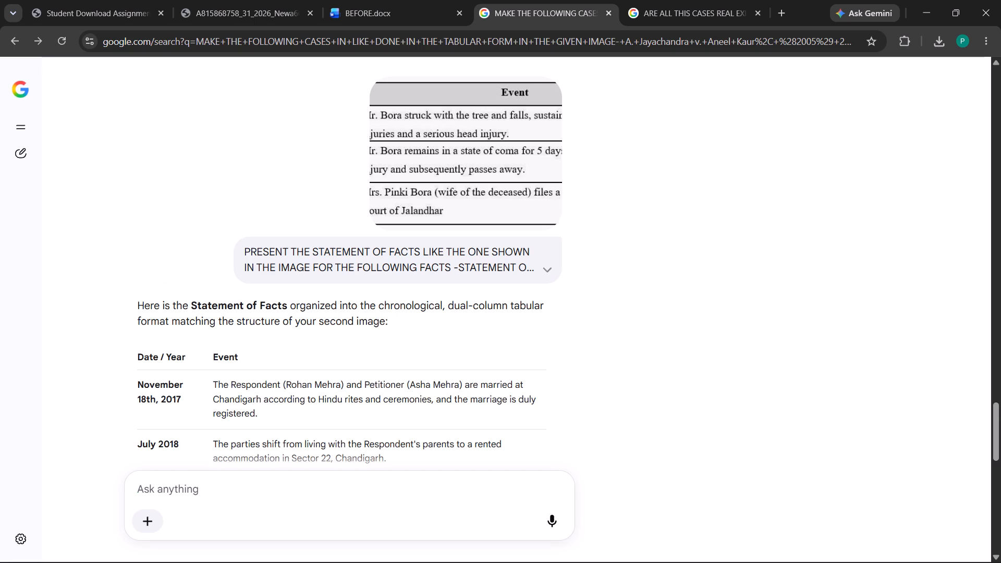
# Review the generated Statement of Facts table of dates and events against the facts supplied in the prompt.
pyautogui.scroll(-1, 203, 313)
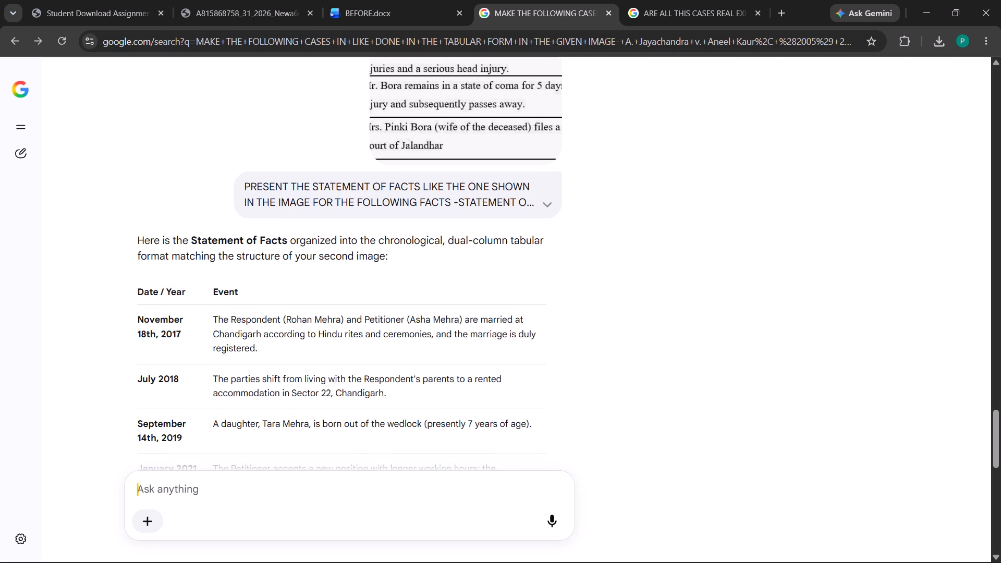
pyautogui.scroll(-10, 203, 313)
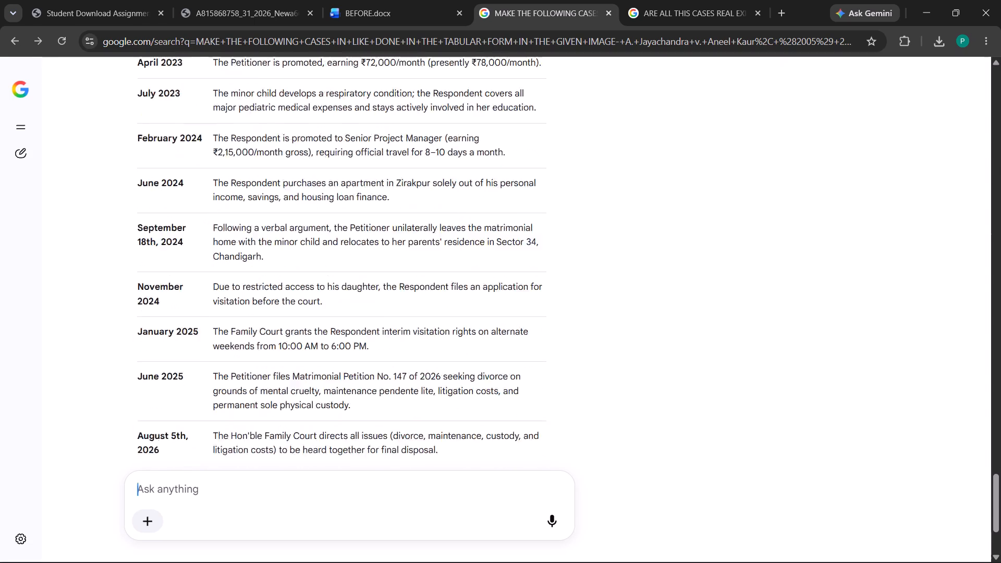
pyautogui.scroll(-2, 200, 316)
pyautogui.scroll(3, 200, 316)
pyautogui.scroll(-1, 200, 316)
pyautogui.scroll(1, 200, 316)
pyautogui.scroll(-1, 199, 316)
pyautogui.scroll(4, 199, 316)
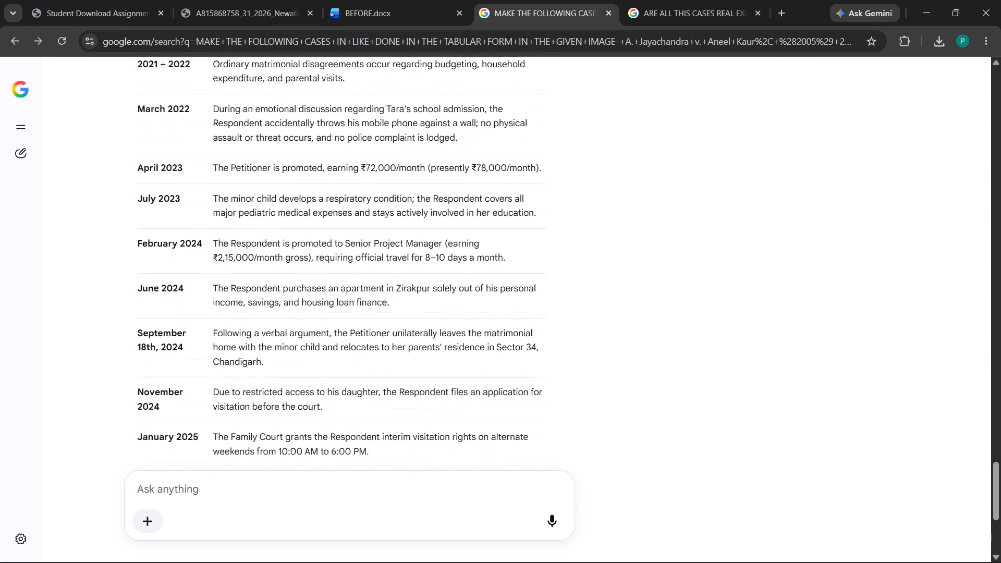
pyautogui.scroll(1, 199, 315)
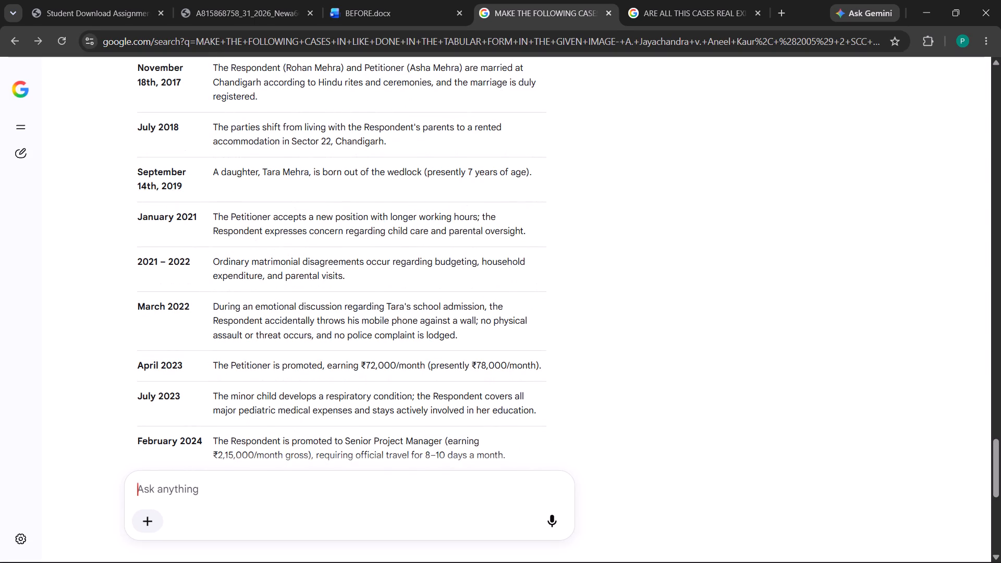
# Copy the full Date / Year and Event table from the response and paste it over the TIMELINE table in BEFORE.docx, starting at its header.
pyautogui.scroll(3, 199, 315)
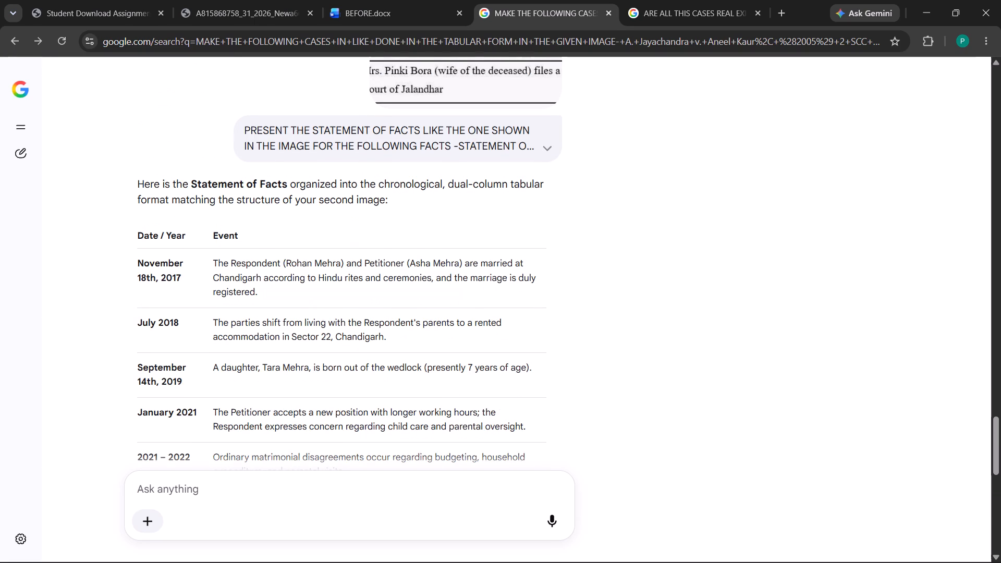
pyautogui.moveTo(133, 232); pyautogui.dragTo(236, 509)
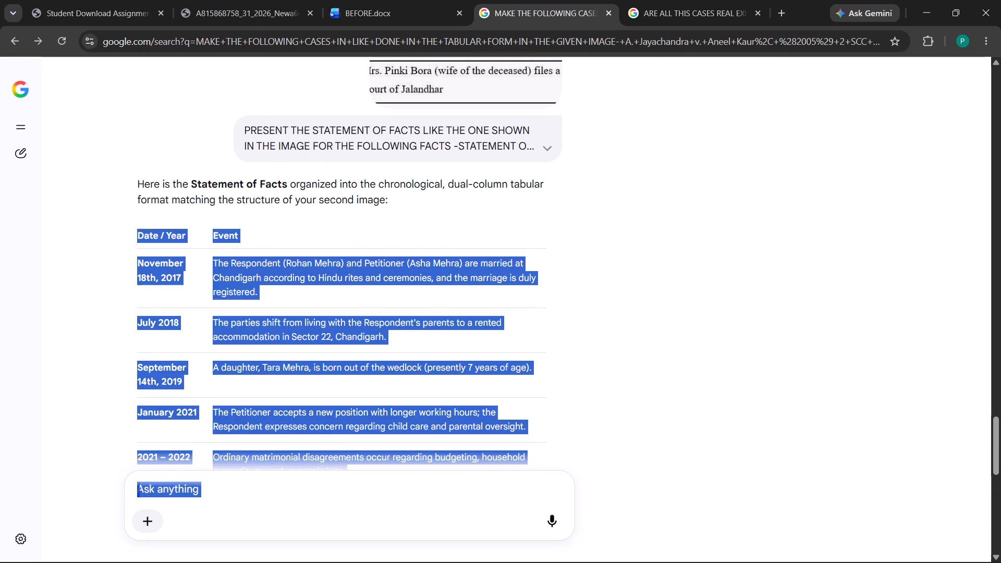
pyautogui.moveTo(236, 509); pyautogui.dragTo(423, 523)
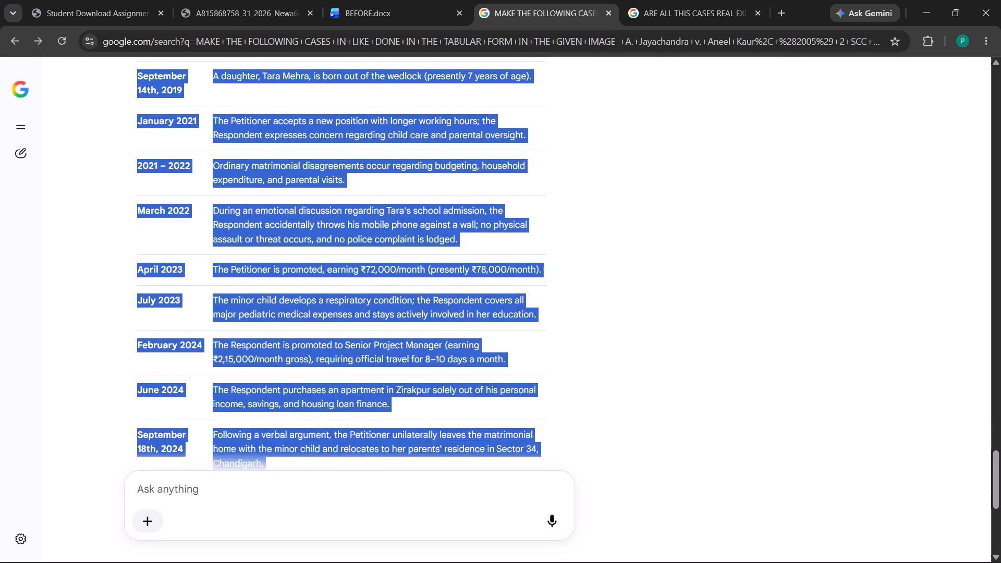
pyautogui.moveTo(423, 523); pyautogui.dragTo(425, 507)
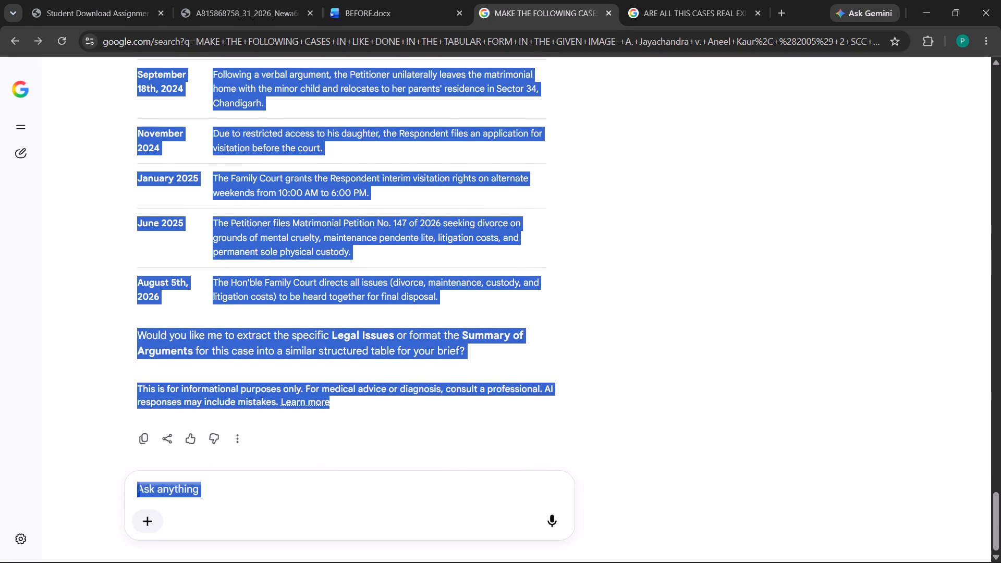
pyautogui.moveTo(425, 507); pyautogui.dragTo(454, 308)
pyautogui.rightClick(429, 290)
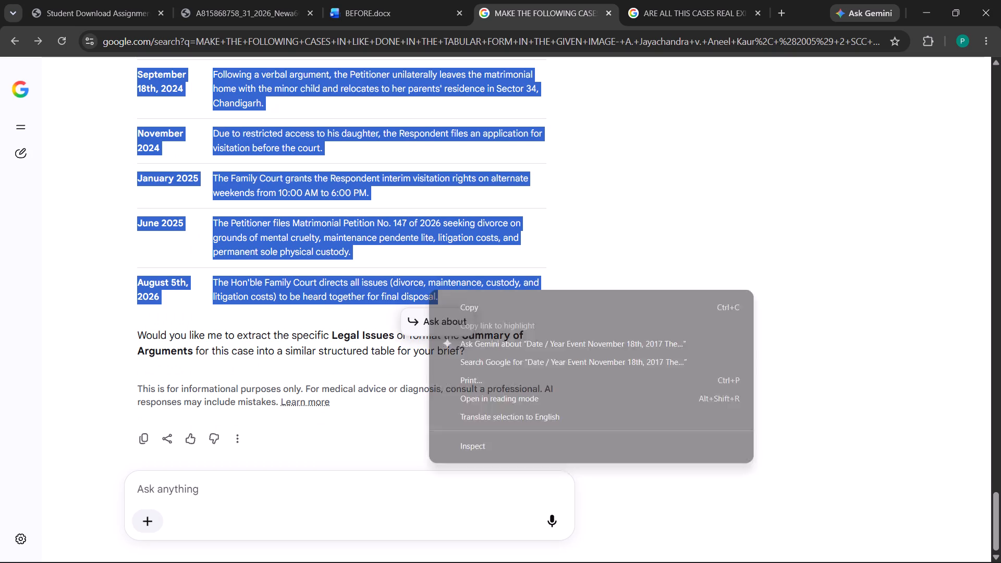
pyautogui.click(466, 309)
pyautogui.click(341, 0)
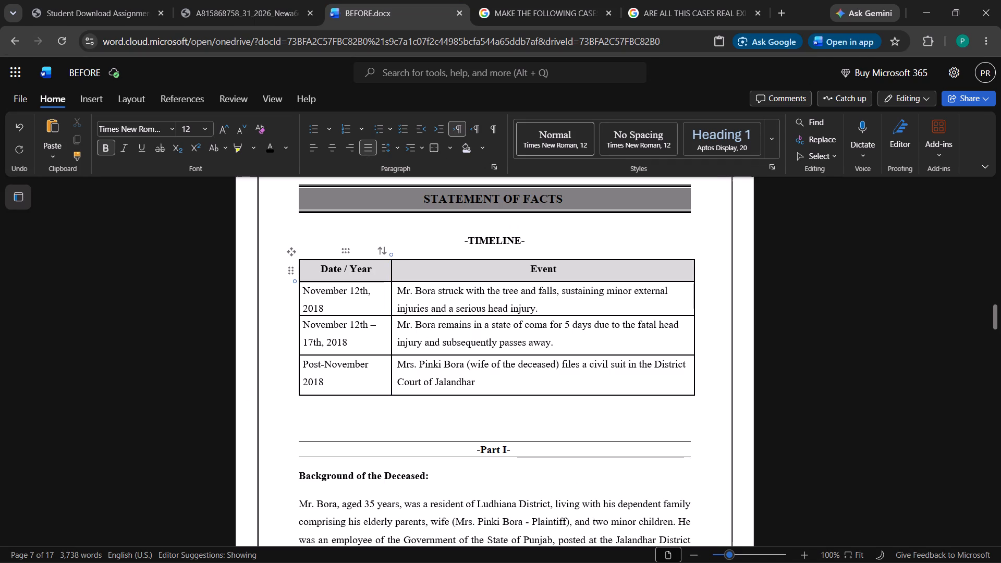
pyautogui.click(316, 274)
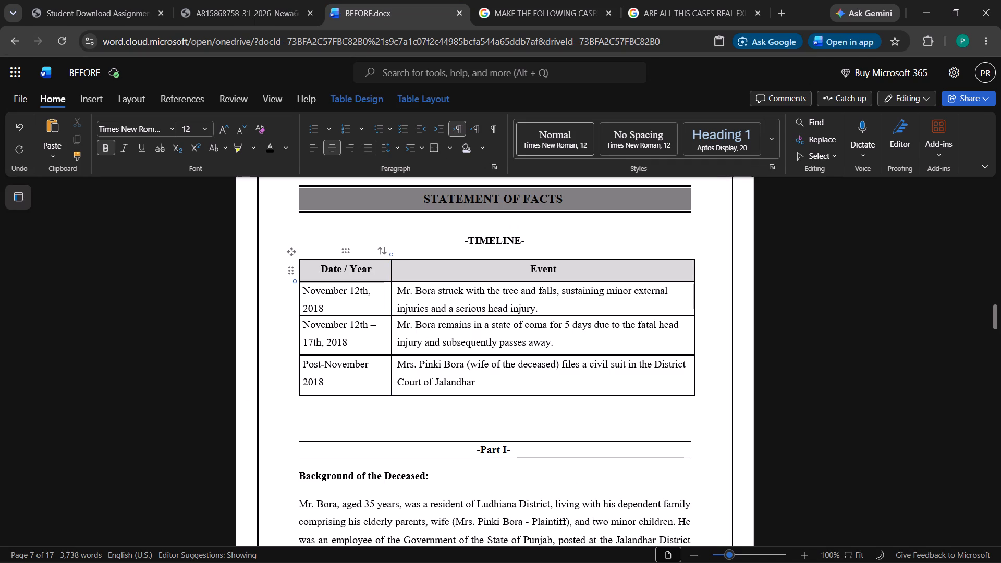
pyautogui.hotkey('ctrl', 'v')
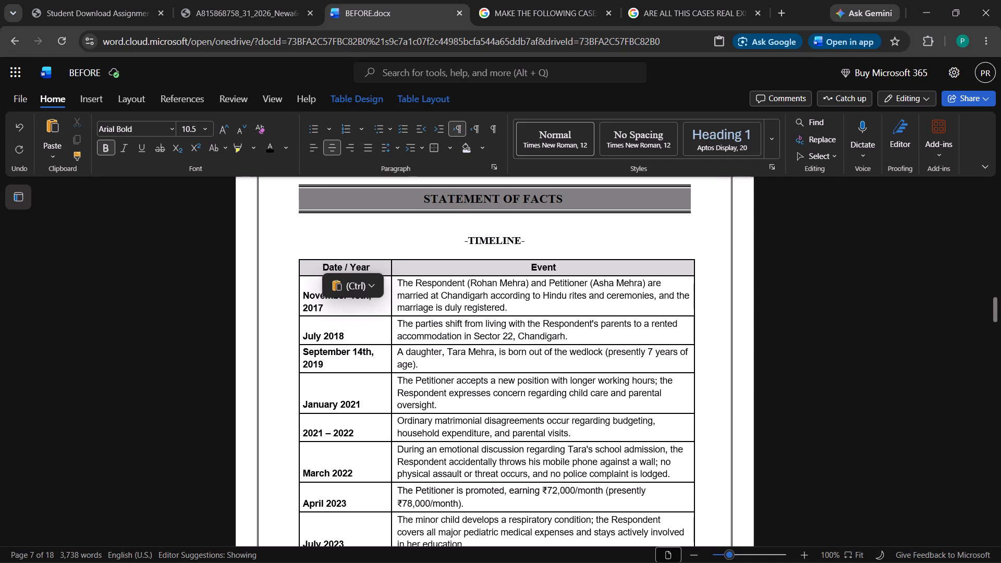
pyautogui.click(139, 311)
# Check the pasted timeline table from its header row through to the Part I heading.
pyautogui.scroll(-2, 430, 331)
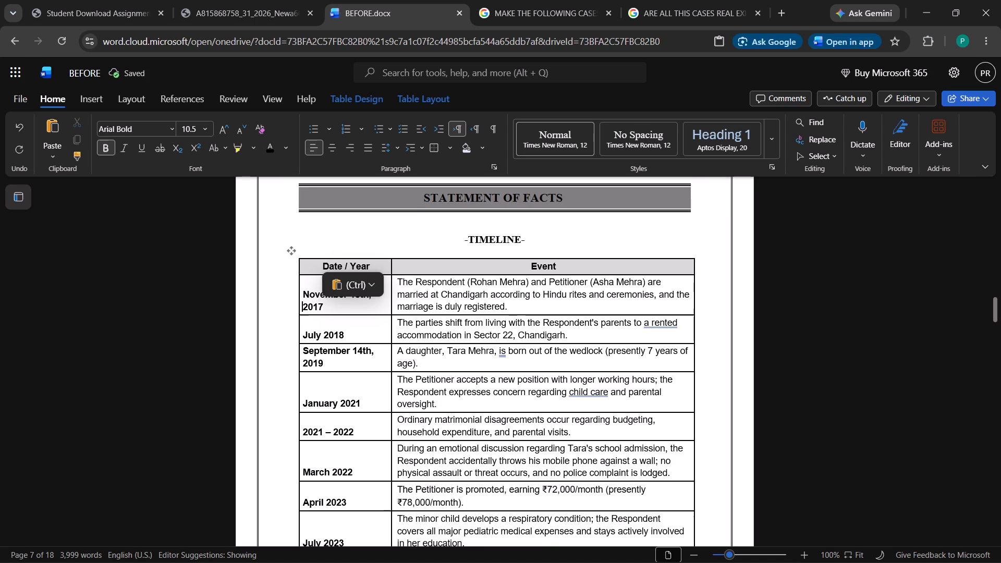
pyautogui.scroll(-7, 430, 333)
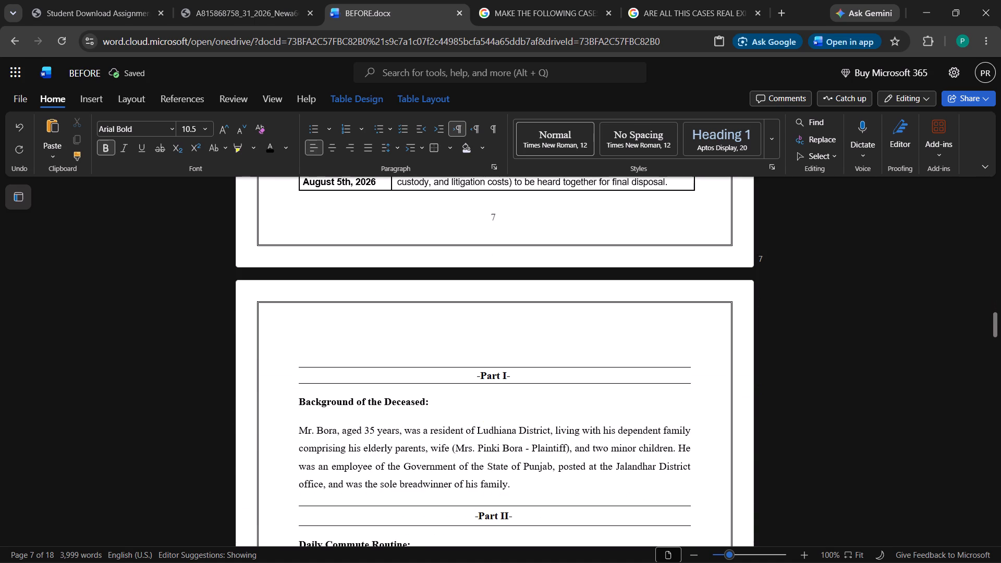
pyautogui.scroll(12, 430, 333)
pyautogui.scroll(-3, 430, 333)
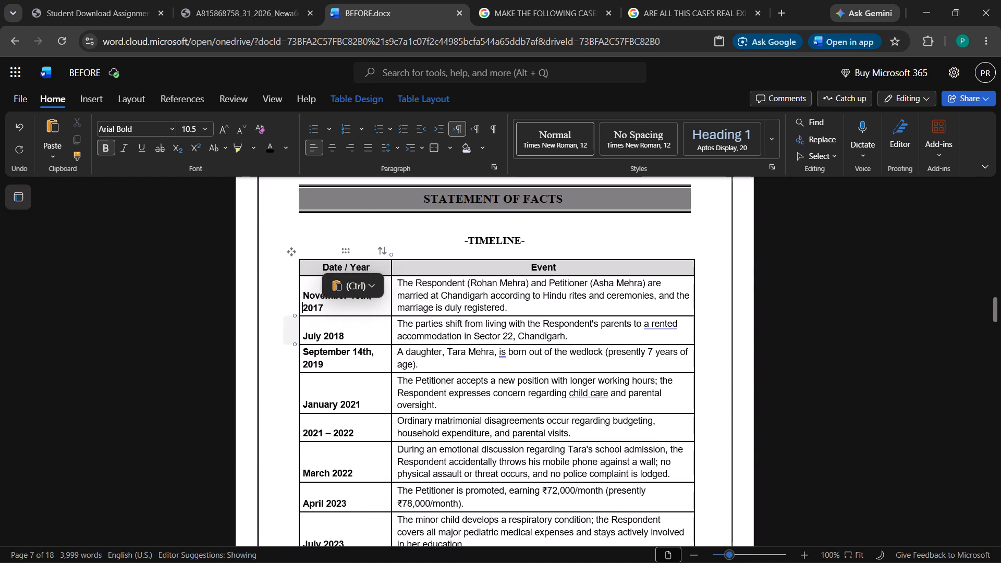
pyautogui.click(80, 356)
pyautogui.click(821, 351)
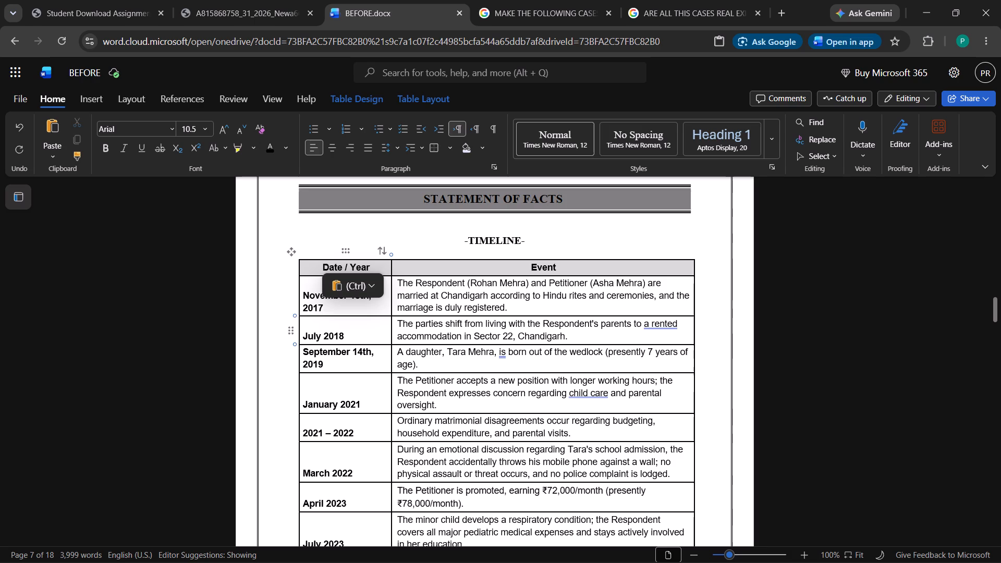
# Format the entire timeline table text as Times New Roman, size 12.
pyautogui.click(291, 251)
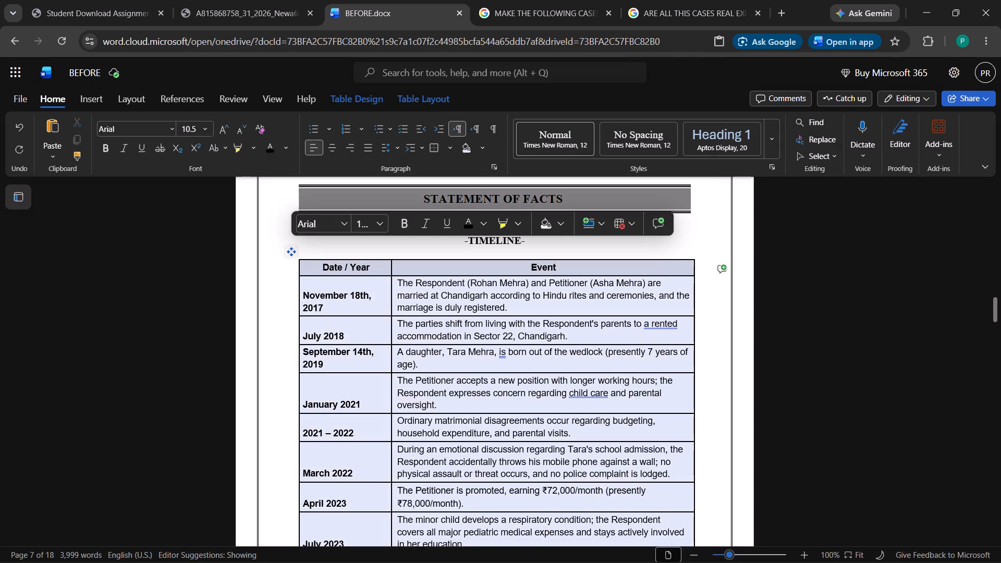
pyautogui.click(56, 96)
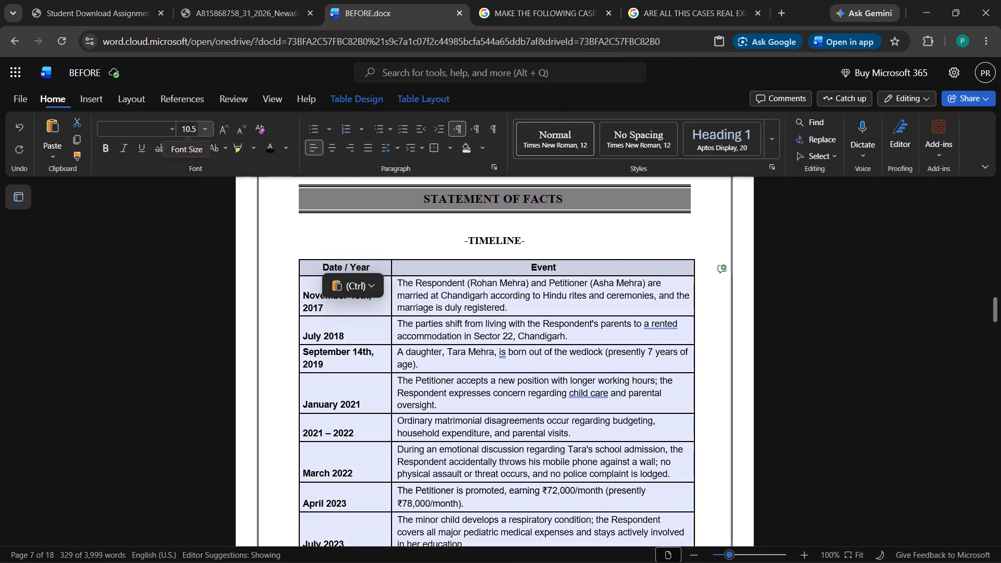
pyautogui.click(211, 136)
pyautogui.click(200, 235)
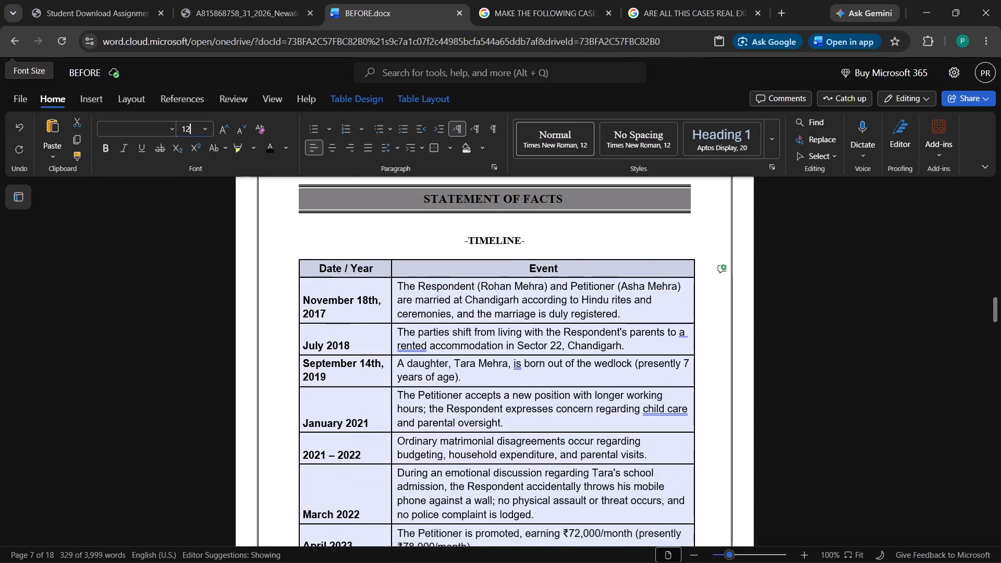
pyautogui.click(169, 130)
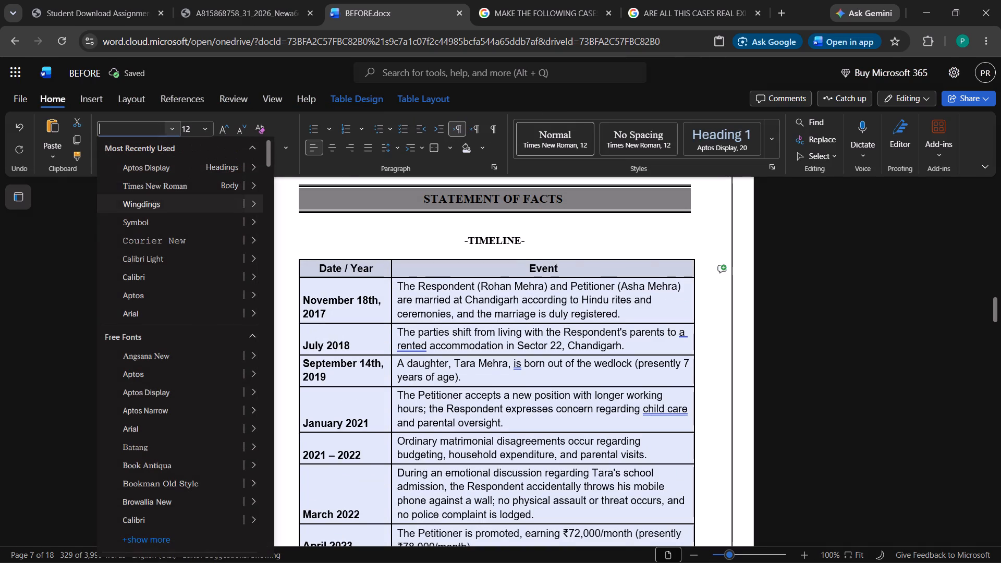
pyautogui.click(166, 188)
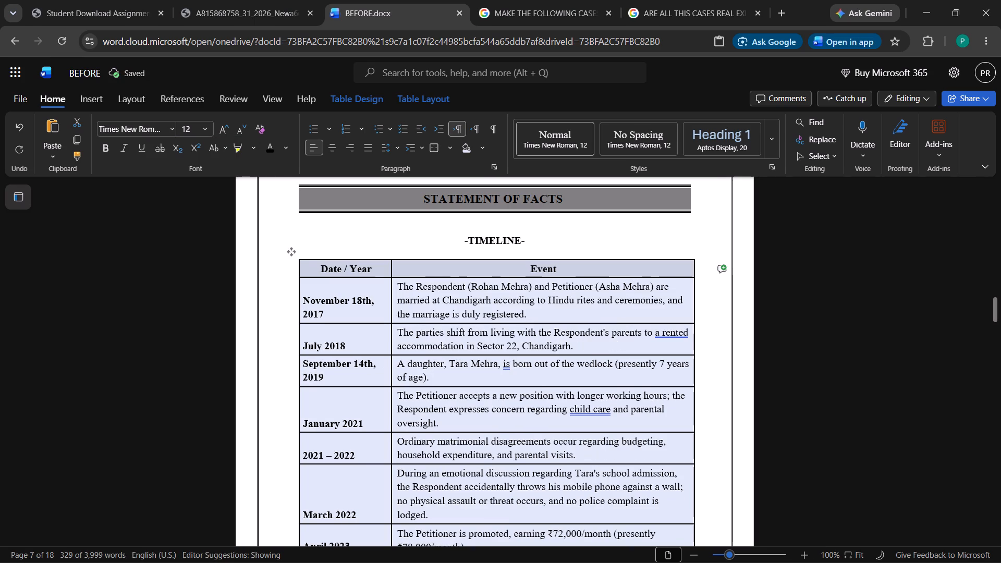
pyautogui.click(813, 327)
# Narrow the timeline table's Date / Year column to just fit "March 2022" on one line, giving the Event column the freed width.
pyautogui.scroll(-4, 605, 349)
pyautogui.scroll(-2, 192, 406)
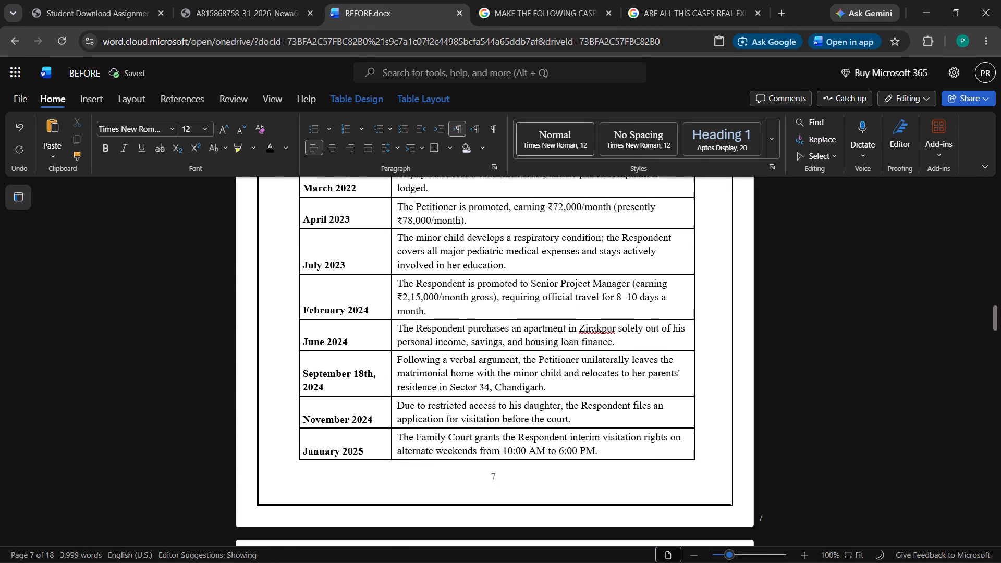
pyautogui.scroll(-4, 402, 386)
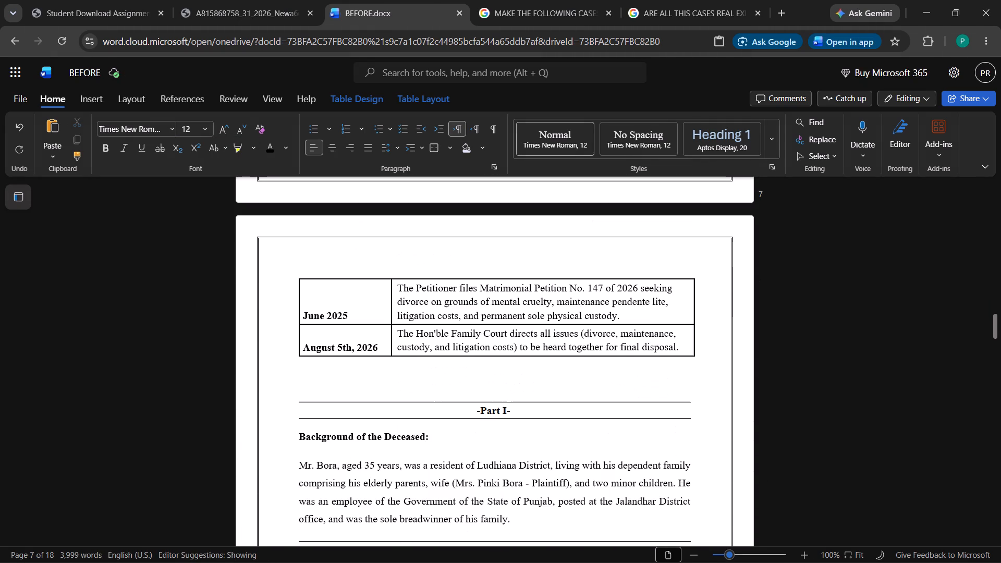
pyautogui.scroll(9, 402, 386)
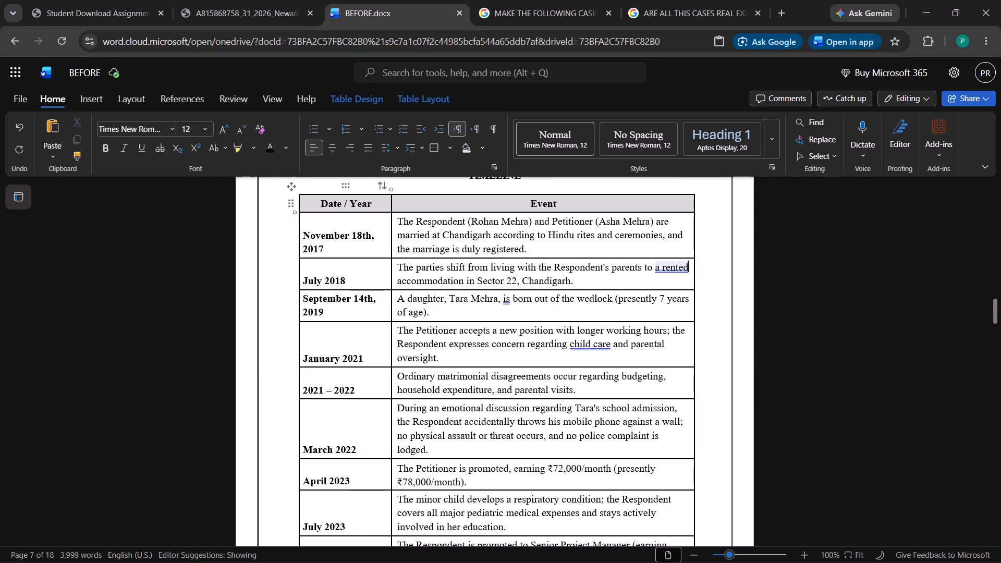
pyautogui.moveTo(390, 205); pyautogui.dragTo(373, 203)
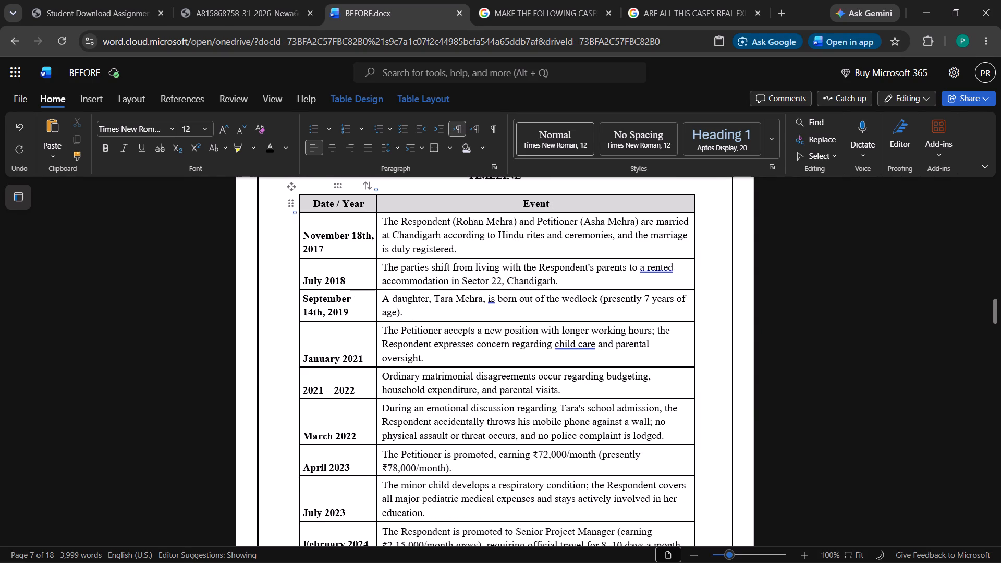
pyautogui.moveTo(373, 203); pyautogui.dragTo(366, 203)
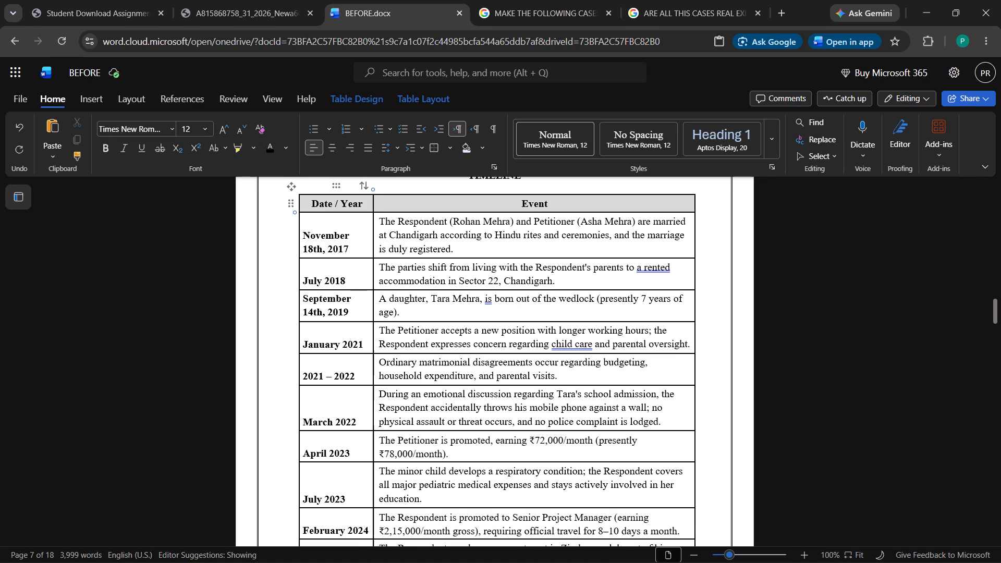
pyautogui.moveTo(366, 203); pyautogui.dragTo(358, 203)
pyautogui.scroll(-7, 470, 295)
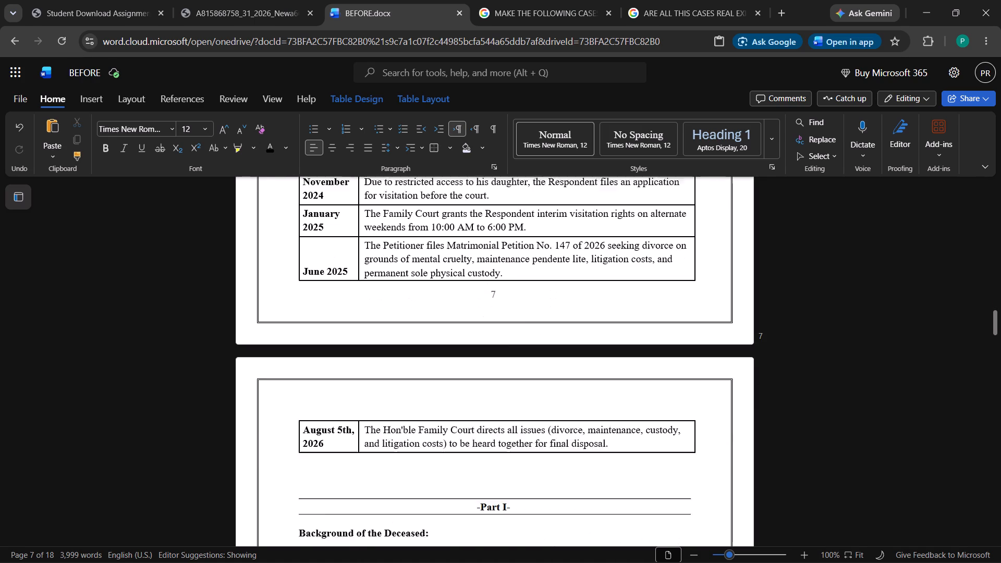
pyautogui.scroll(6, 470, 295)
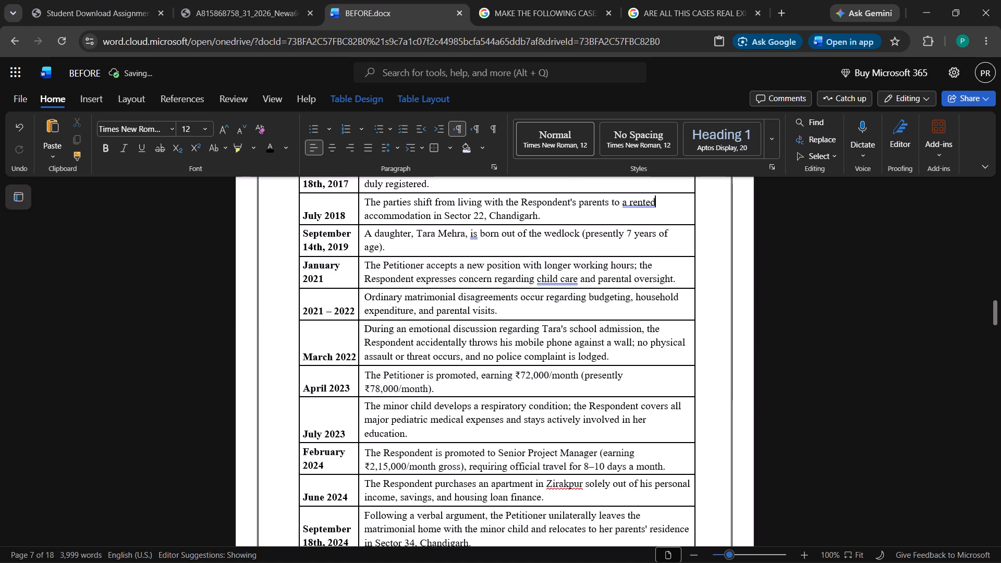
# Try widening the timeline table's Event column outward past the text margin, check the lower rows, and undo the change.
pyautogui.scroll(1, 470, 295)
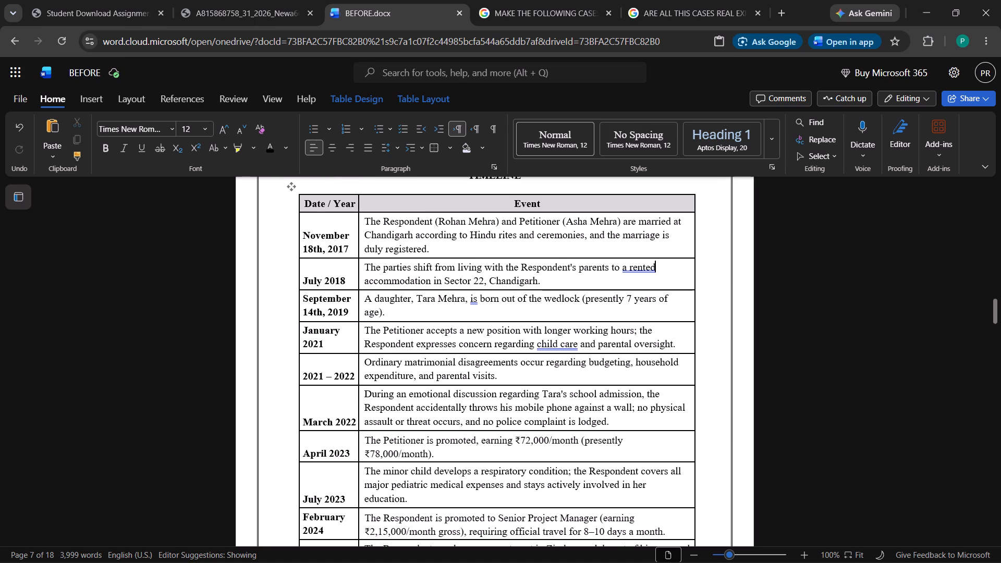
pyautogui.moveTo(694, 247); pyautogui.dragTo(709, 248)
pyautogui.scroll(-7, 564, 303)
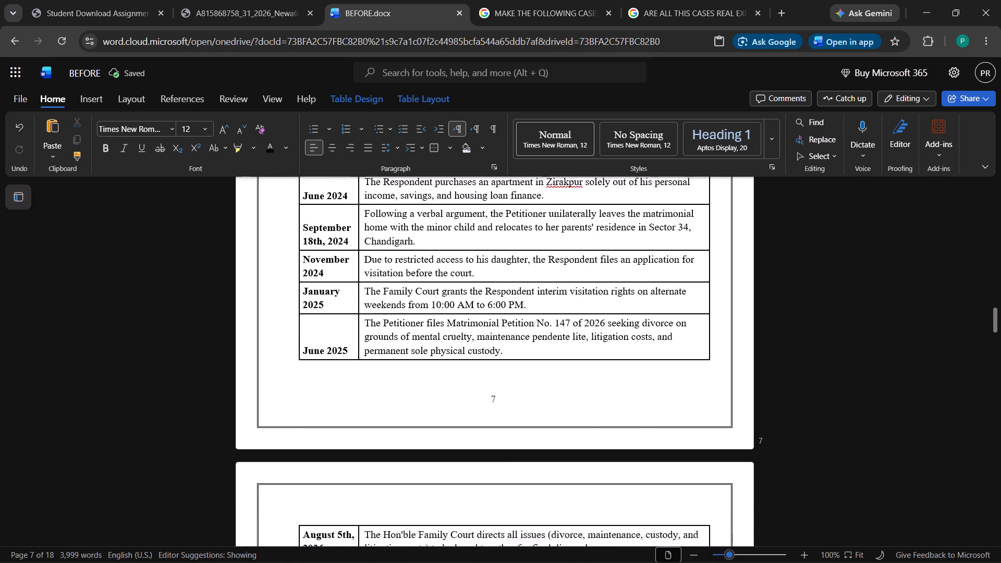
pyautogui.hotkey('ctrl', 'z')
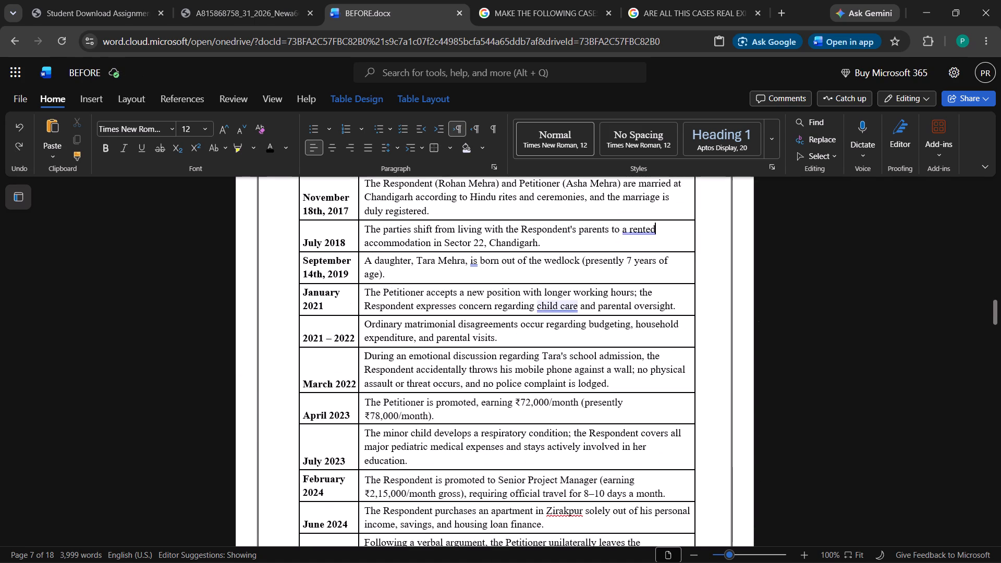
# Accept the grammar corrections "childcare" in the January 2021 row and "was" in the September 14th, 2019 row of the timeline.
pyautogui.click(563, 307)
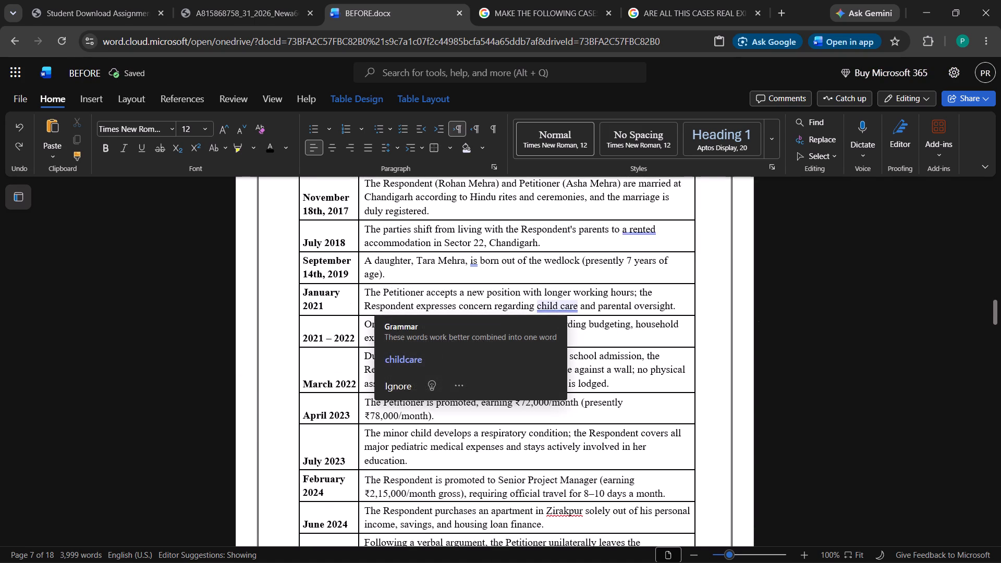
pyautogui.click(467, 351)
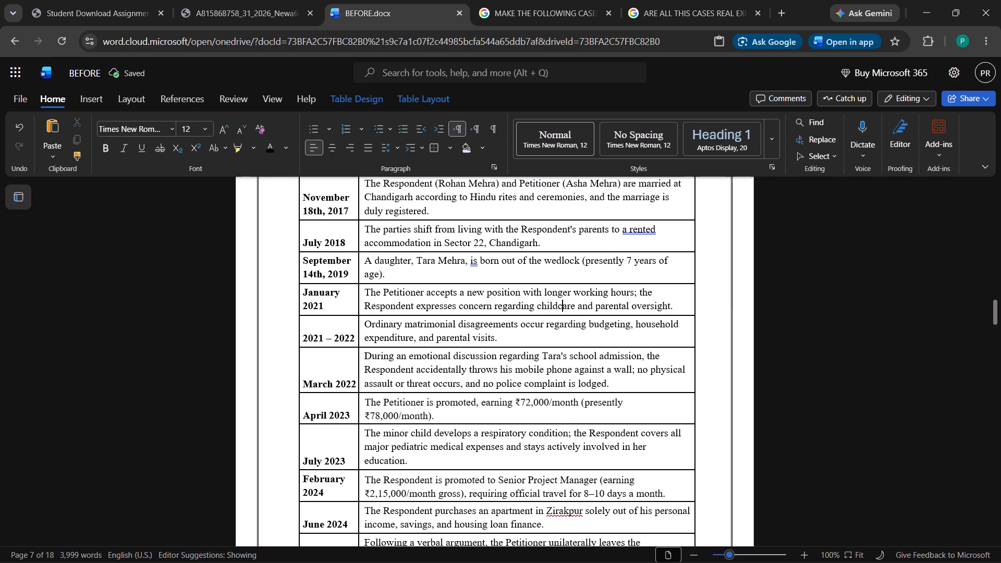
pyautogui.click(633, 235)
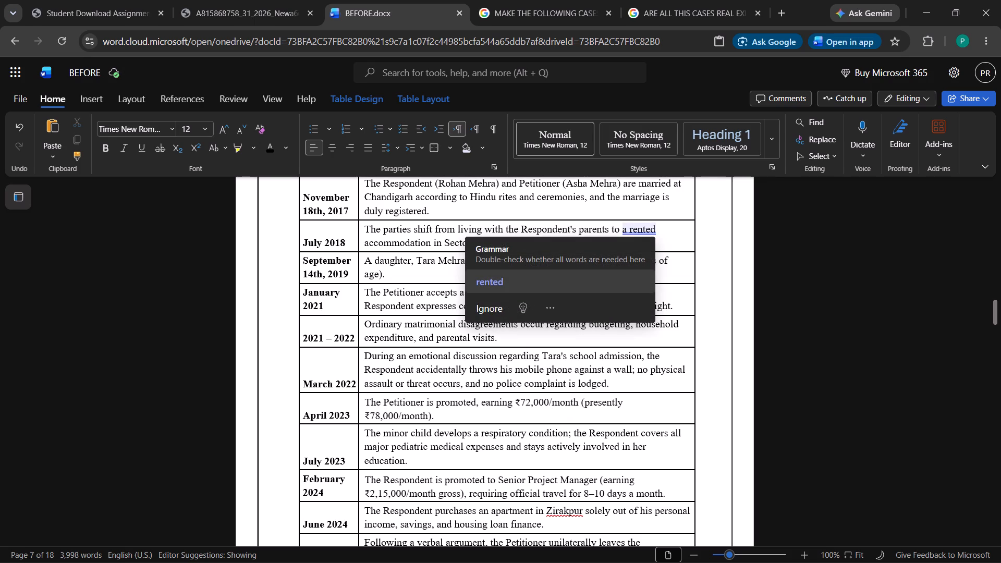
pyautogui.click(51, 320)
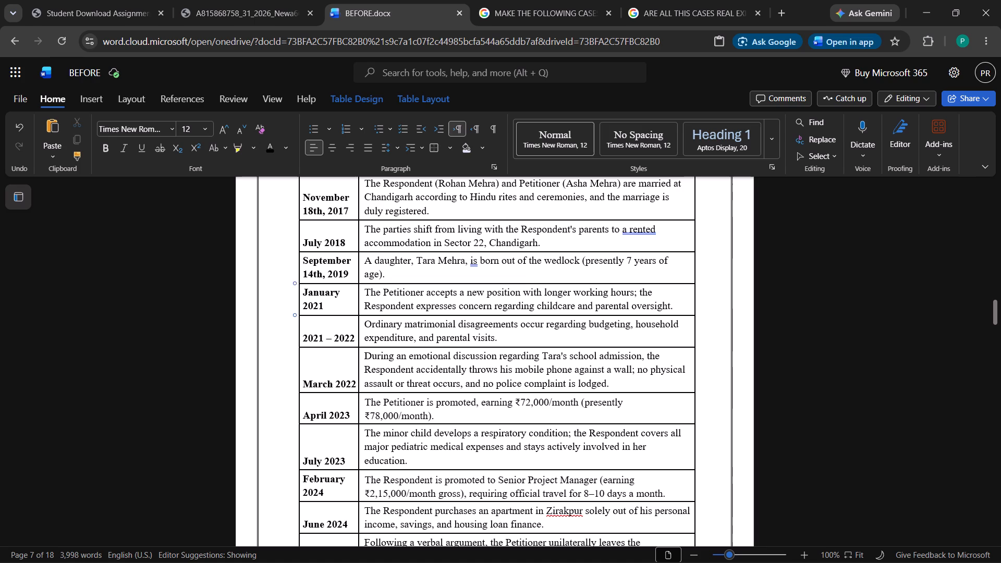
pyautogui.click(472, 262)
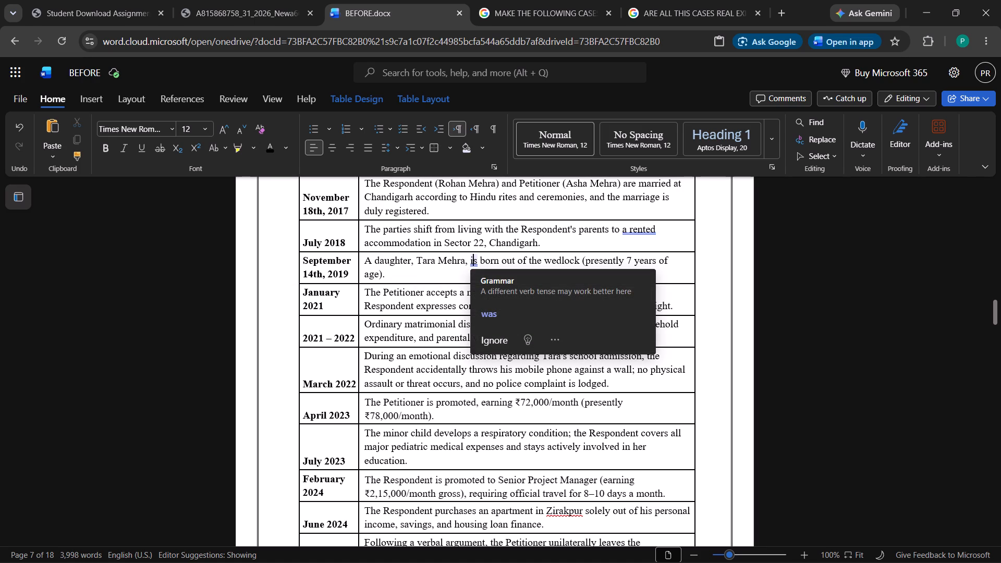
pyautogui.click(487, 300)
pyautogui.click(496, 310)
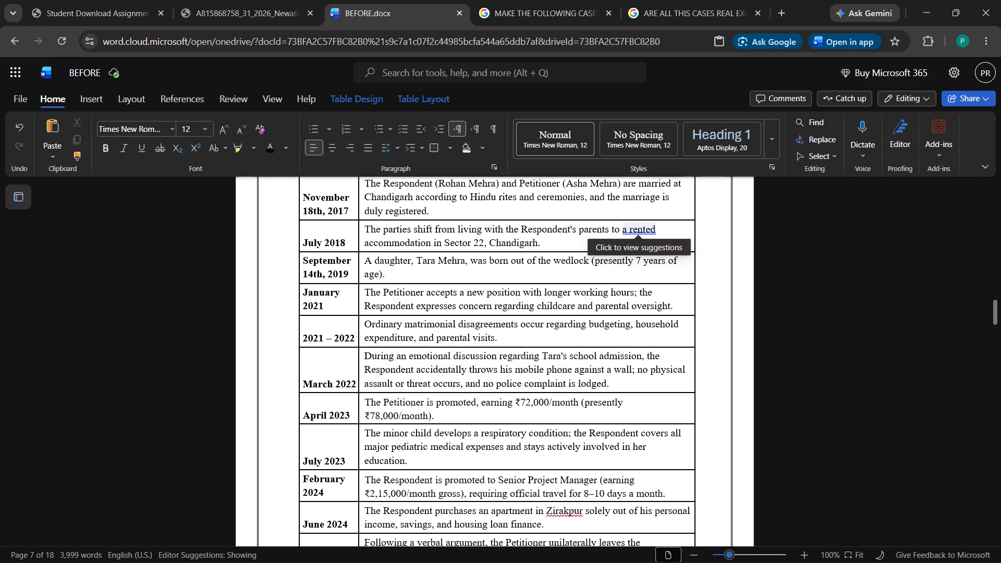
# Check the flagged word Zirakpur and the timeline's dated events against the numbered facts in the moot proposition PDF.
pyautogui.scroll(2, 641, 227)
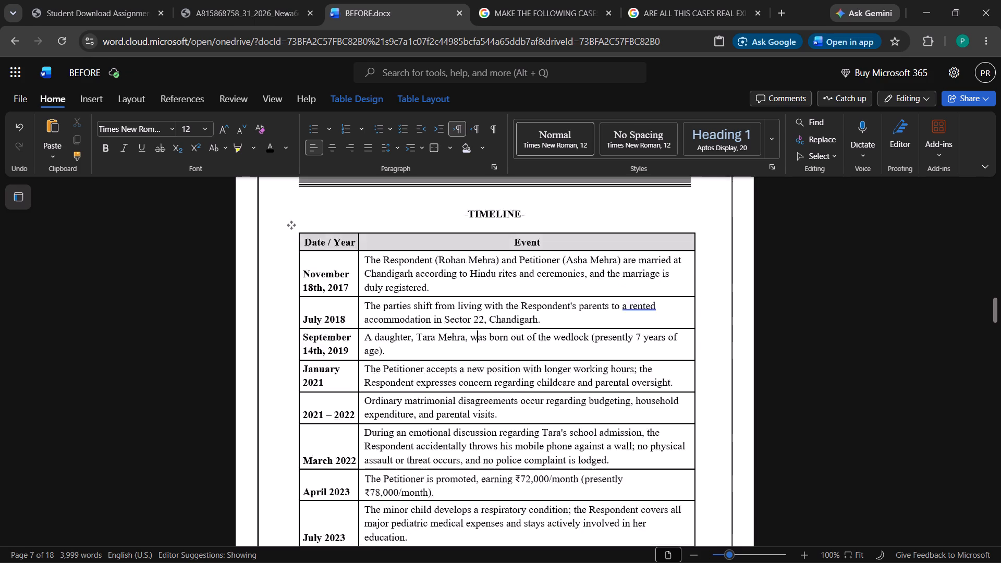
pyautogui.scroll(-7, 641, 227)
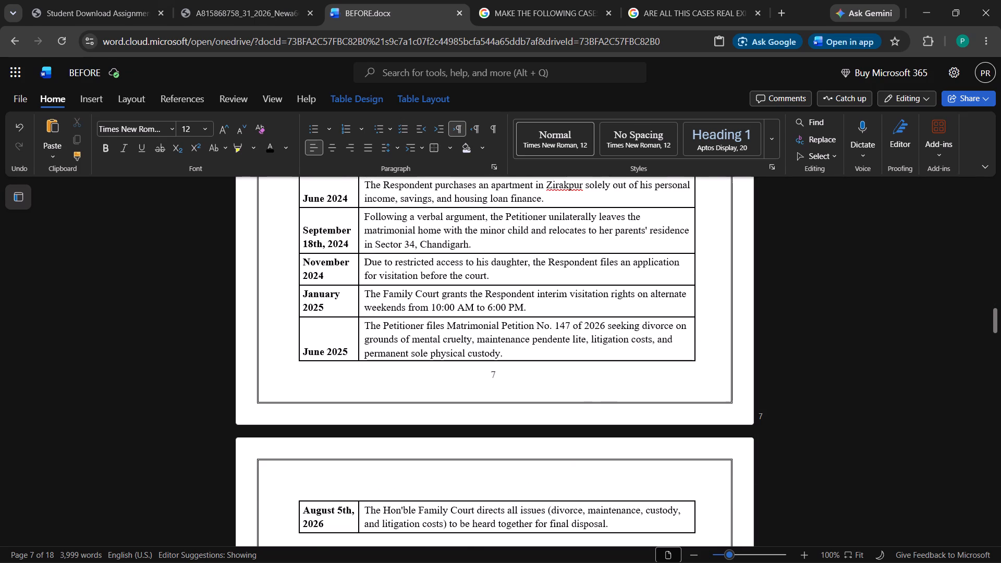
pyautogui.click(557, 183)
pyautogui.click(604, 296)
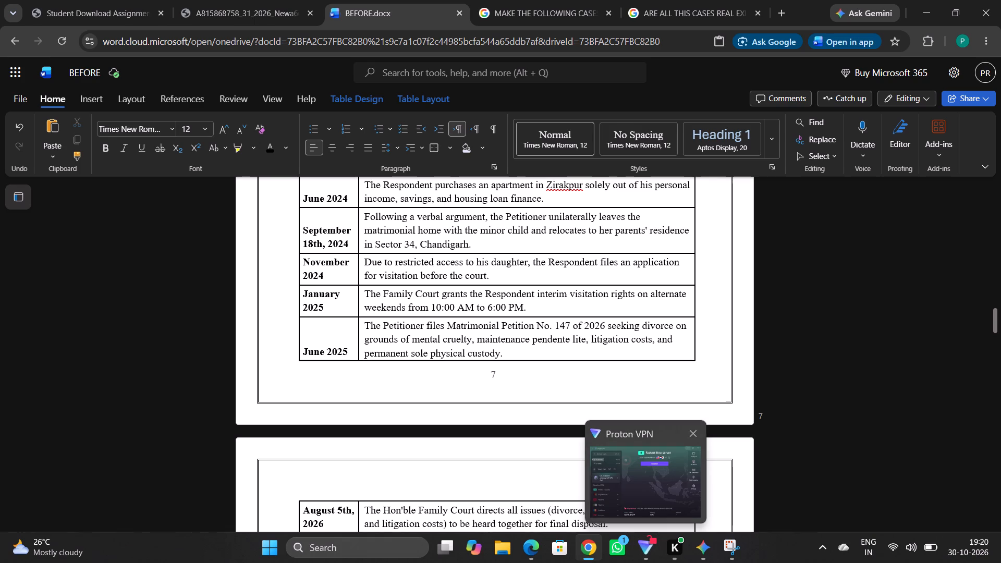
pyautogui.click(287, 0)
pyautogui.scroll(-4, 466, 319)
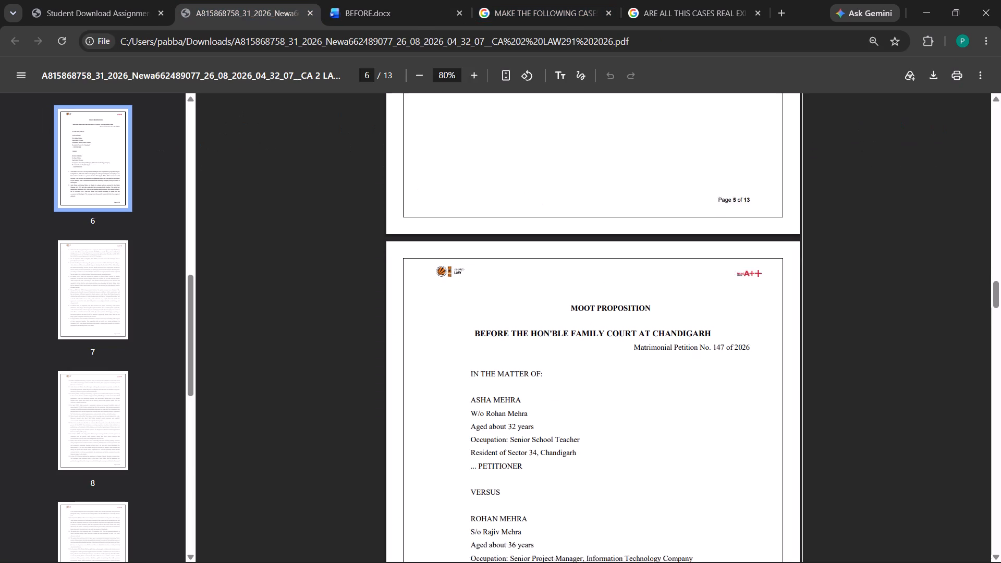
pyautogui.scroll(-6, 466, 320)
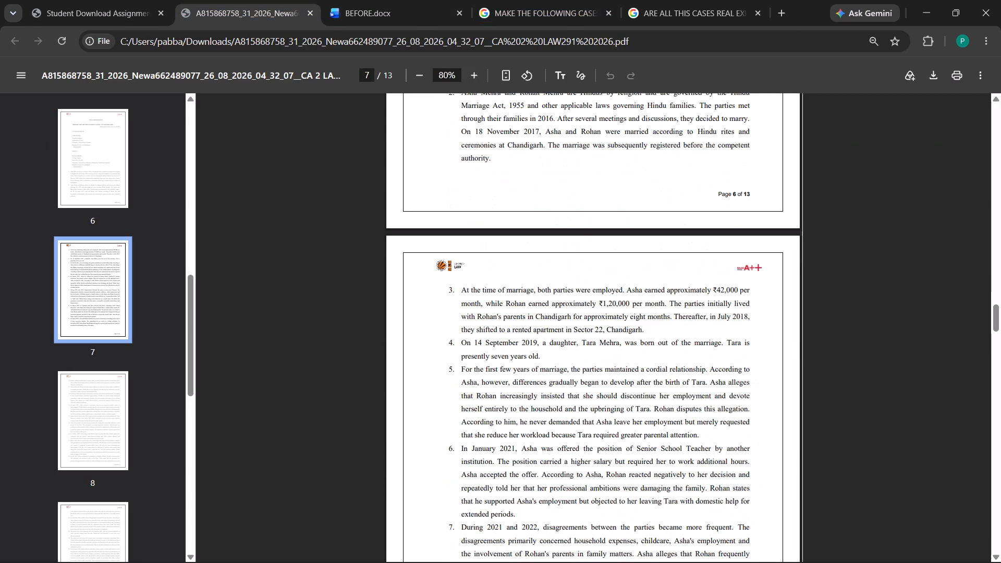
pyautogui.scroll(-3, 467, 322)
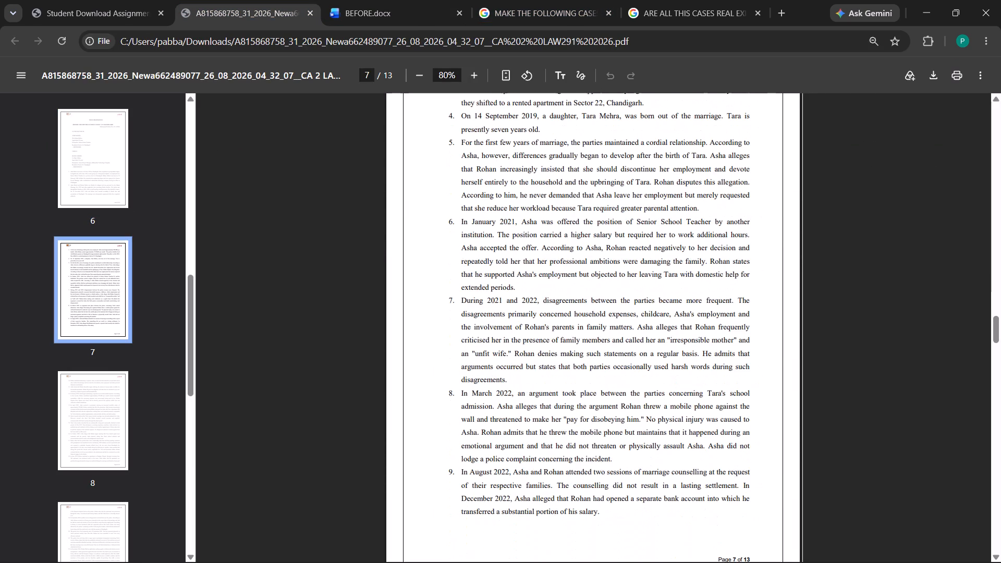
pyautogui.scroll(-10, 467, 322)
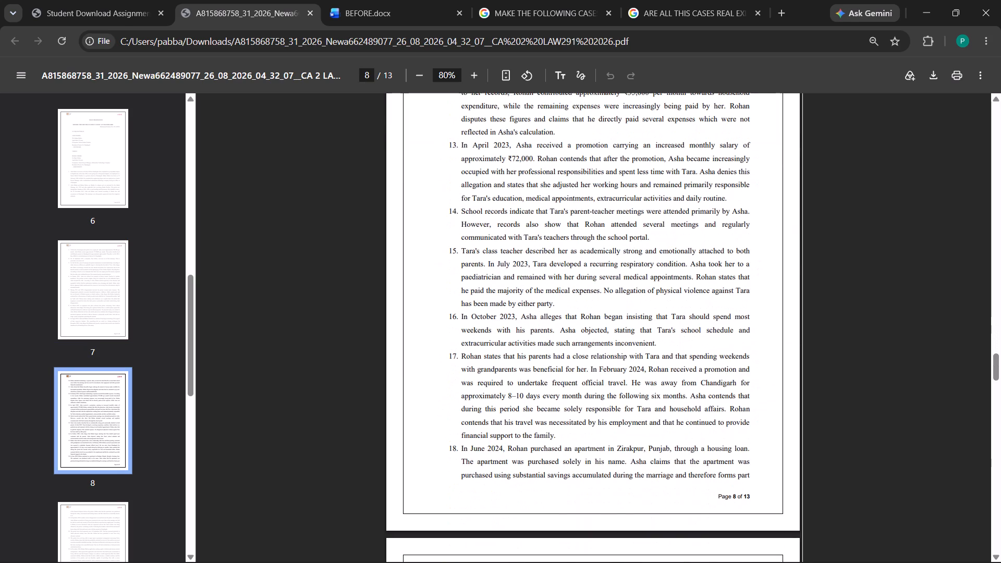
pyautogui.scroll(-2, 467, 322)
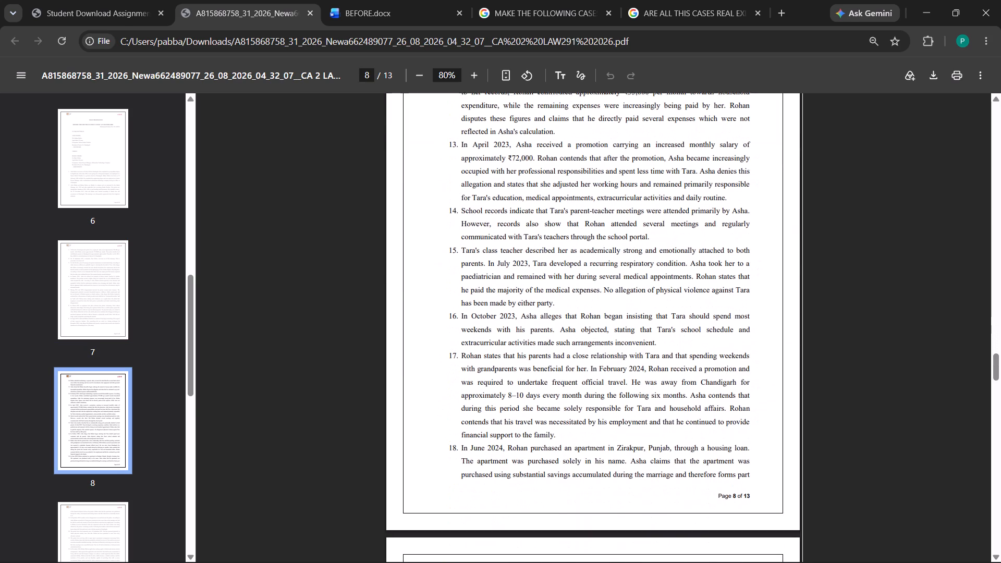
pyautogui.scroll(-5, 467, 323)
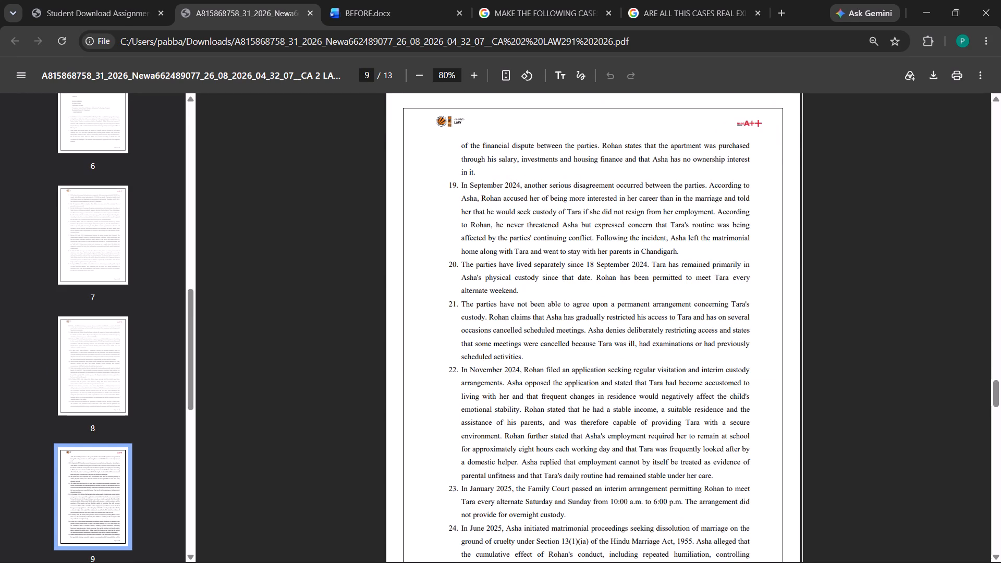
pyautogui.scroll(2, 504, 224)
pyautogui.scroll(1, 507, 309)
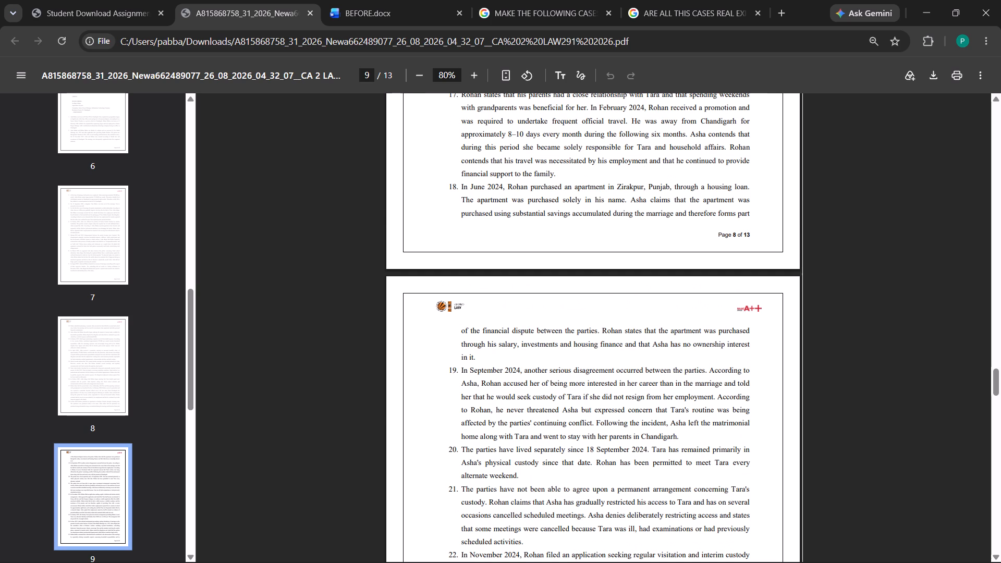
# Review the Statement of Facts in BEFORE.docx from the timeline through Parts I to V, up to the Issues Raised heading.
pyautogui.click(547, 0)
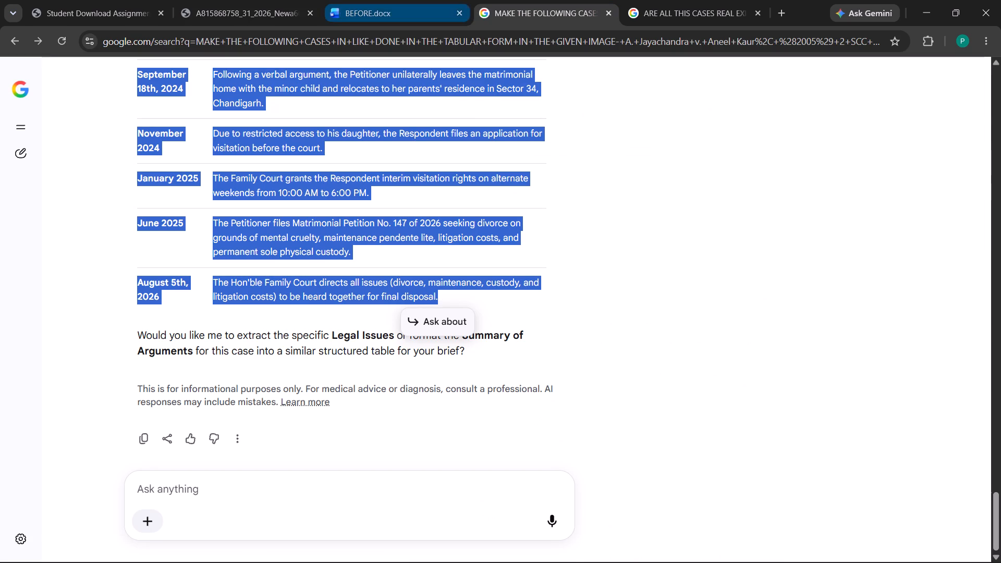
pyautogui.click(437, 0)
pyautogui.scroll(-3, 349, 377)
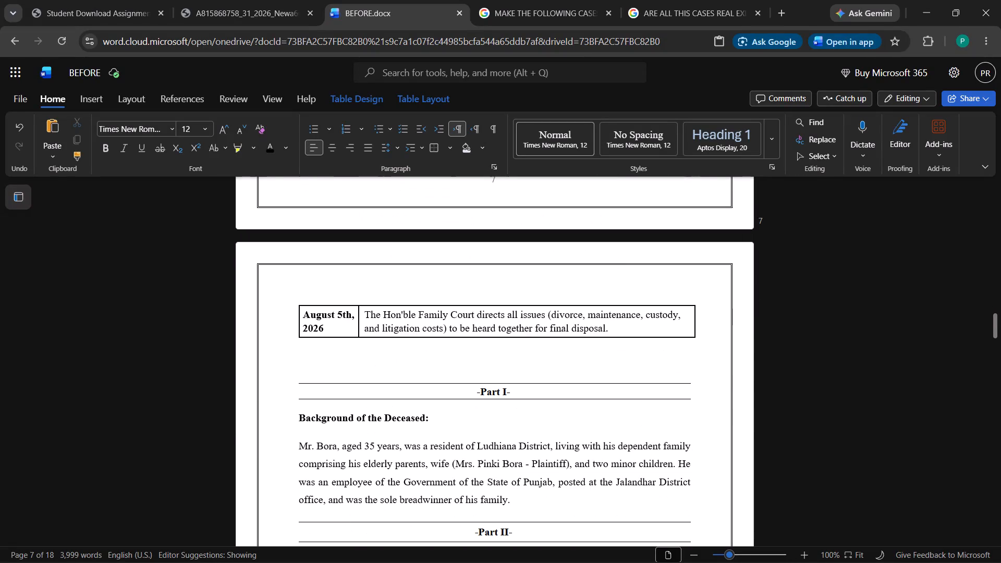
pyautogui.scroll(10, 349, 377)
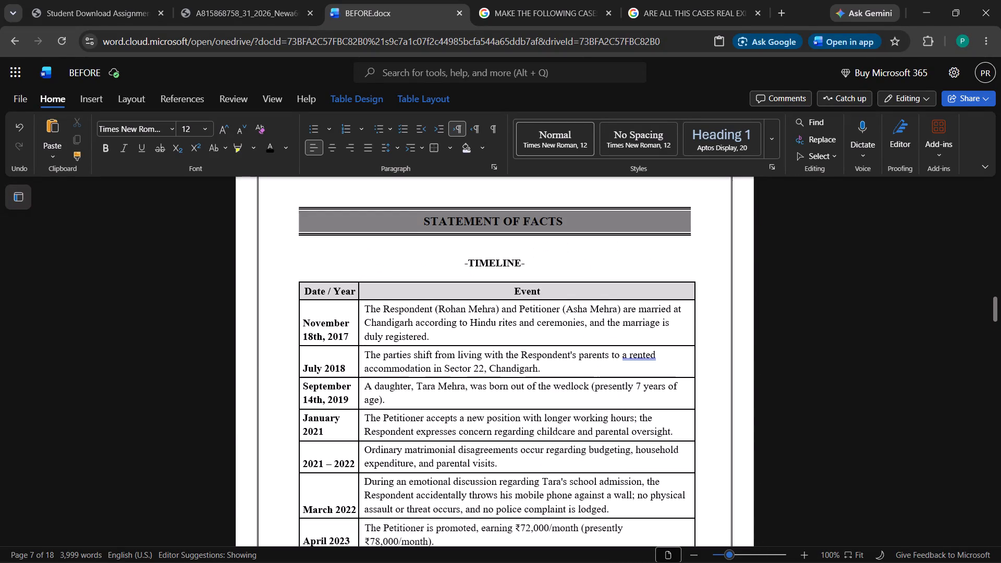
pyautogui.scroll(-13, 351, 377)
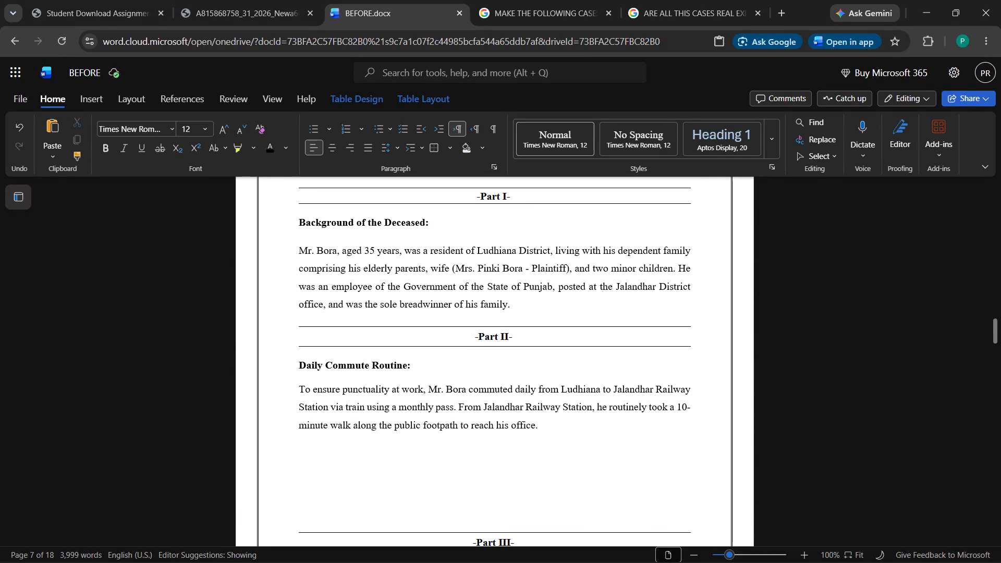
pyautogui.click(353, 332)
pyautogui.scroll(2, 404, 275)
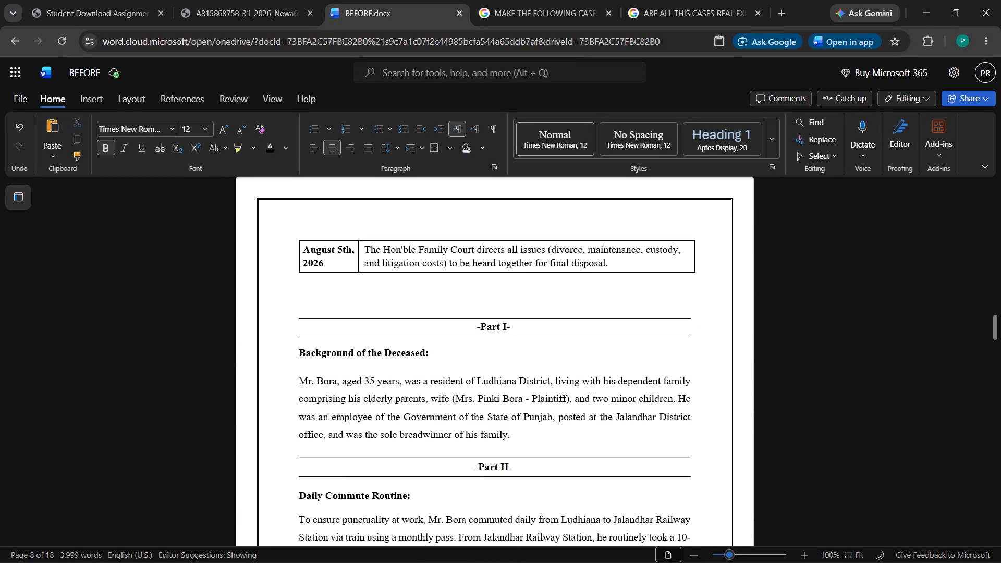
pyautogui.click(656, 0)
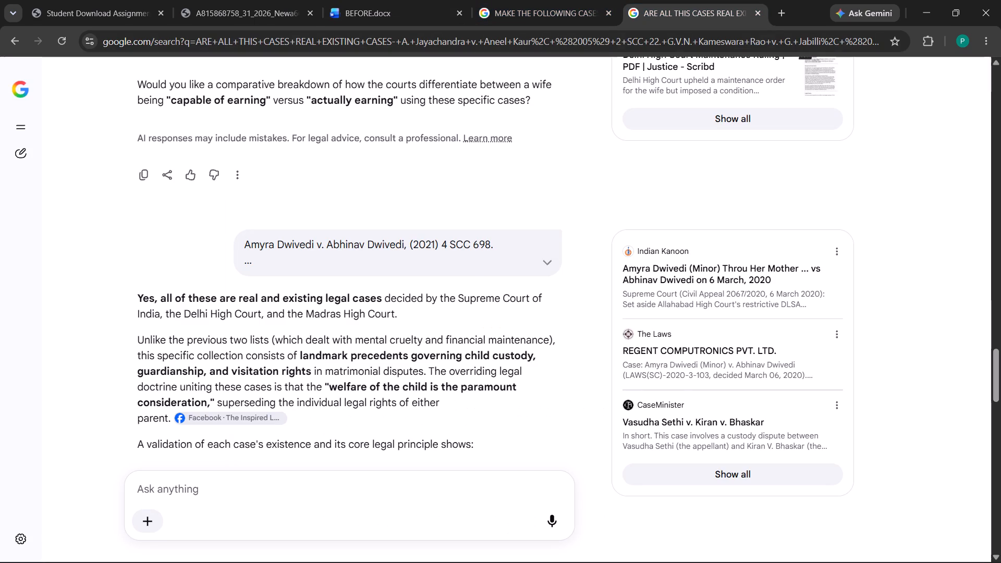
pyautogui.click(395, 0)
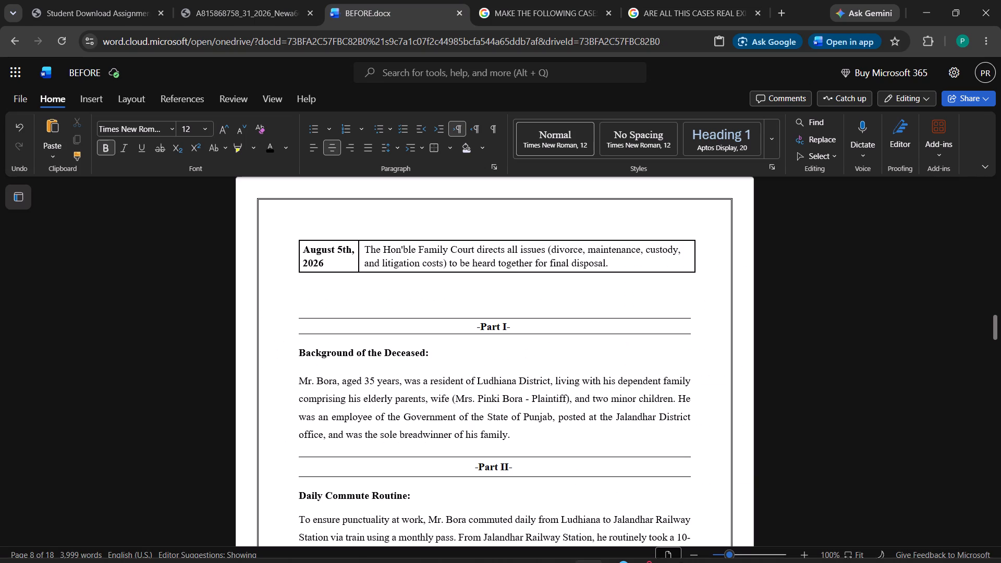
pyautogui.scroll(-5, 586, 359)
pyautogui.scroll(1, 586, 359)
pyautogui.scroll(-5, 586, 359)
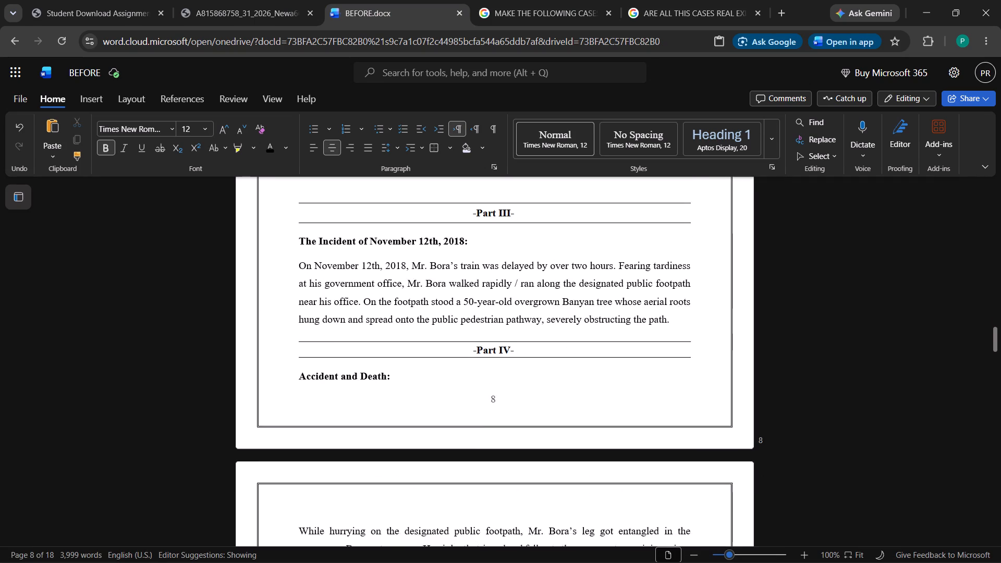
pyautogui.scroll(-7, 586, 359)
pyautogui.scroll(2, 586, 359)
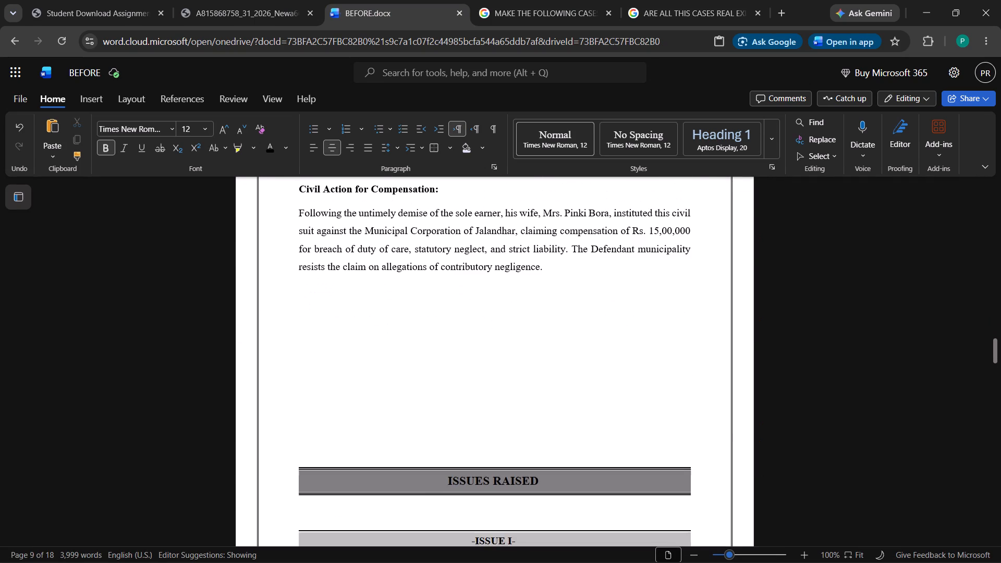
pyautogui.scroll(2, 586, 359)
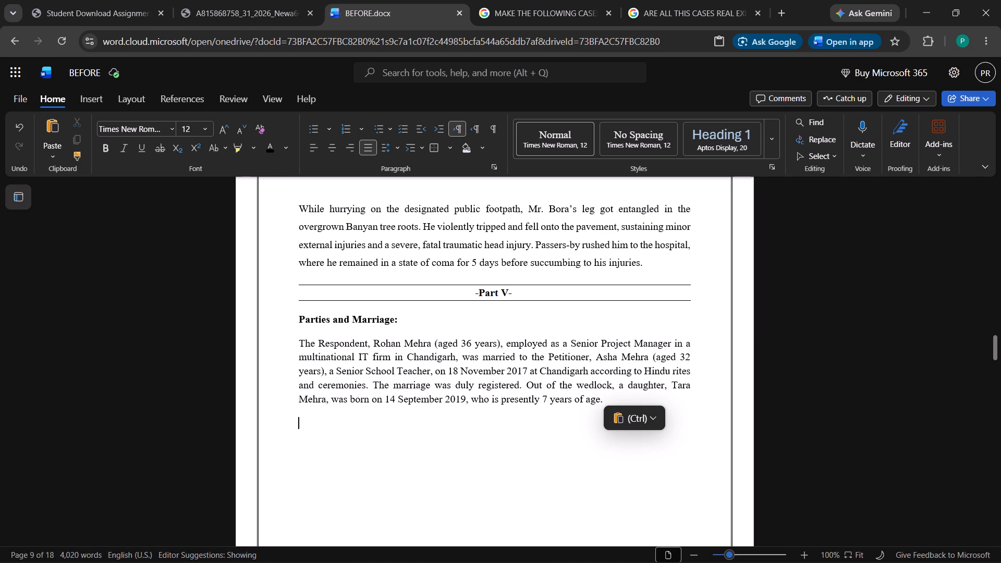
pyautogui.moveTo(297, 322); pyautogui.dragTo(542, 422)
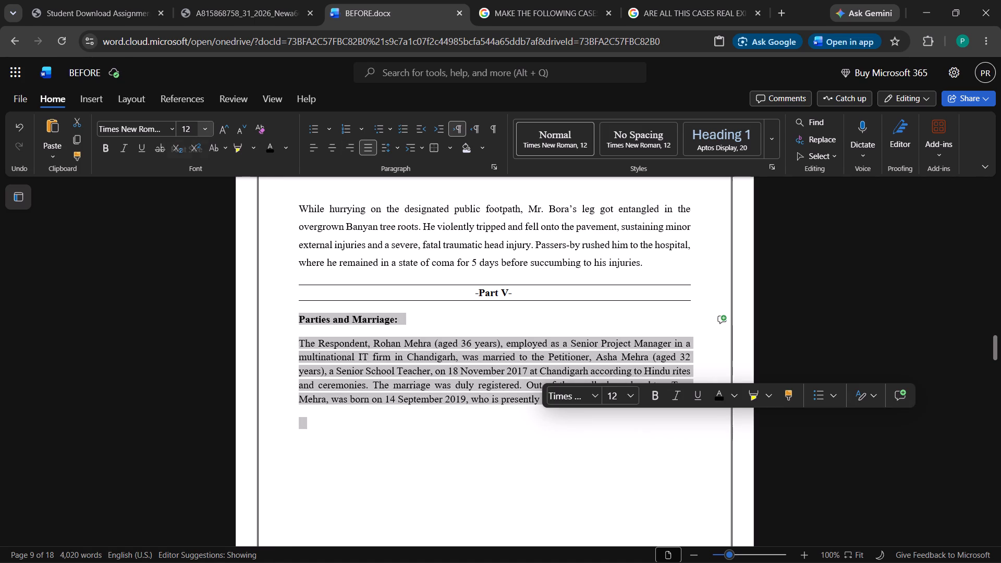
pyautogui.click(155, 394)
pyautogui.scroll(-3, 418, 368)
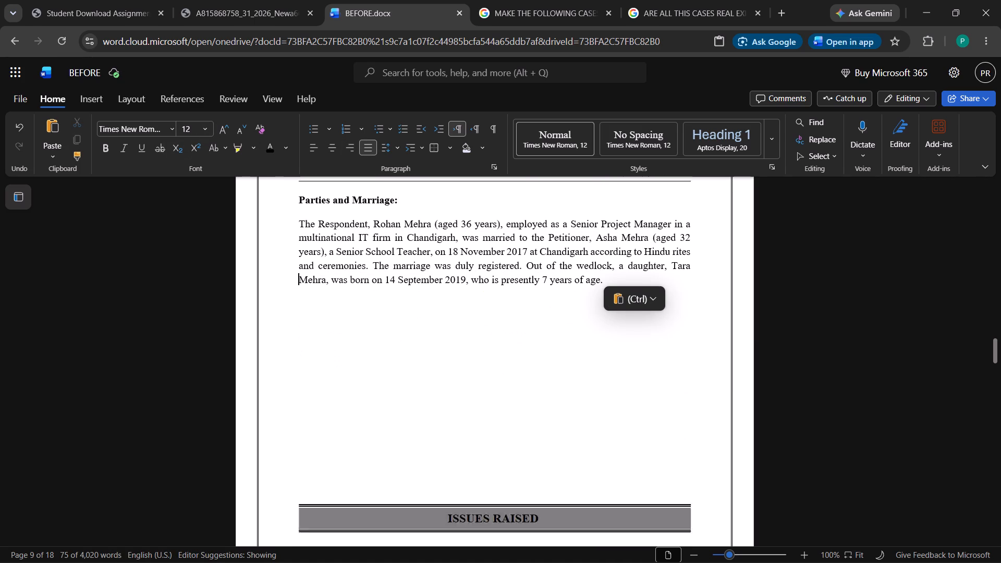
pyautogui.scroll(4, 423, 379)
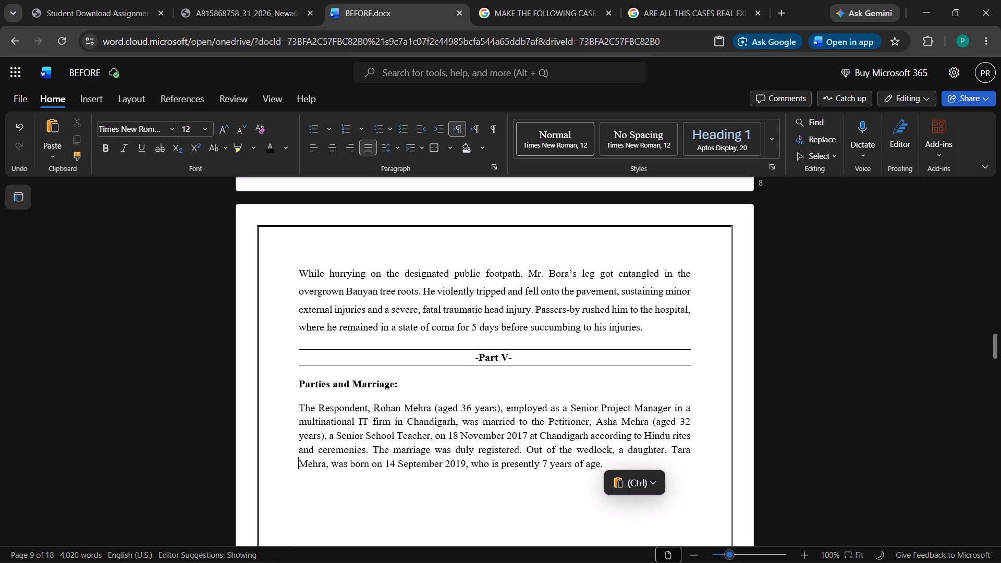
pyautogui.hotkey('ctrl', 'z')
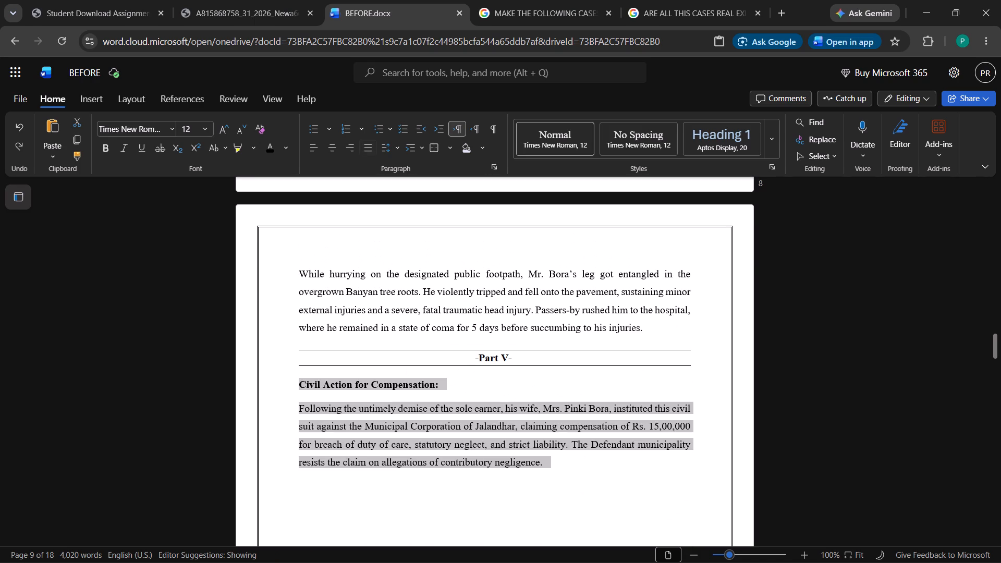
# Paste the copied "Parties and Marriage" heading and paragraph directly under the Part I heading, before "Background of the Deceased".
pyautogui.scroll(12, 423, 379)
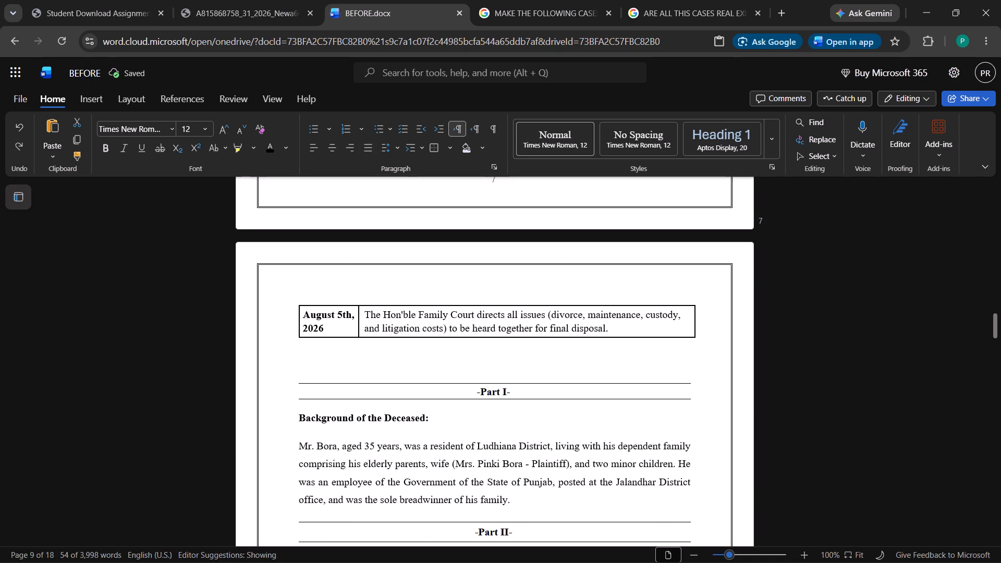
pyautogui.click(300, 418)
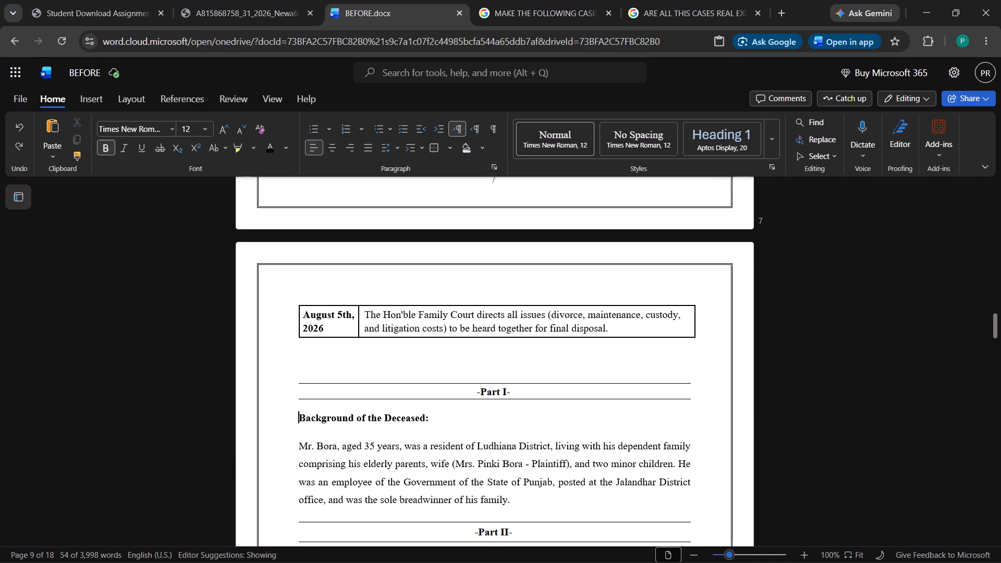
pyautogui.hotkey('ctrl', 'v')
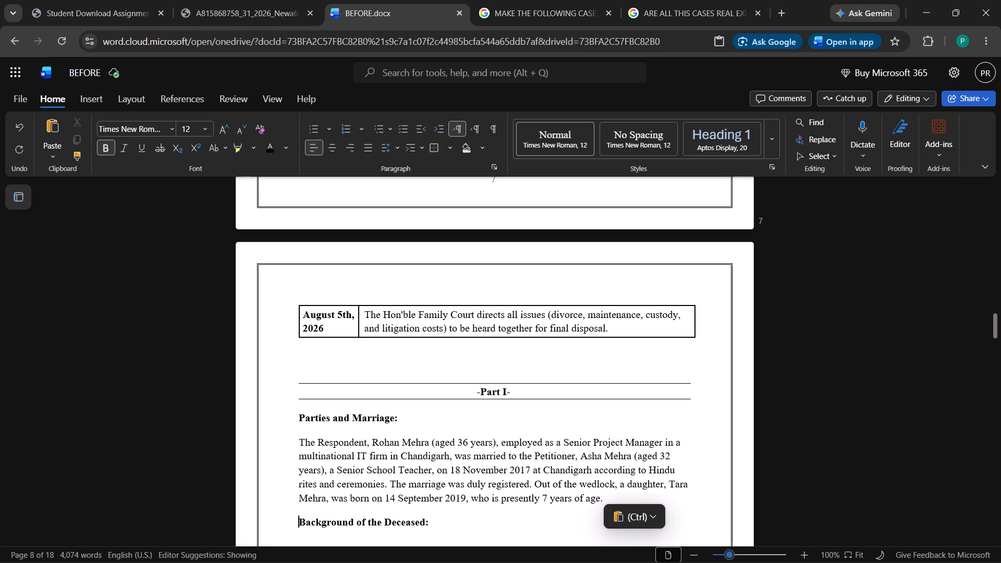
# Delete the old "Background of the Deceased" heading and paragraph from Part I, including the leftover full stop and empty line.
pyautogui.scroll(-2, 381, 411)
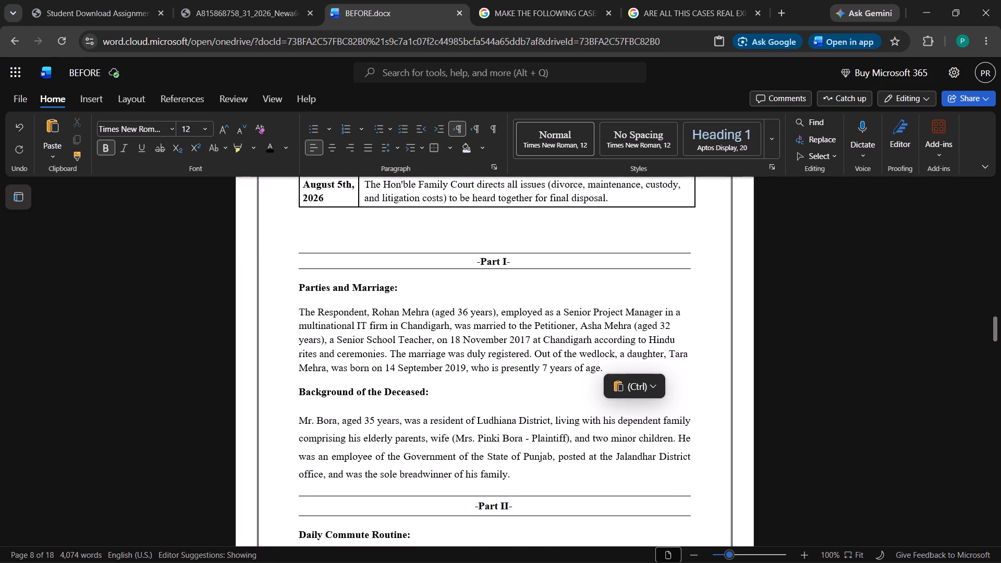
pyautogui.moveTo(298, 393); pyautogui.dragTo(440, 467)
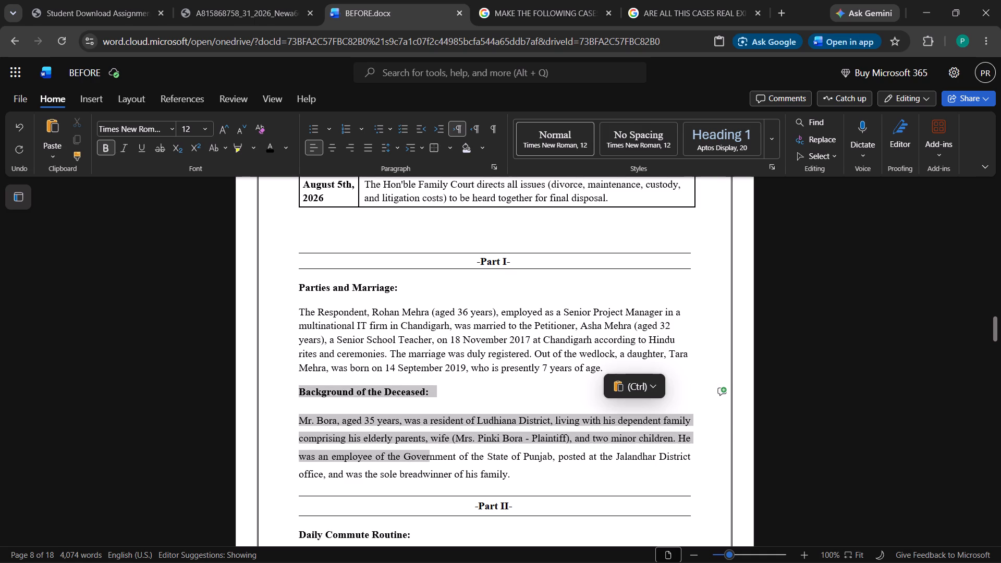
pyautogui.moveTo(440, 467); pyautogui.dragTo(508, 482)
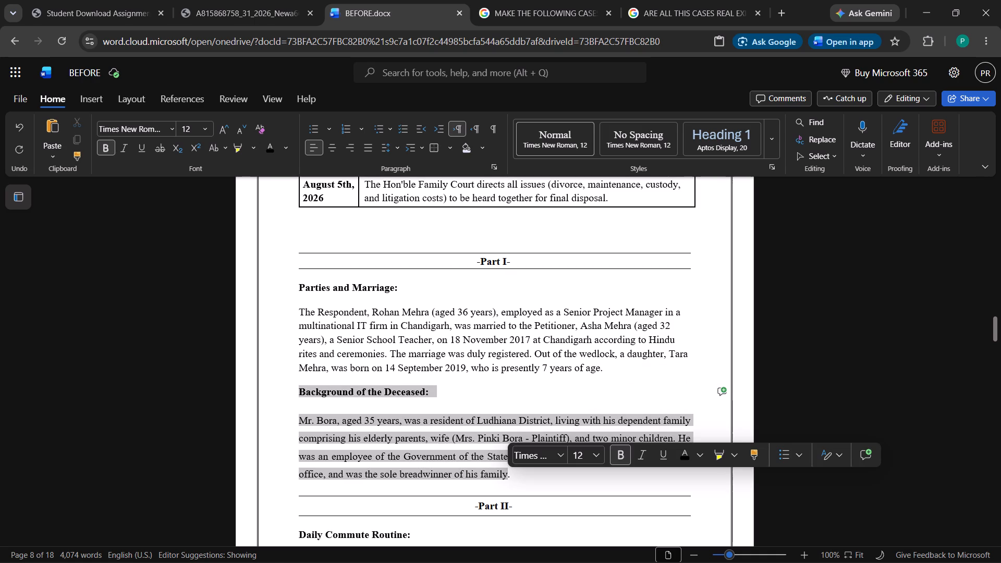
pyautogui.press('BackSpace')
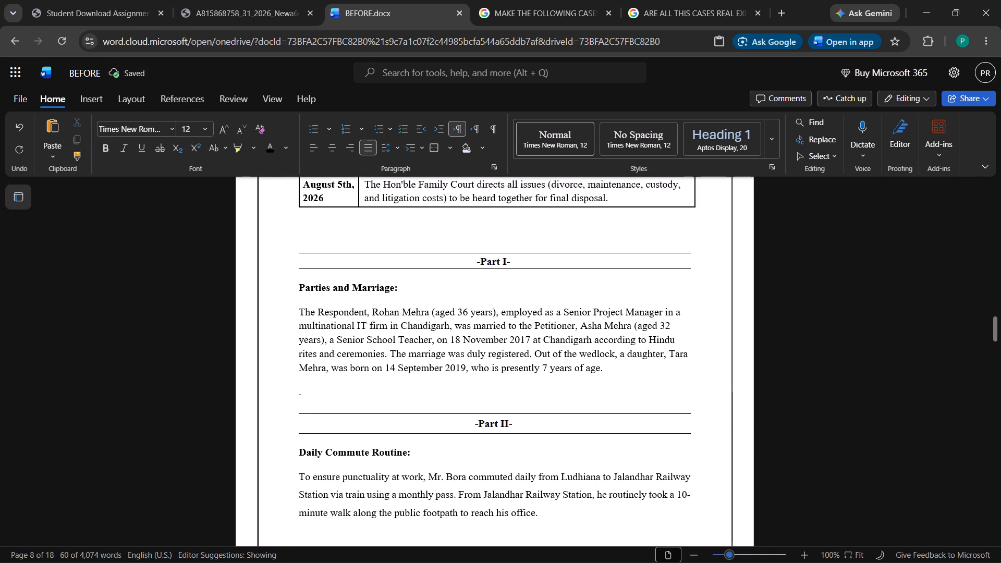
pyautogui.press('Delete')
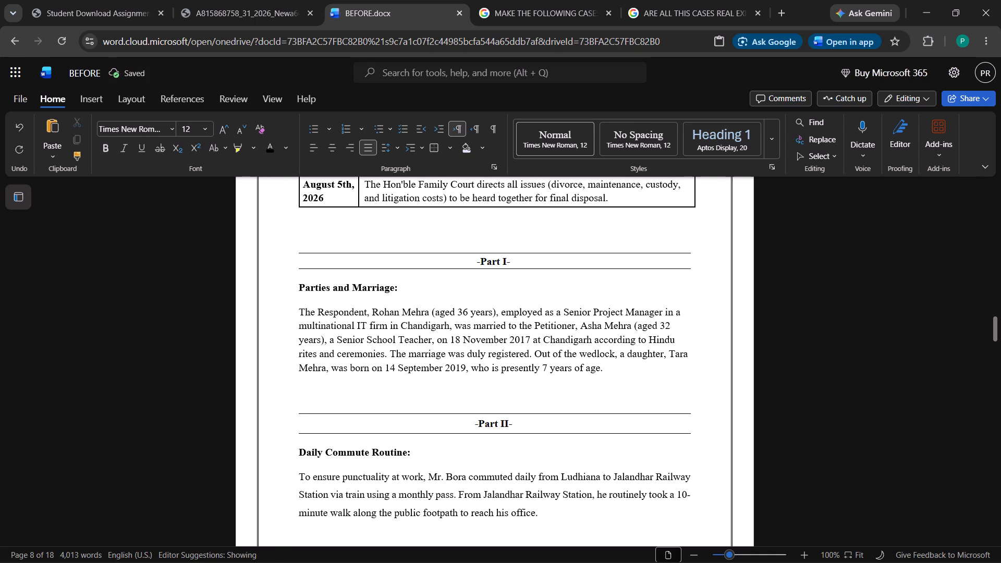
pyautogui.press('BackSpace')
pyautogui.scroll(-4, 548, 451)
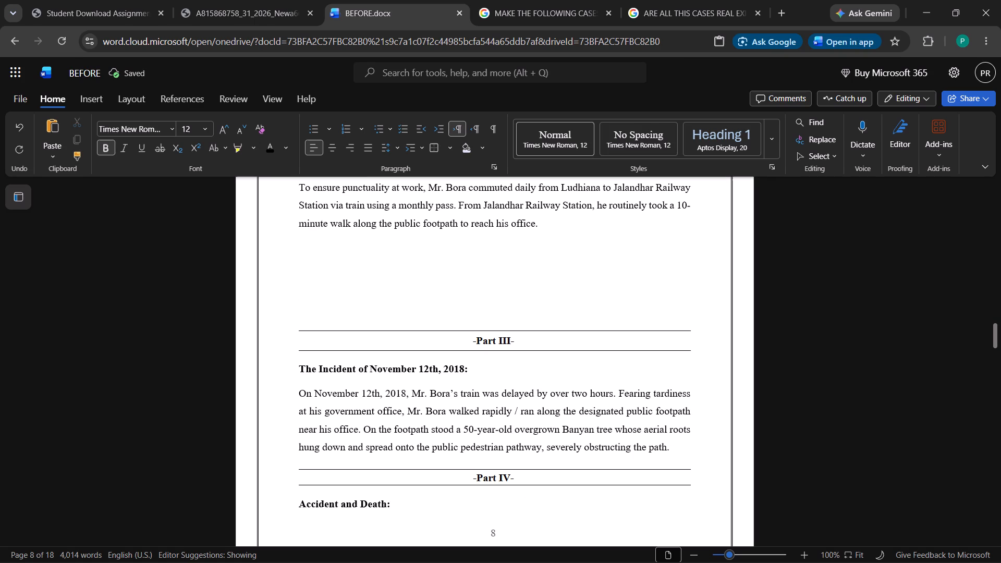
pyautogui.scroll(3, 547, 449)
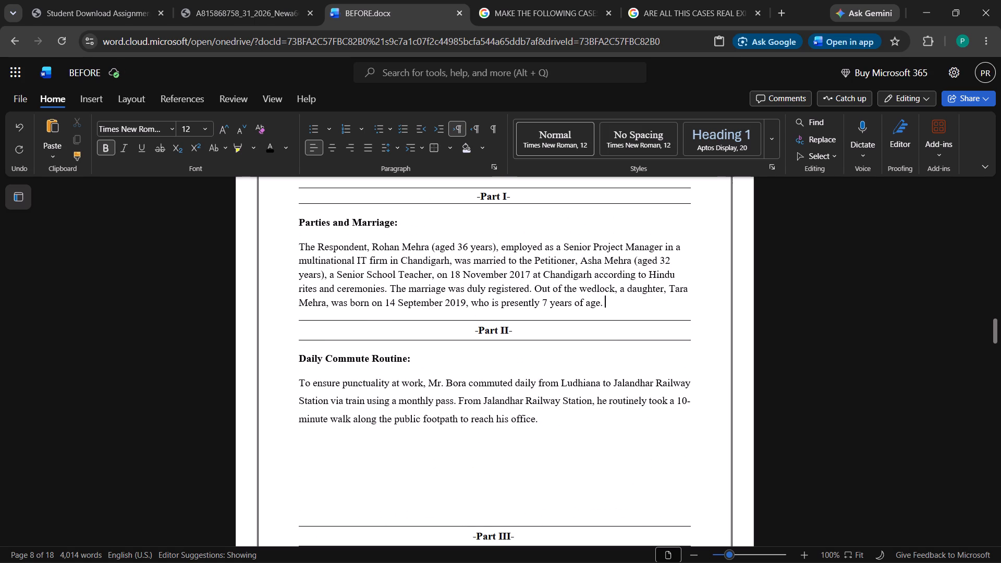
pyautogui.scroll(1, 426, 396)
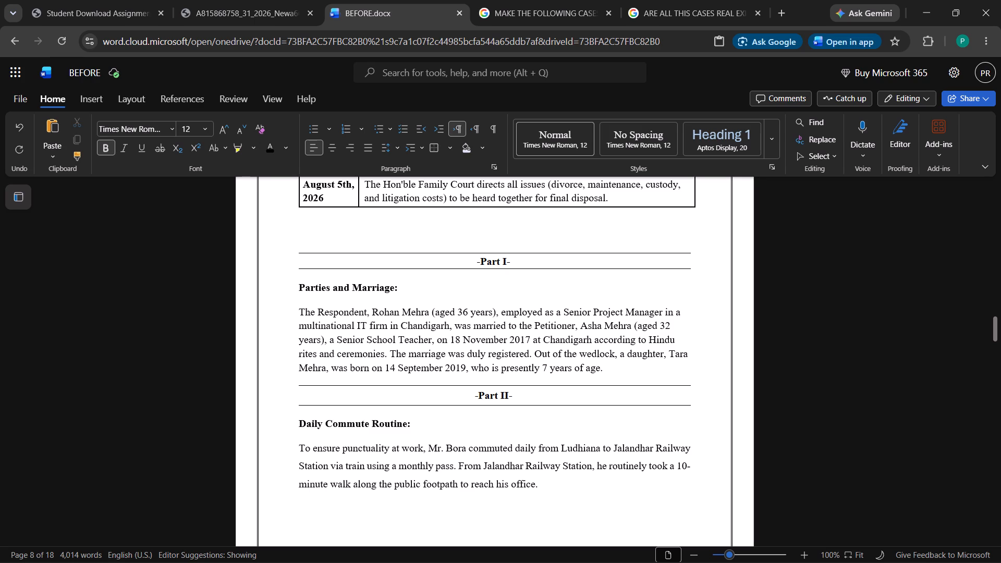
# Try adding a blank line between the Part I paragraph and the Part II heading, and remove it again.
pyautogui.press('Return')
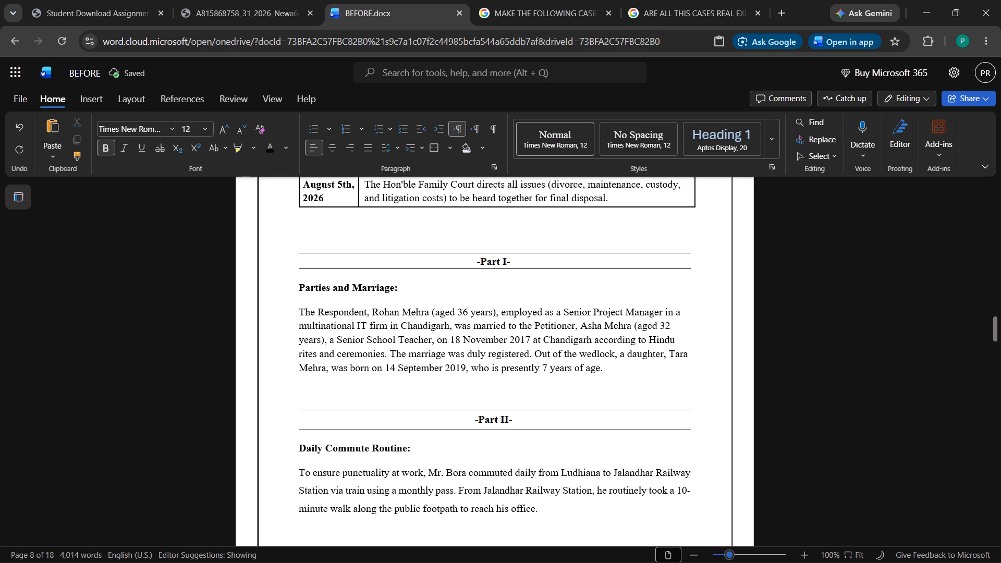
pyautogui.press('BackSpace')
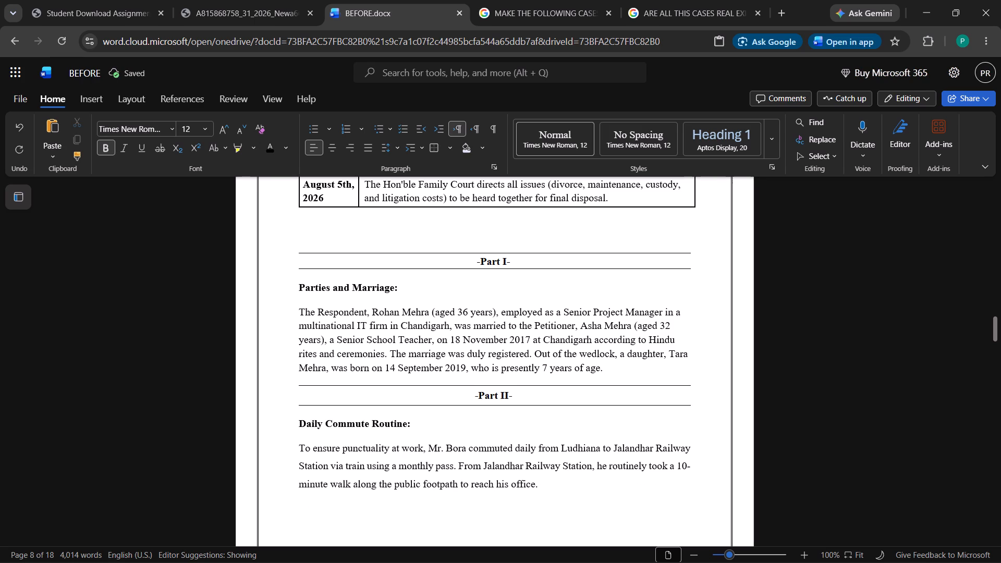
# Remove the empty line between the timeline table and the Part I heading.
pyautogui.scroll(-9, 434, 431)
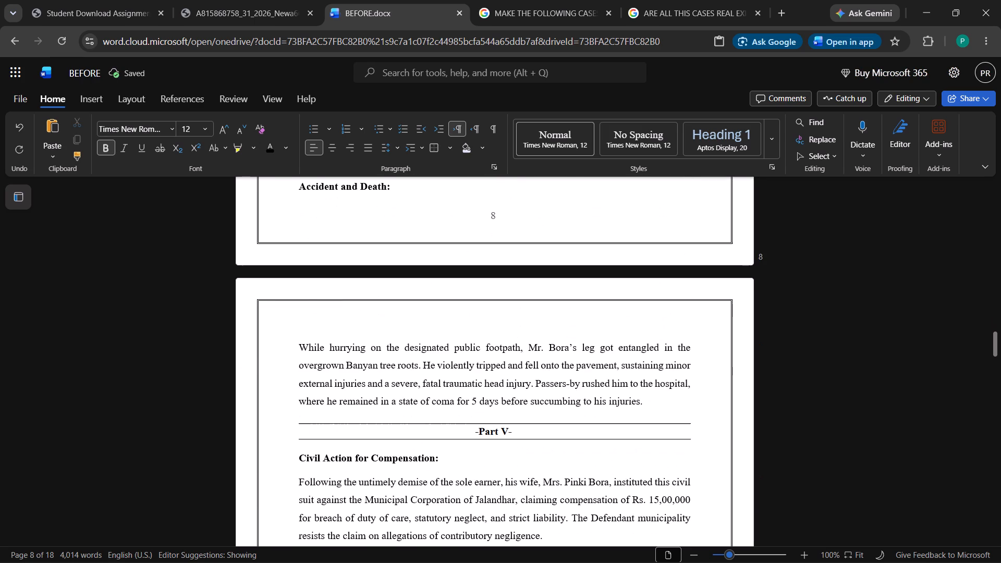
pyautogui.scroll(6, 441, 418)
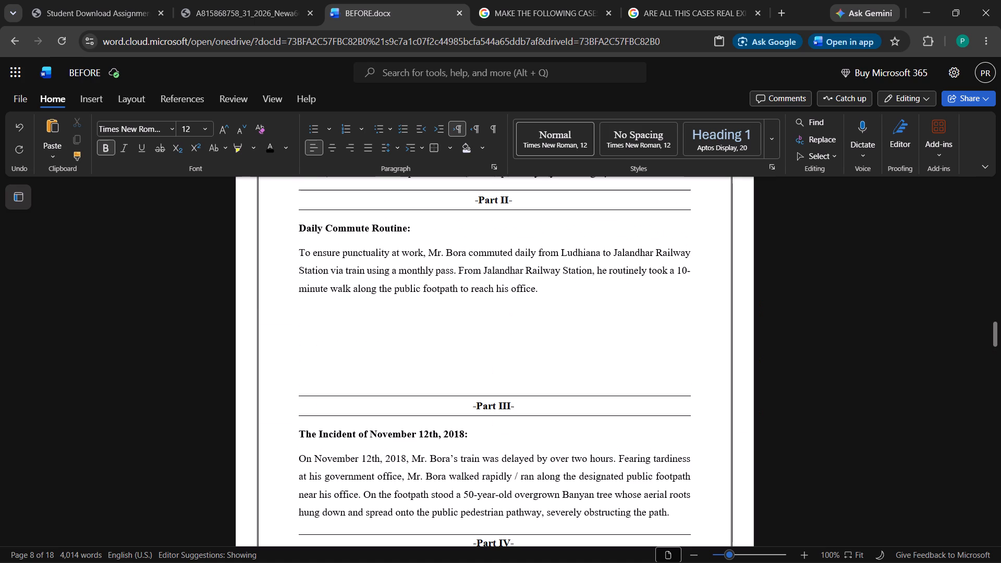
pyautogui.scroll(3, 438, 352)
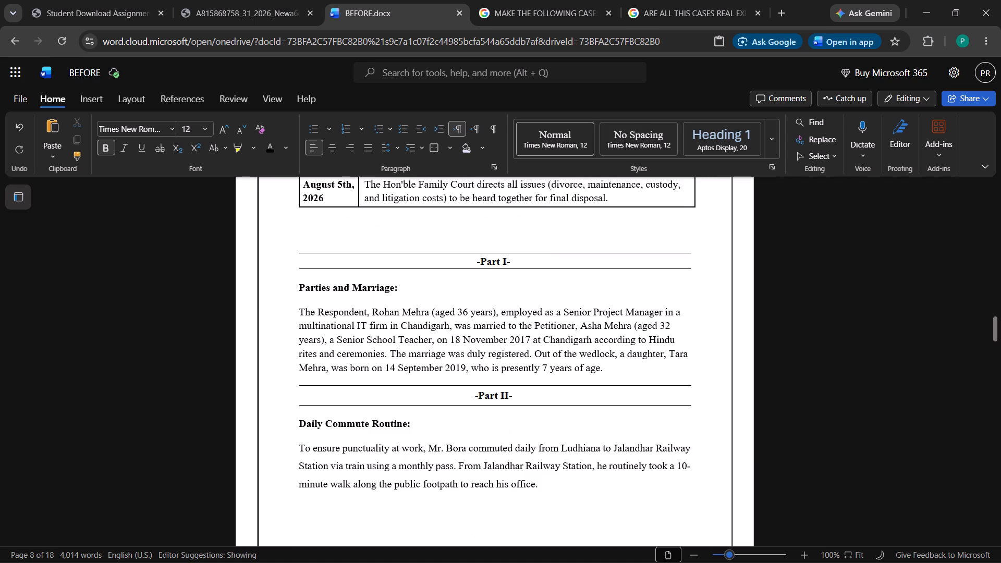
pyautogui.click(448, 233)
pyautogui.press('BackSpace')
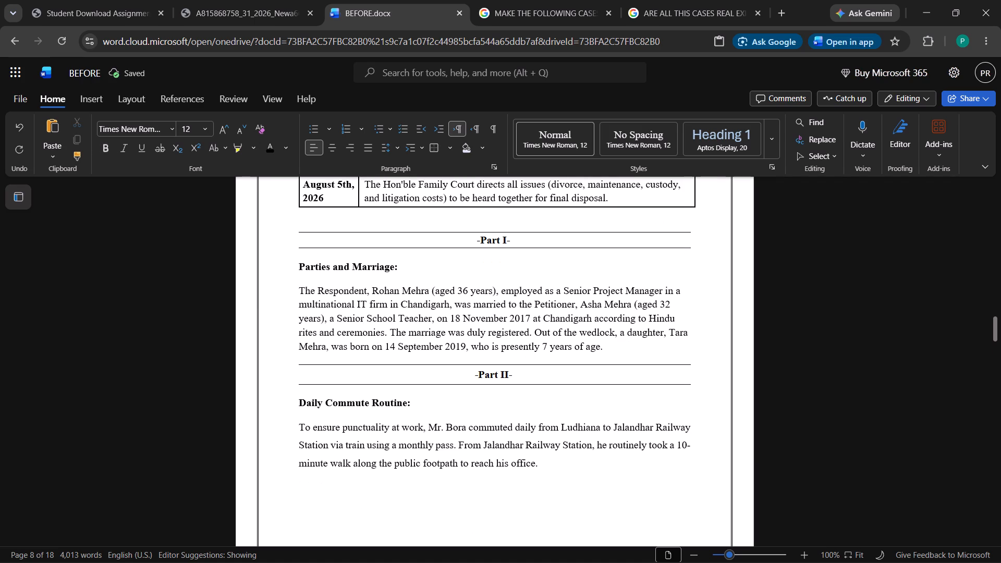
pyautogui.press('Return')
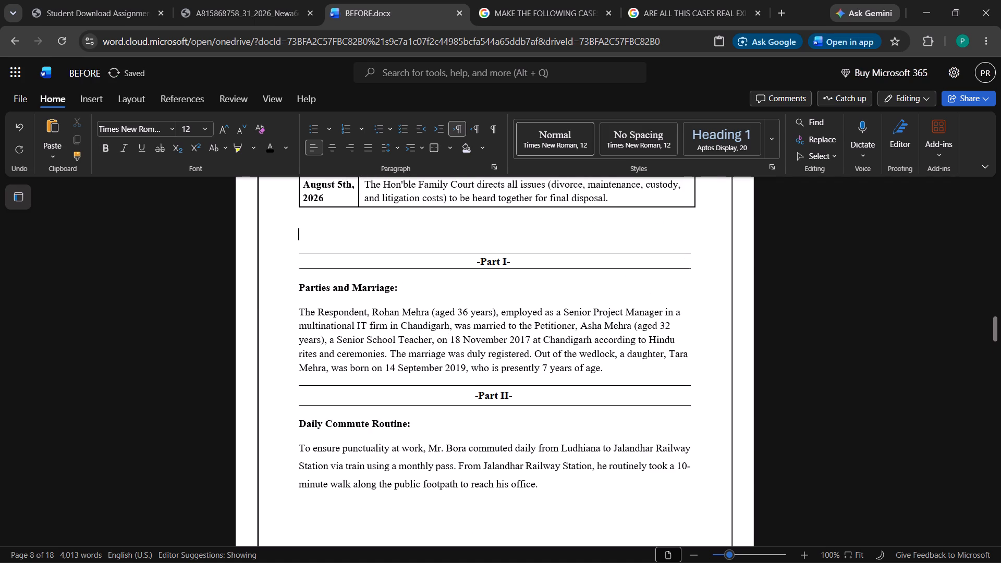
pyautogui.press('BackSpace')
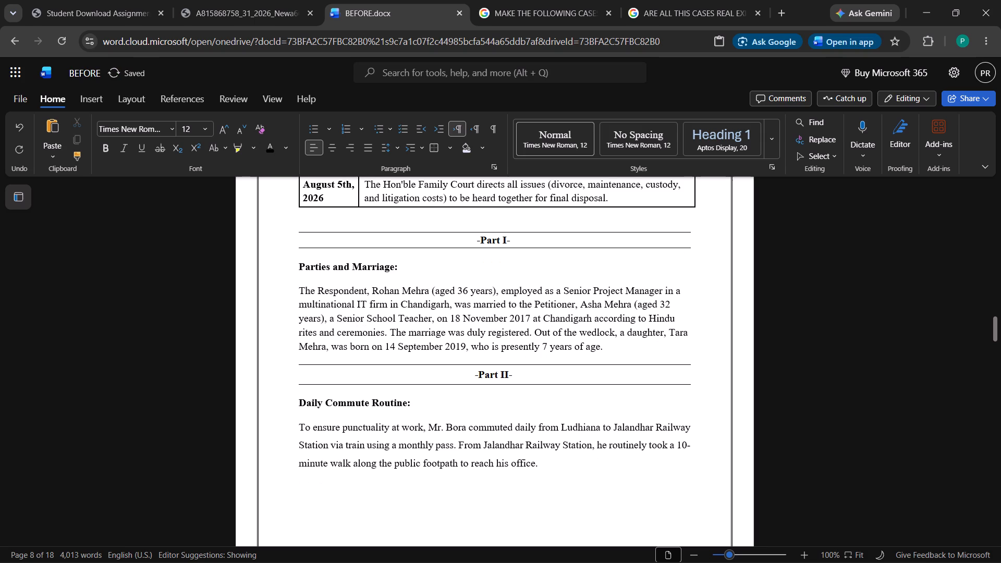
# Select the "Daily Commute Routine" heading and its paragraph under Part II of the Statement of Facts.
pyautogui.scroll(-2, 410, 381)
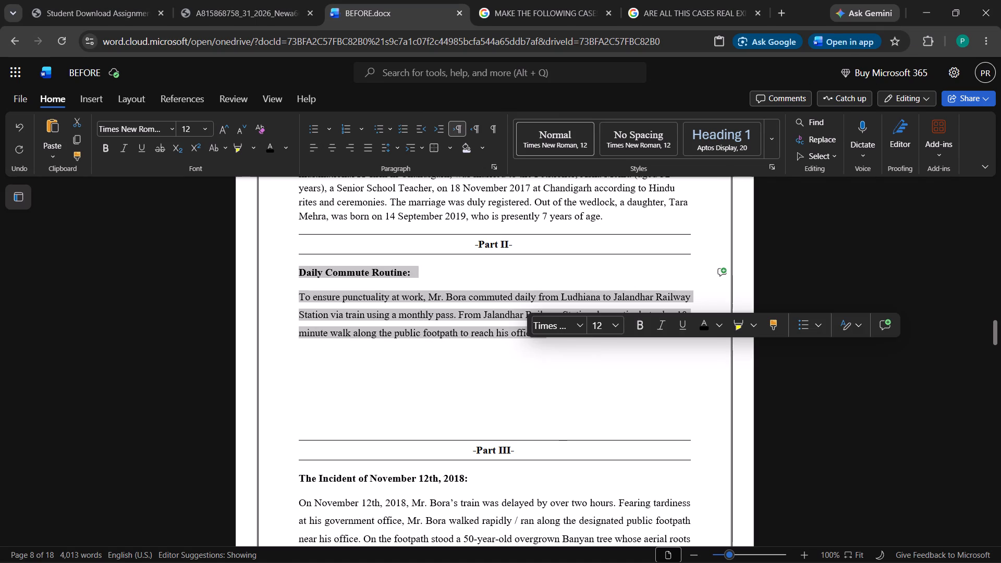
# Replace Part II's Daily Commute Routine heading and paragraph with the copied Socio-Economic & Domestic Life text.
pyautogui.hotkey('ctrl', 'v')
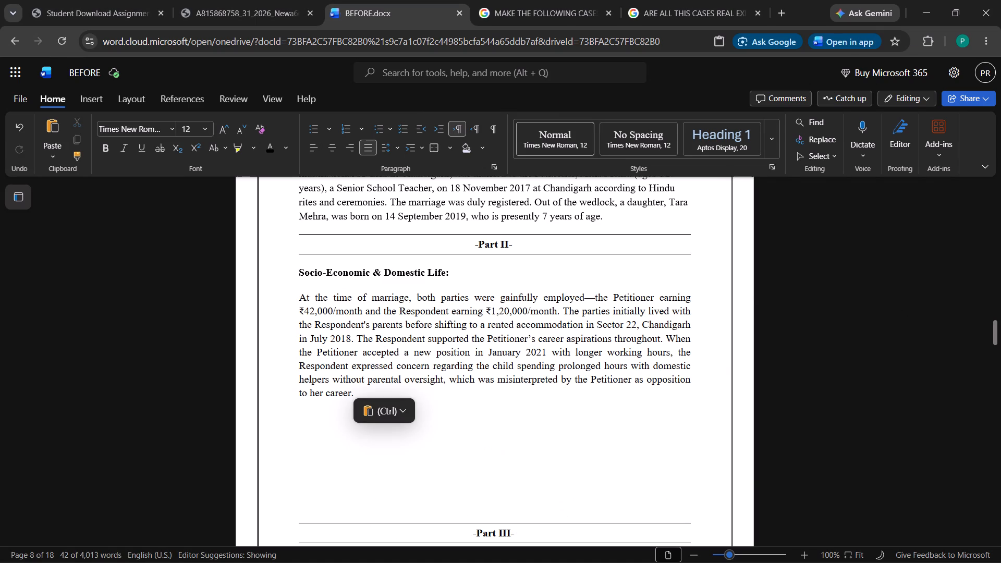
pyautogui.click(351, 320)
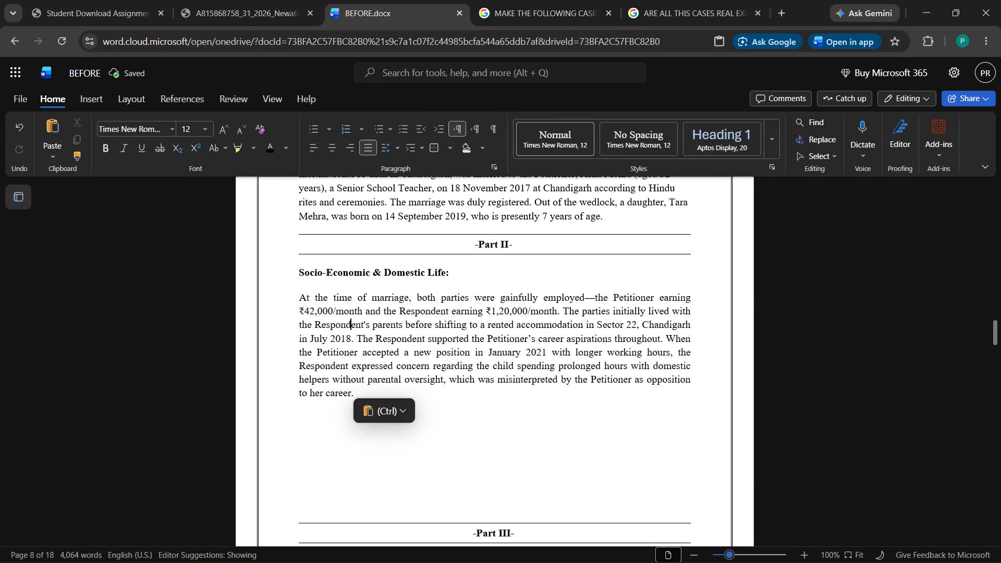
# Remove the empty lines between the Socio-Economic & Domestic Life paragraph and the Part III heading.
pyautogui.click(446, 485)
pyautogui.click(448, 497)
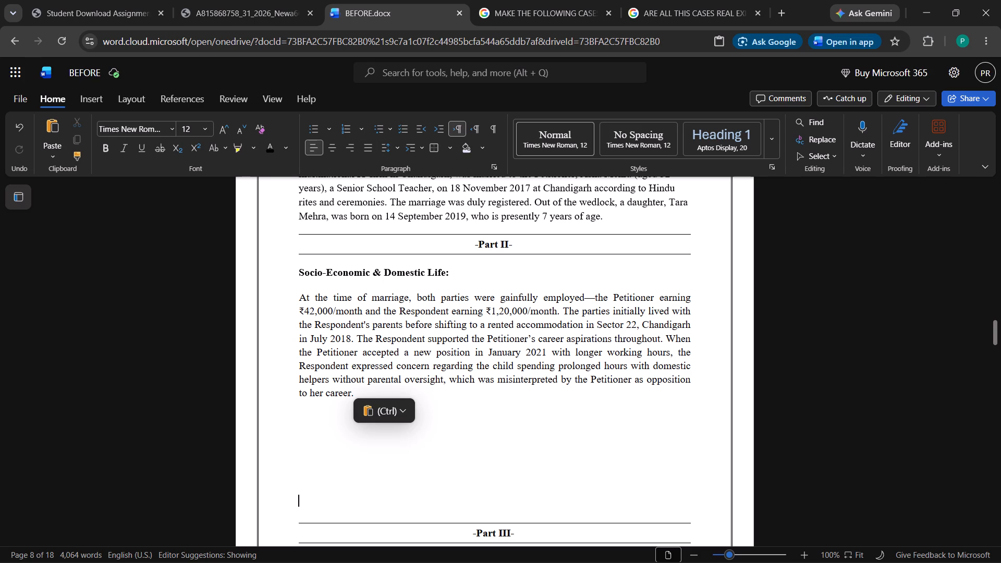
pyautogui.press('BackSpace')
pyautogui.press('BackSpace')
pyautogui.press('BackSpace')
pyautogui.press('BackSpace')
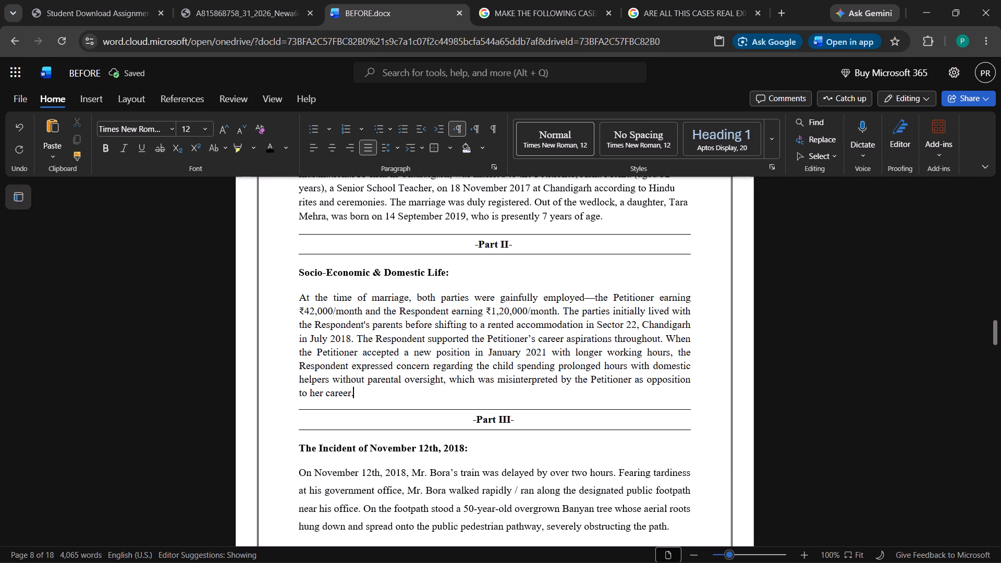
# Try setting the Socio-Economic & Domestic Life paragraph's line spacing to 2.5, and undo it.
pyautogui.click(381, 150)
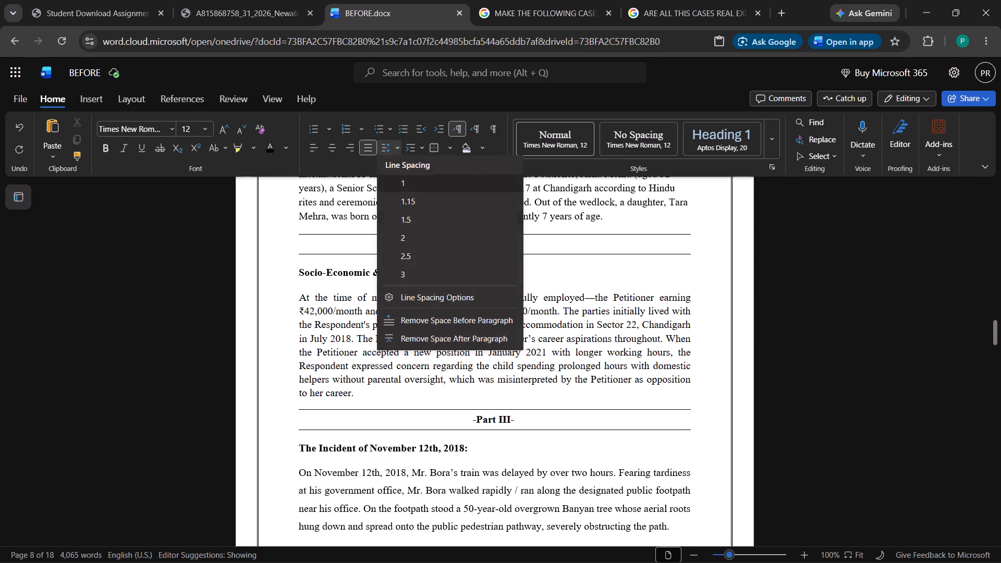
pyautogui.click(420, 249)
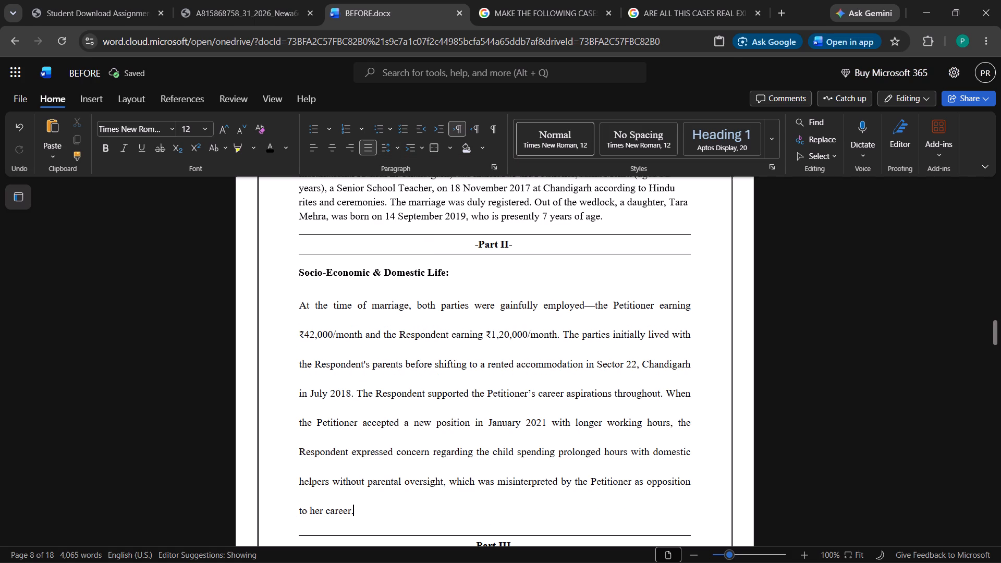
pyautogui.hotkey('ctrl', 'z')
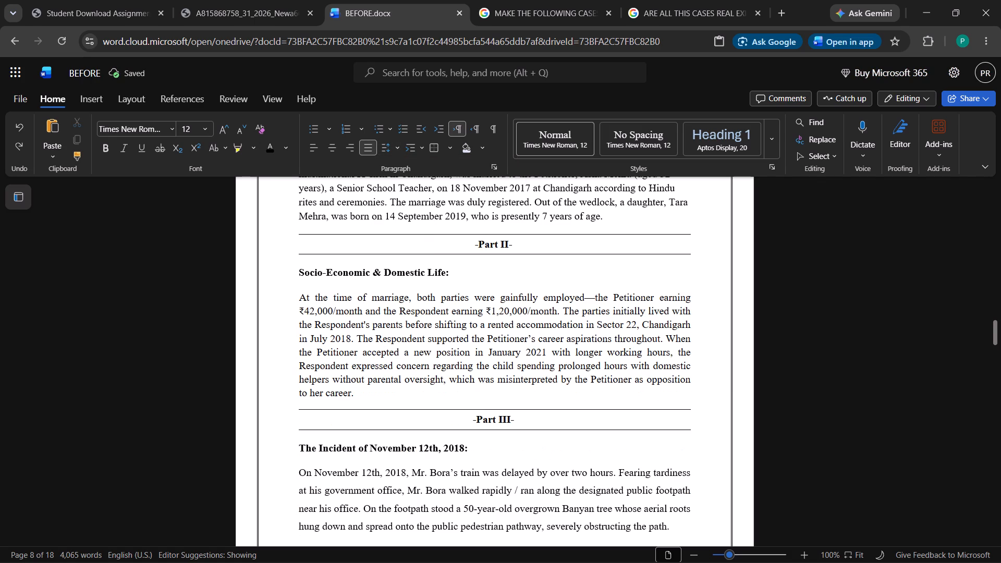
# Remove the space before the Part III heading paragraph.
pyautogui.click(374, 408)
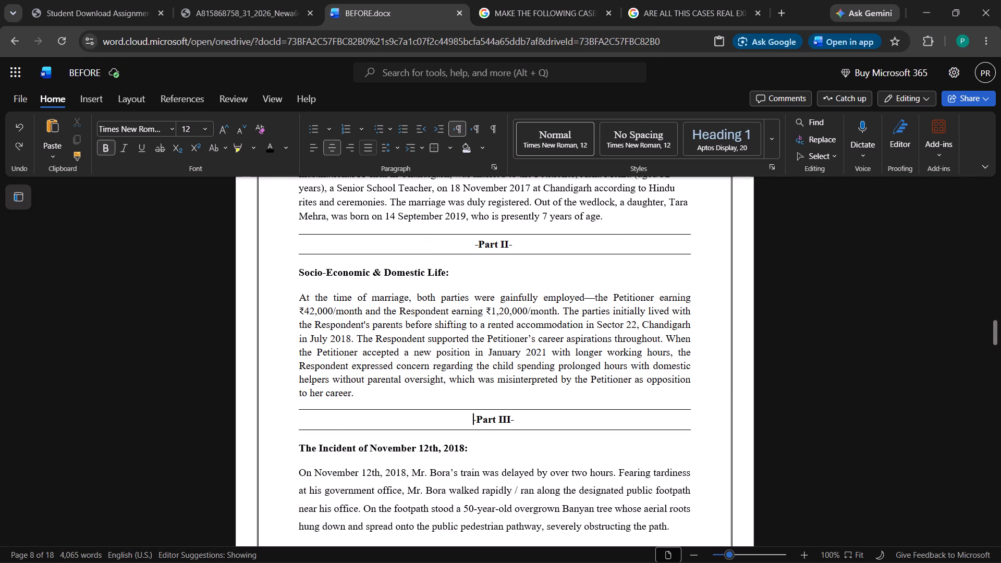
pyautogui.click(394, 148)
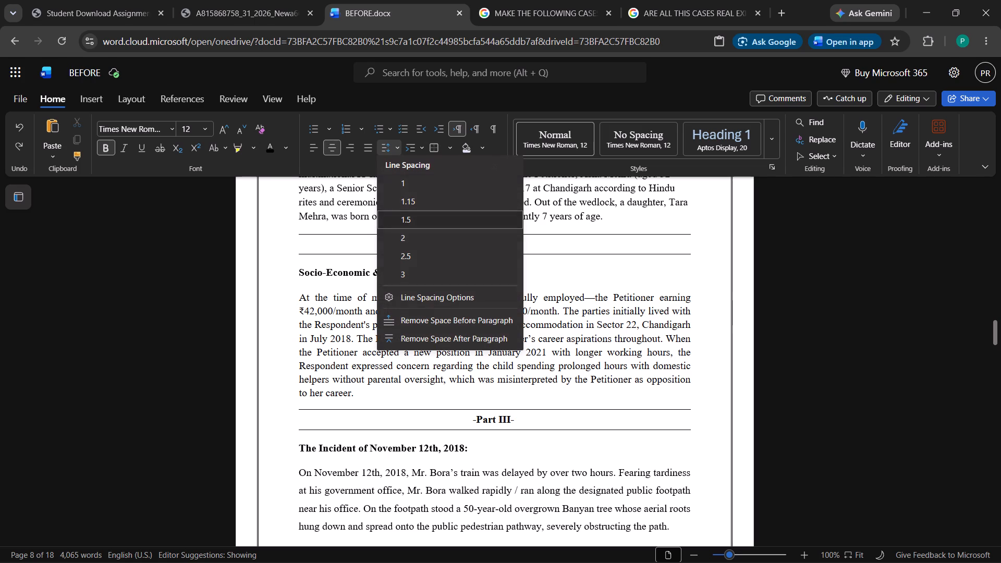
pyautogui.click(402, 320)
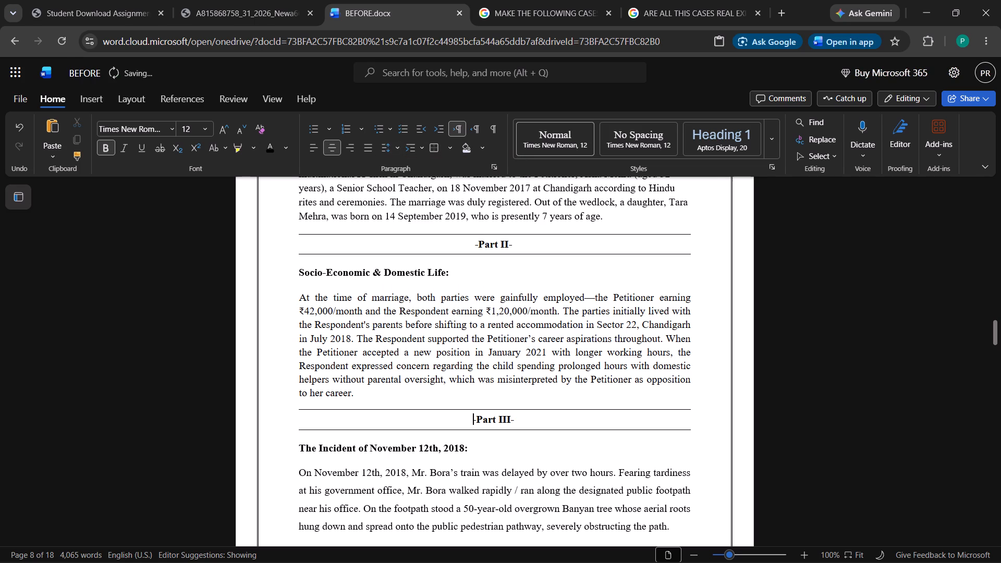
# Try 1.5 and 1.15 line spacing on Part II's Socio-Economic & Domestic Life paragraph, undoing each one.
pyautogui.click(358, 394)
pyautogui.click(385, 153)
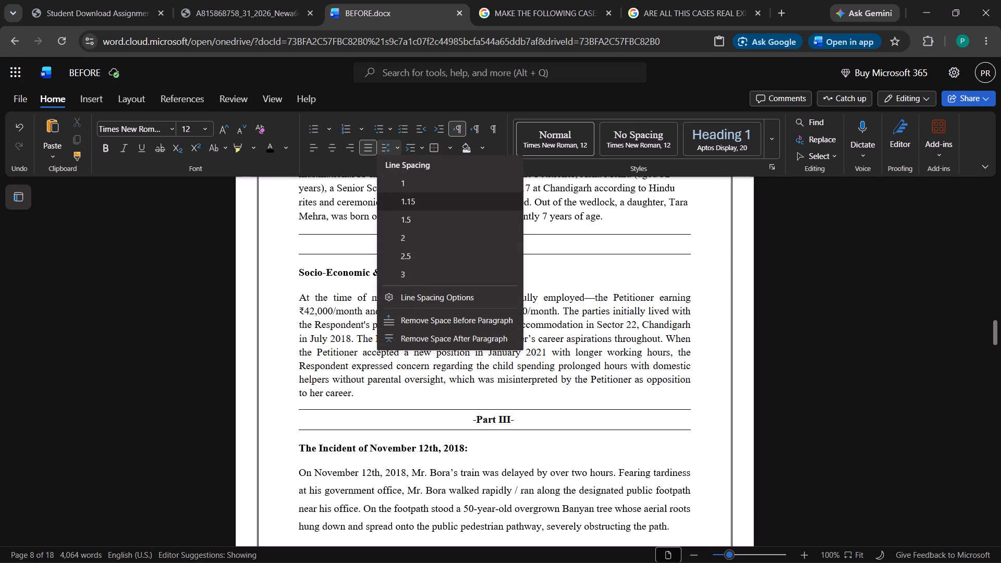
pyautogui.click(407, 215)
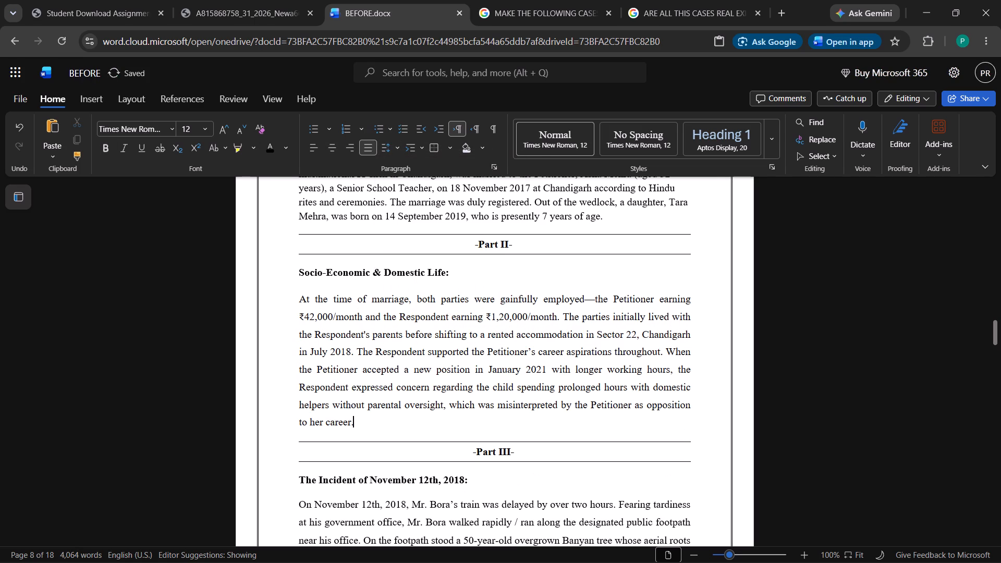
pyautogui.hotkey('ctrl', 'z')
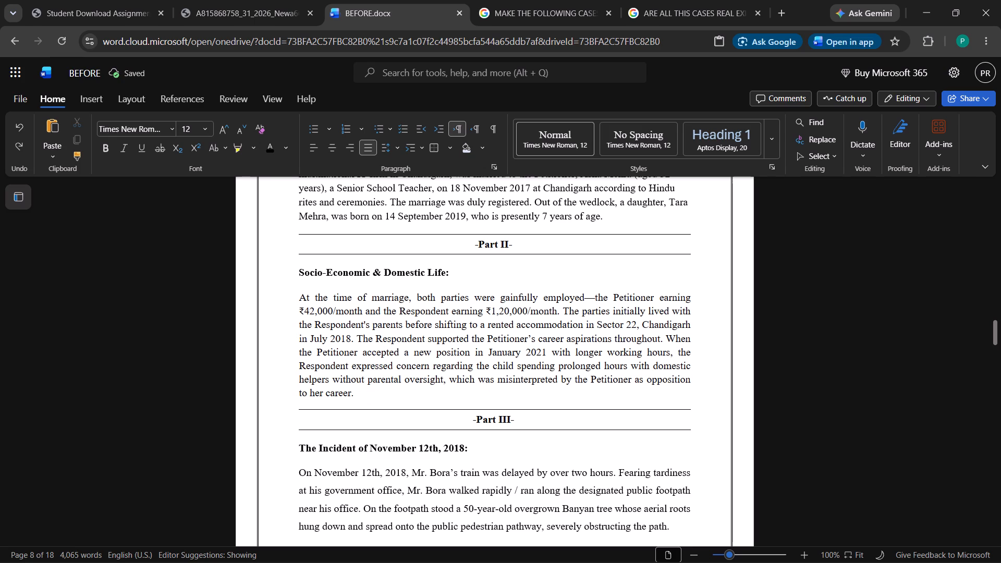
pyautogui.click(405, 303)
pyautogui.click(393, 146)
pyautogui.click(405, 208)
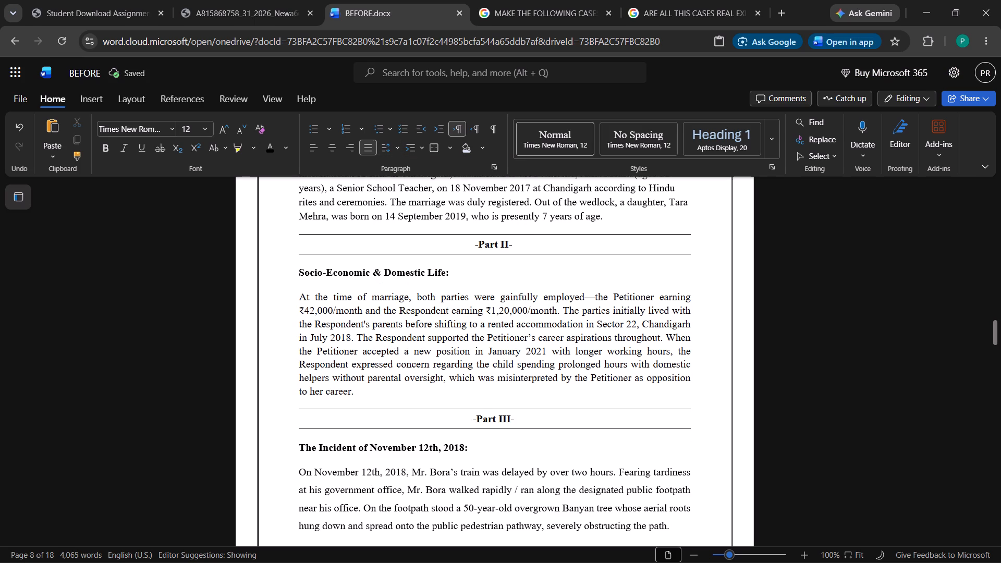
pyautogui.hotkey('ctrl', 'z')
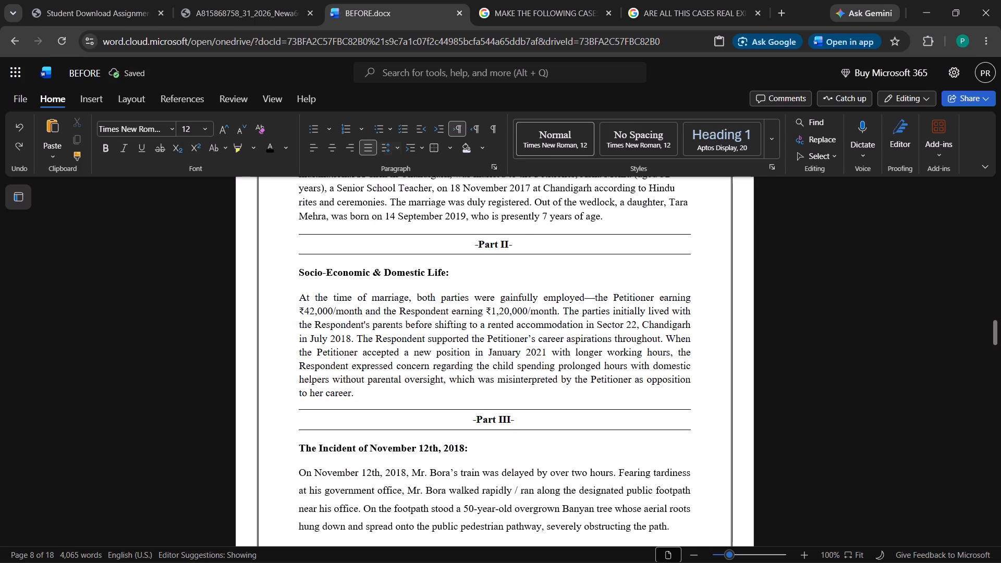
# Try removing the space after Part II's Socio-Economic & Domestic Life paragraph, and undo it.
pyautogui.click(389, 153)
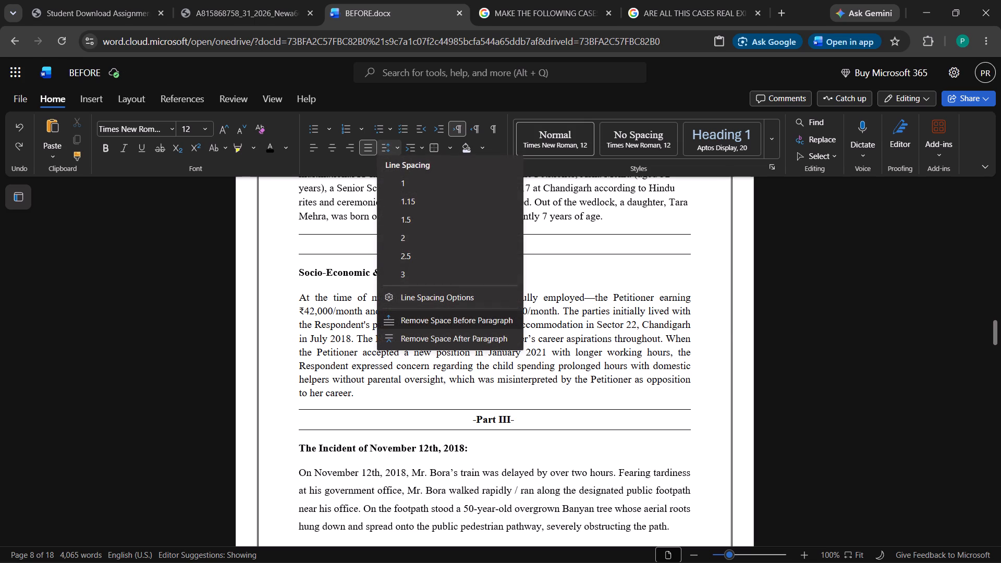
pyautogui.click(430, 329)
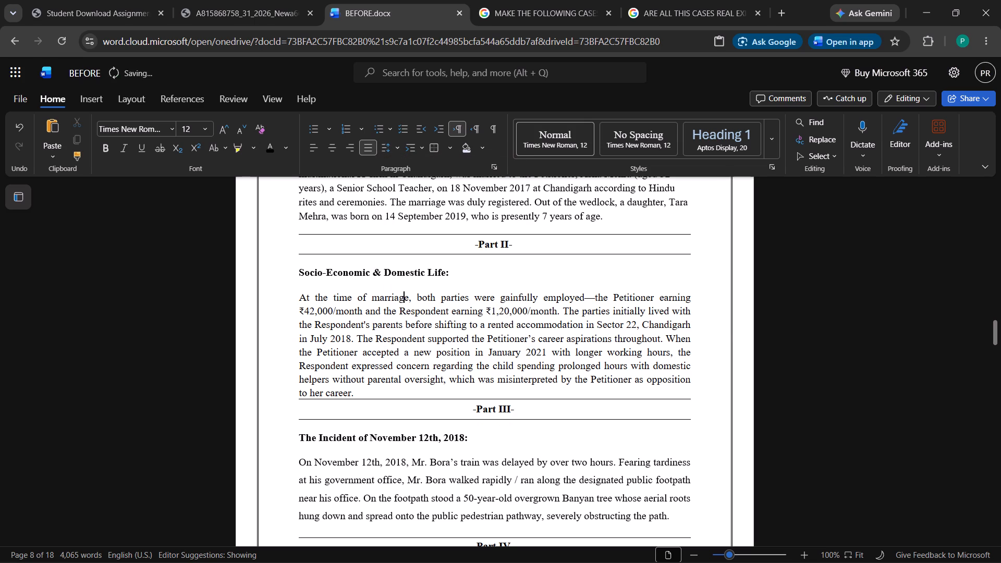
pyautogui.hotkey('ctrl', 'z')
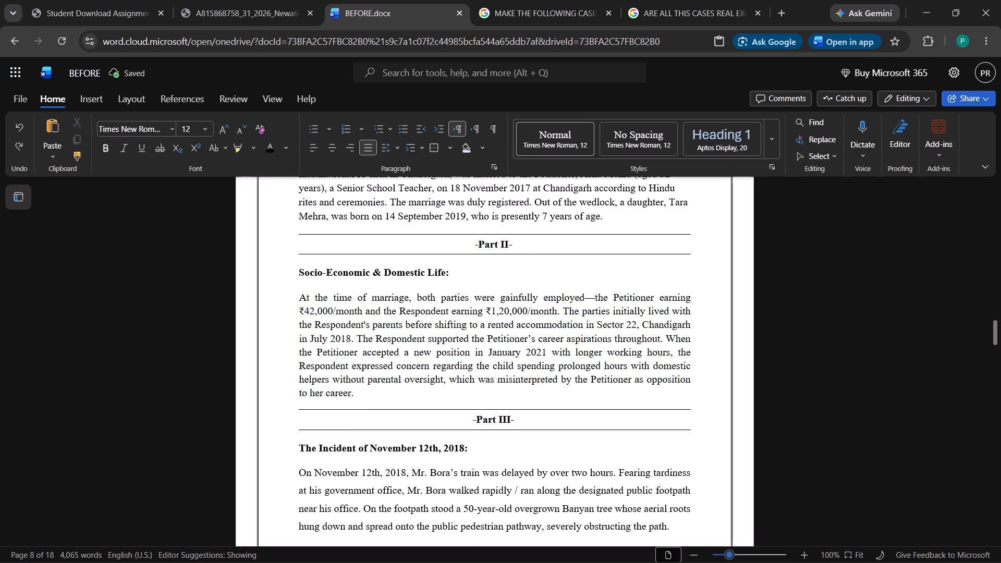
# Insert an empty line between Part I's Parties and Marriage paragraph and the Part II heading.
pyautogui.click(373, 403)
pyautogui.click(632, 221)
pyautogui.press('Return')
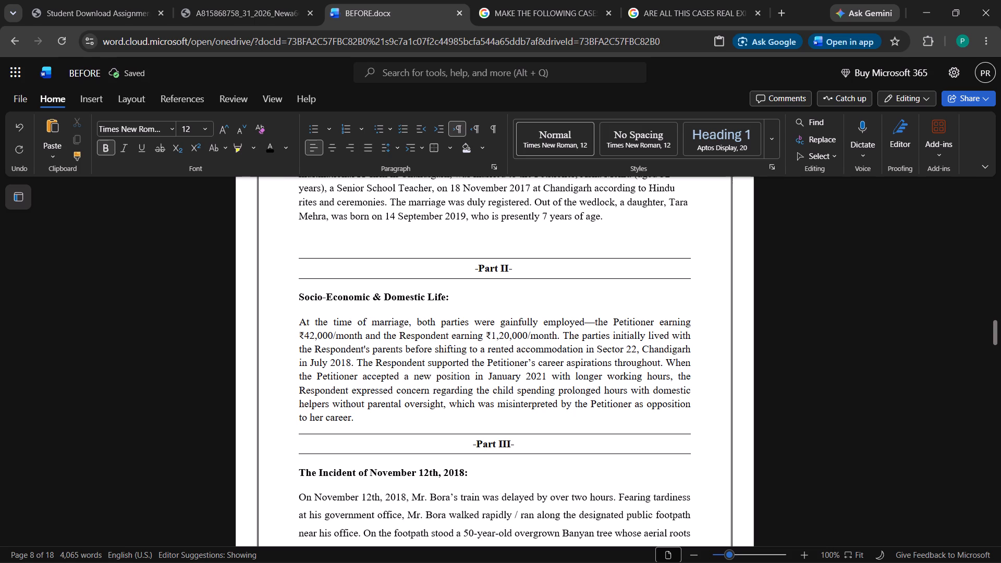
pyautogui.scroll(3, 646, 225)
pyautogui.click(600, 287)
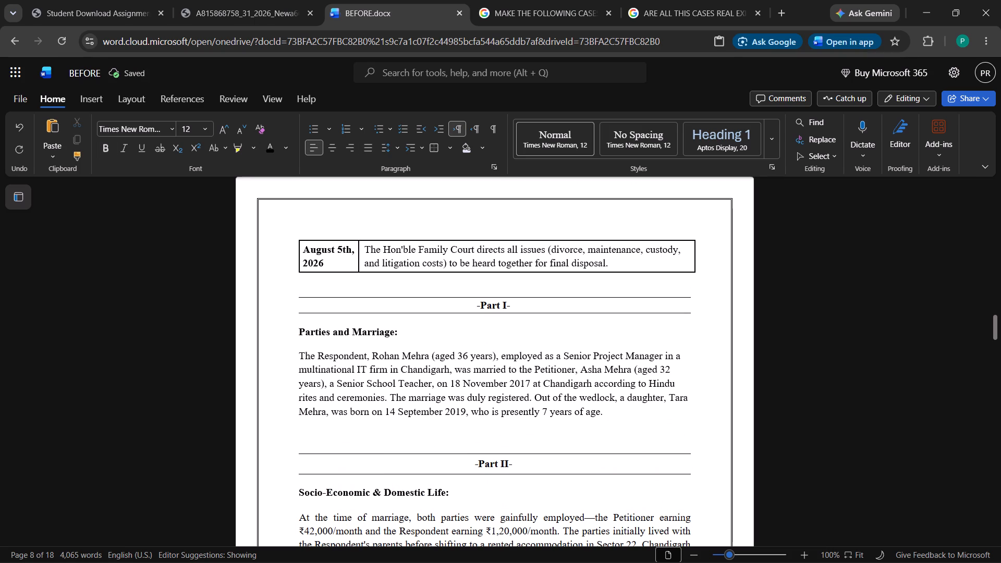
pyautogui.scroll(-3, 456, 391)
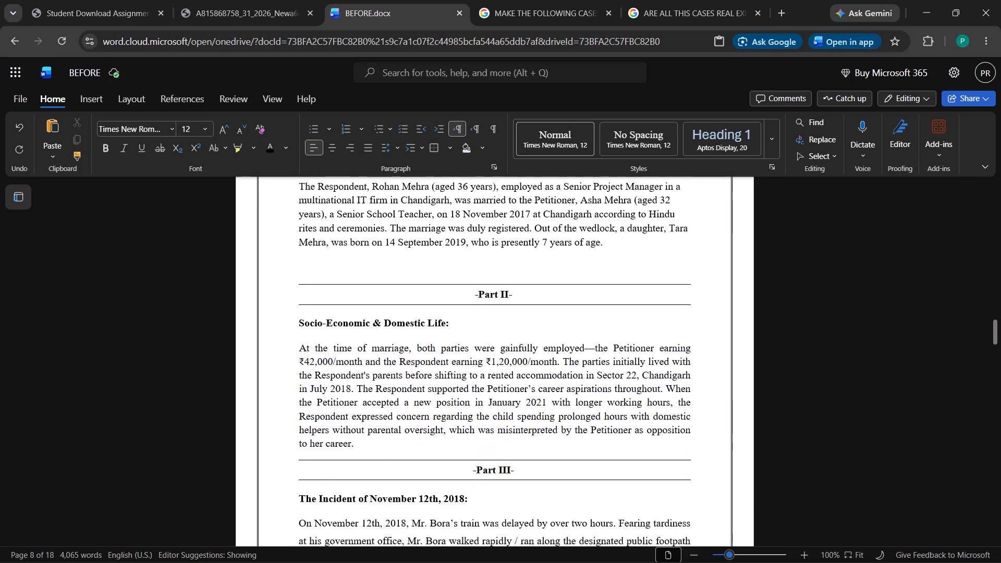
pyautogui.scroll(-3, 447, 406)
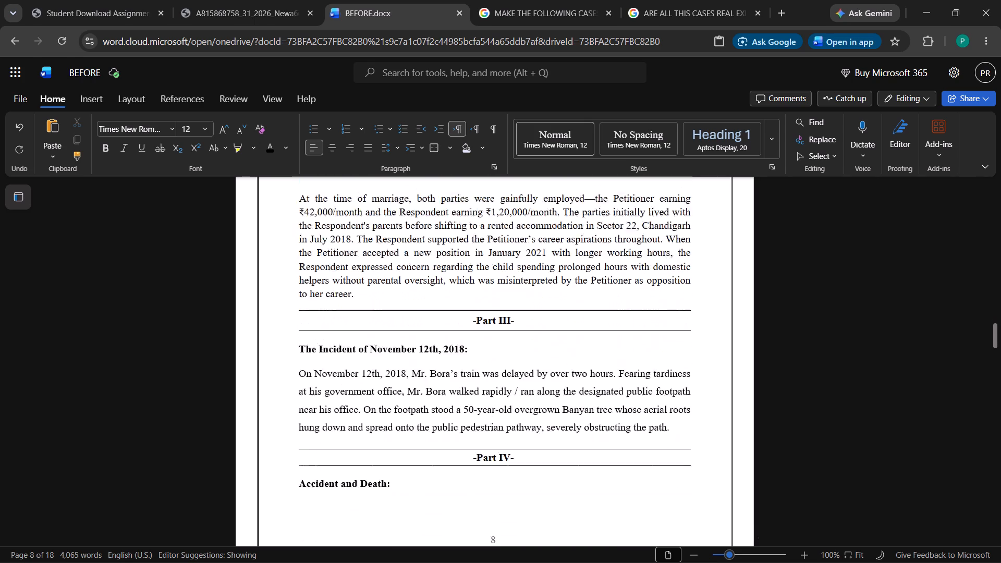
pyautogui.scroll(3, 567, 364)
pyautogui.scroll(-2, 567, 364)
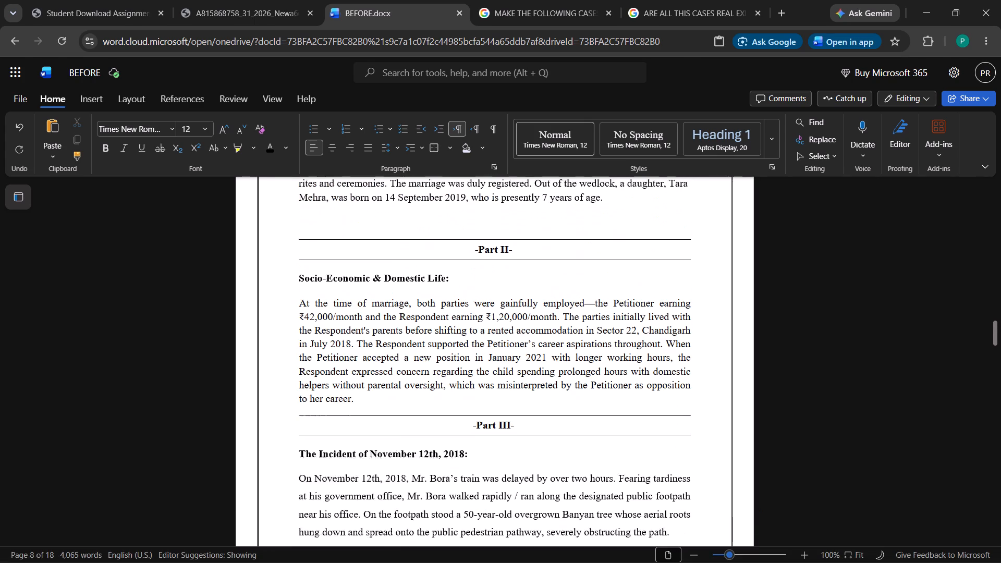
pyautogui.scroll(-1, 567, 364)
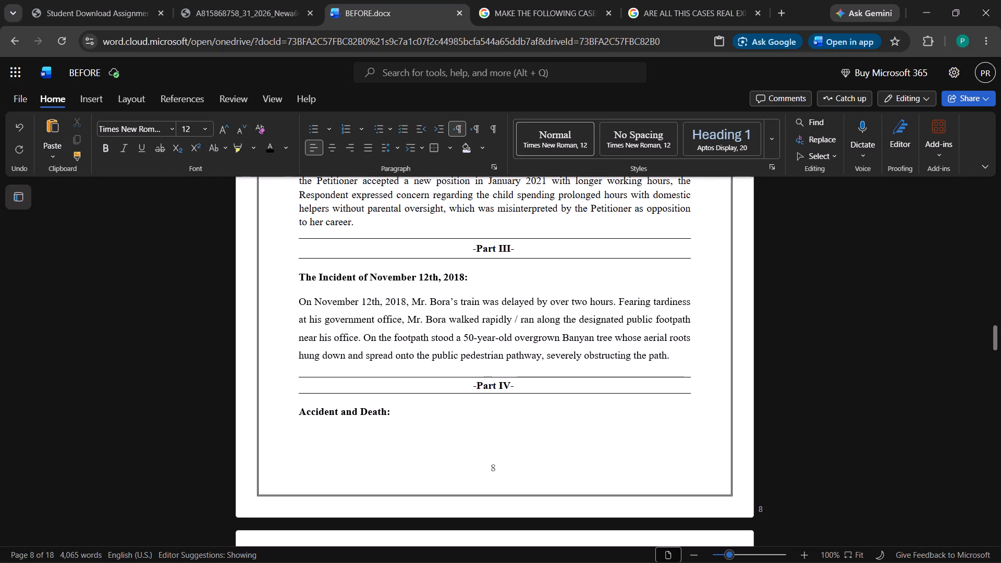
pyautogui.moveTo(297, 277); pyautogui.dragTo(670, 366)
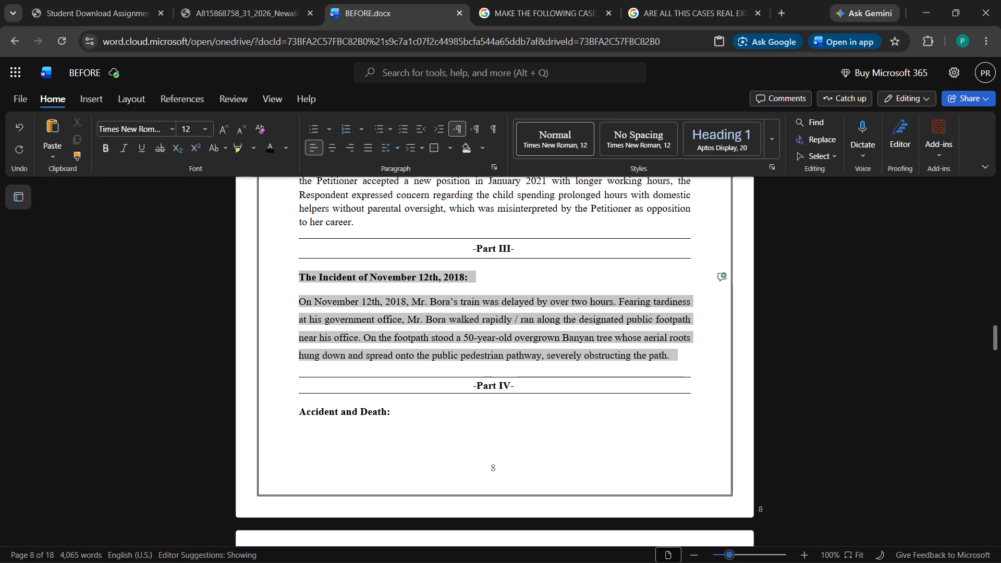
pyautogui.moveTo(670, 366); pyautogui.dragTo(668, 356)
pyautogui.moveTo(668, 356); pyautogui.dragTo(670, 354)
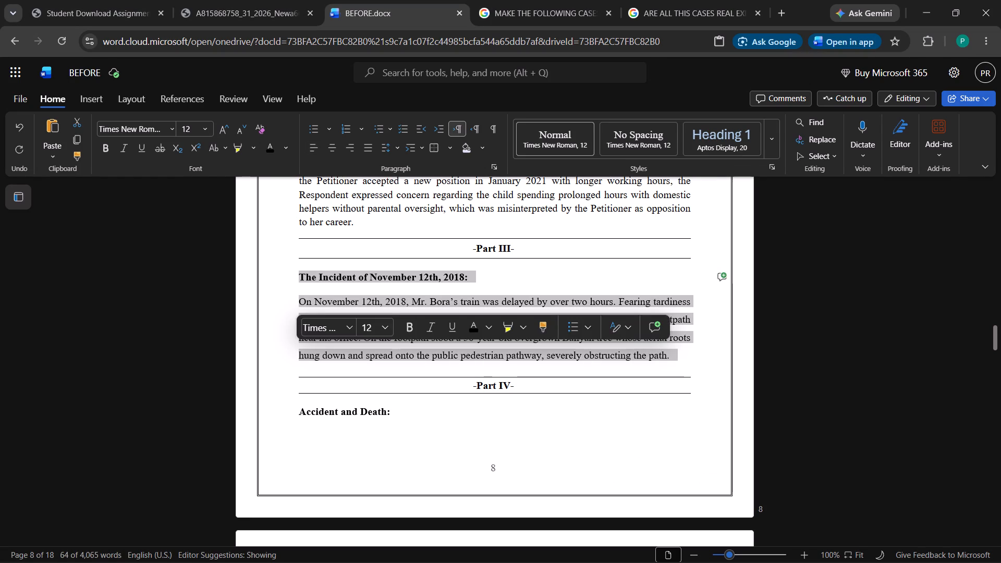
pyautogui.hotkey('ctrl', 'v')
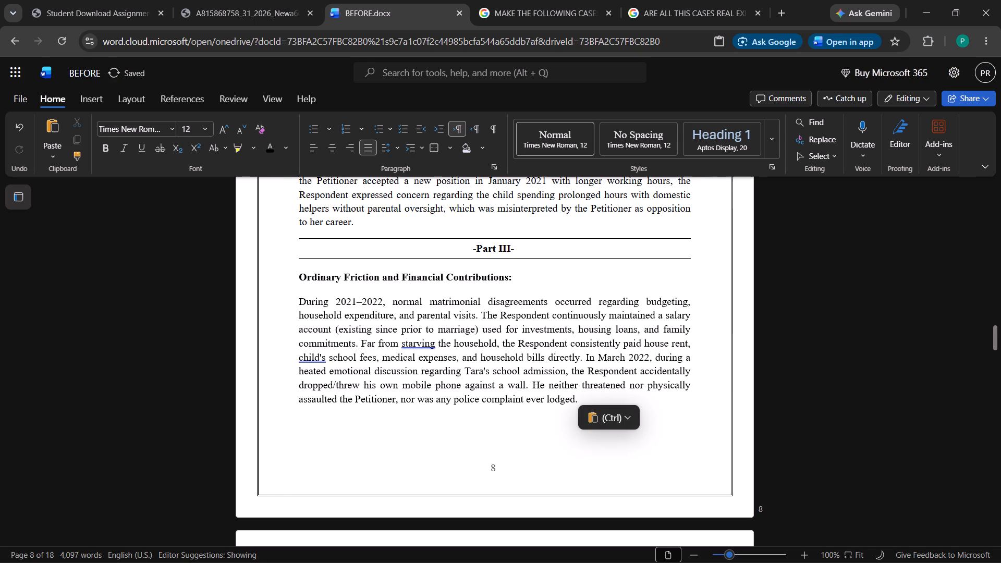
# Review the grammar suggestions for "starving" and "child's" in the Part III paragraph.
pyautogui.click(423, 339)
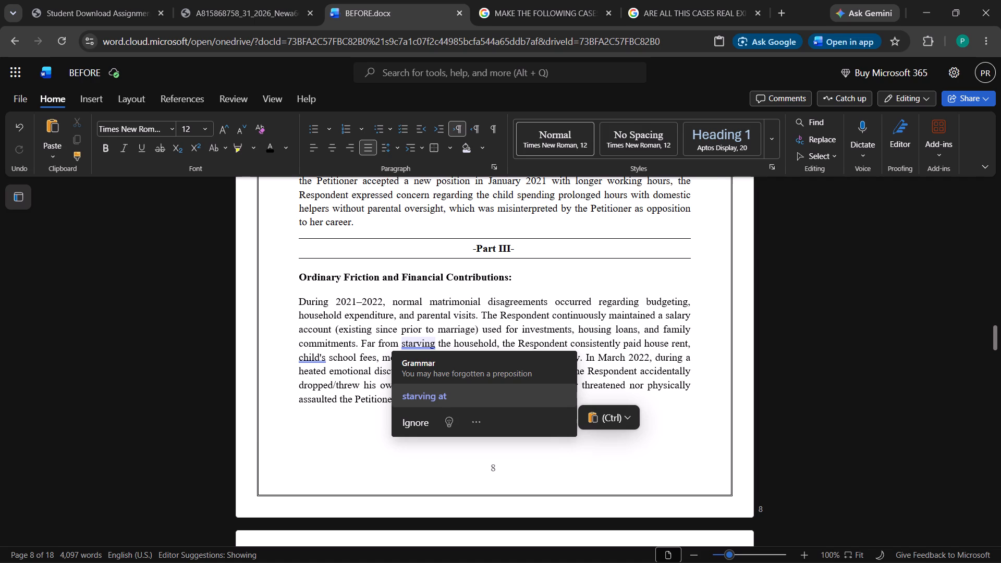
pyautogui.click(145, 361)
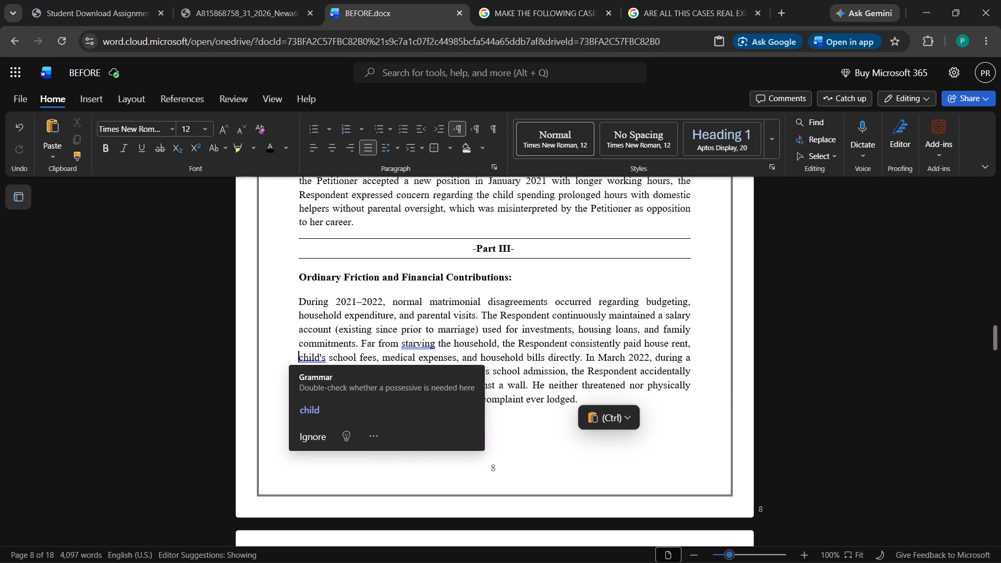
pyautogui.click(179, 433)
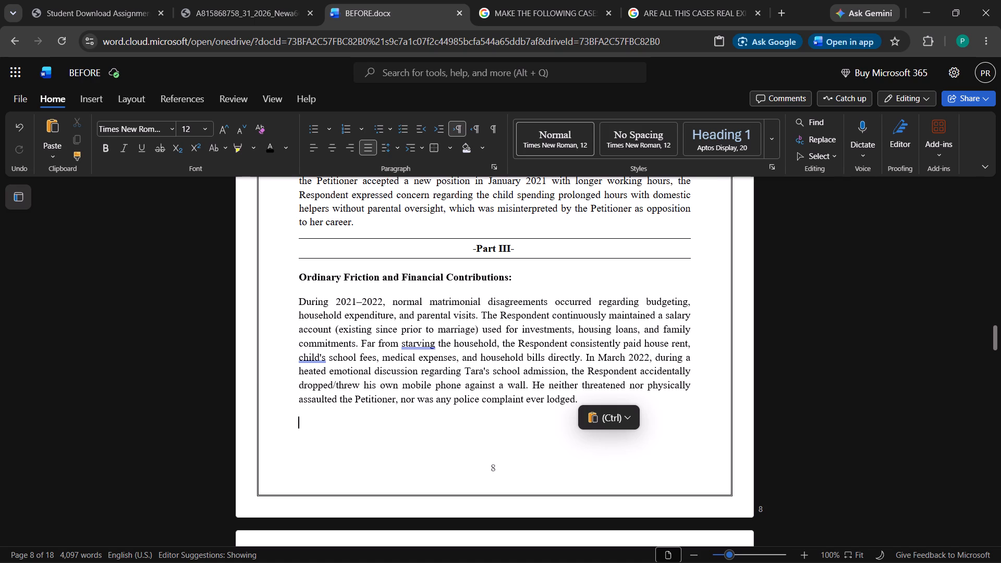
pyautogui.click(417, 347)
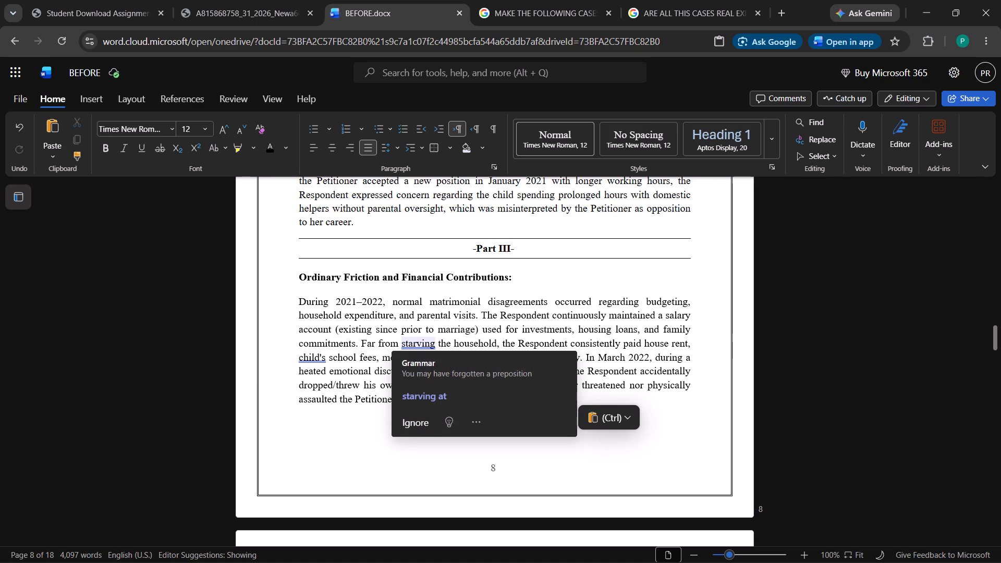
pyautogui.click(312, 357)
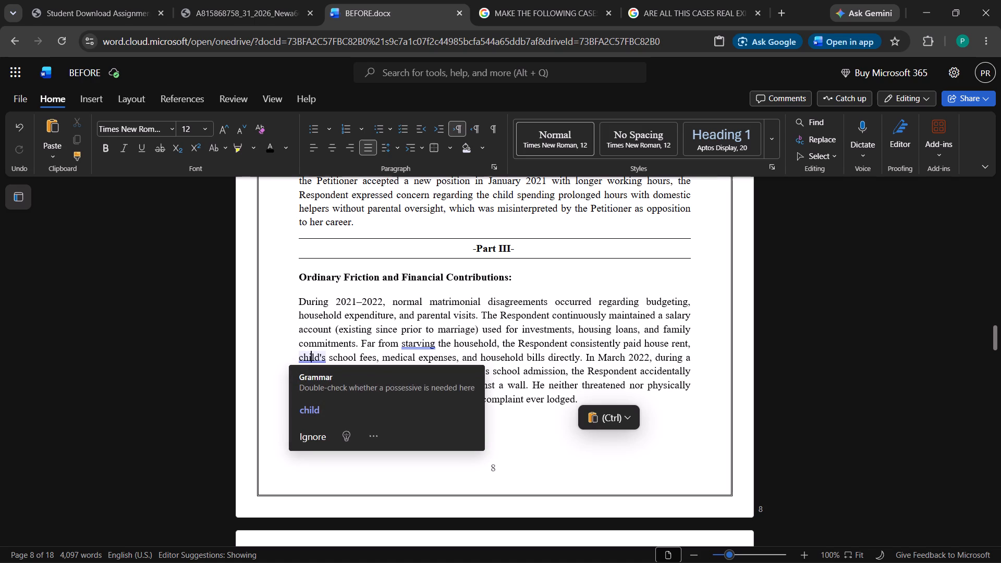
pyautogui.click(224, 387)
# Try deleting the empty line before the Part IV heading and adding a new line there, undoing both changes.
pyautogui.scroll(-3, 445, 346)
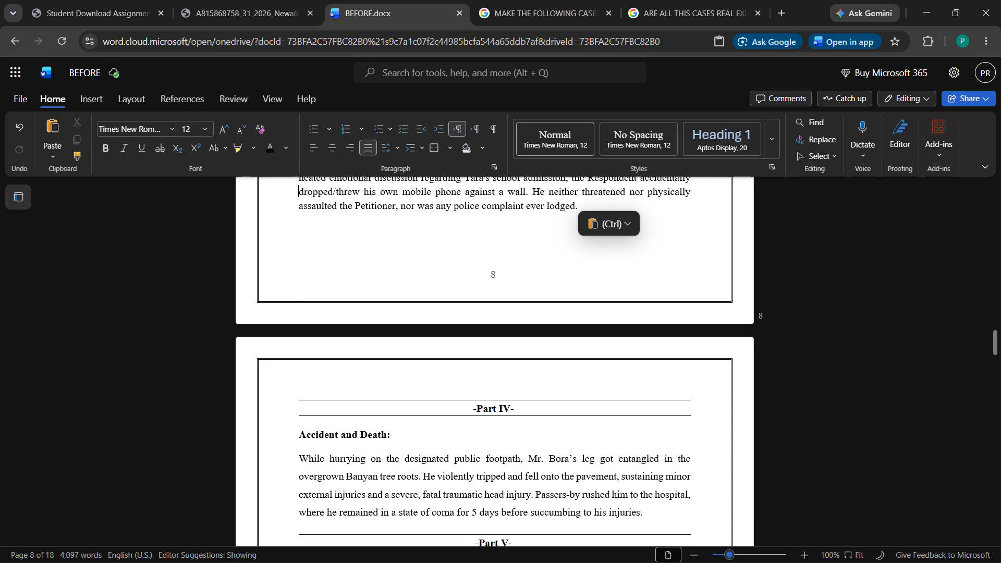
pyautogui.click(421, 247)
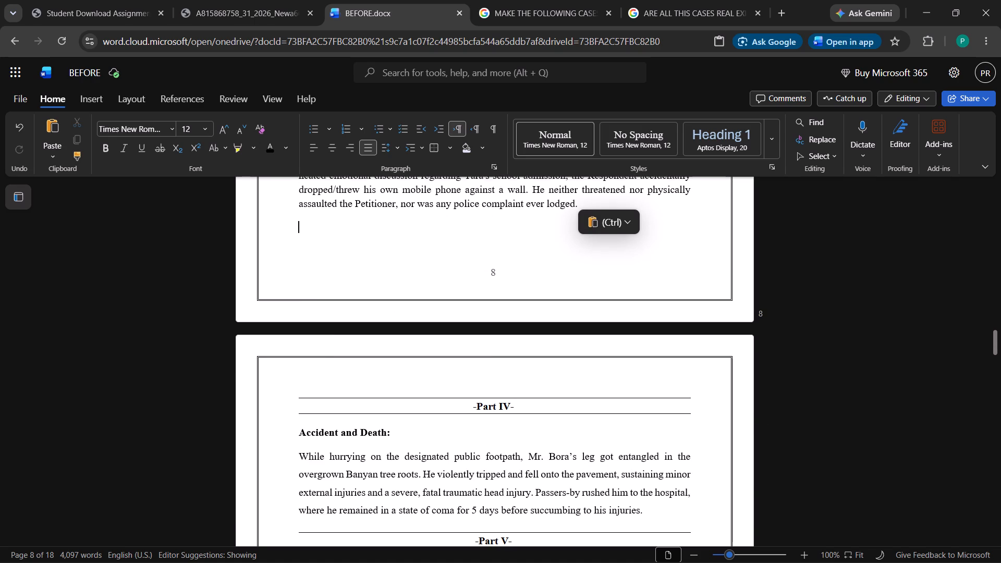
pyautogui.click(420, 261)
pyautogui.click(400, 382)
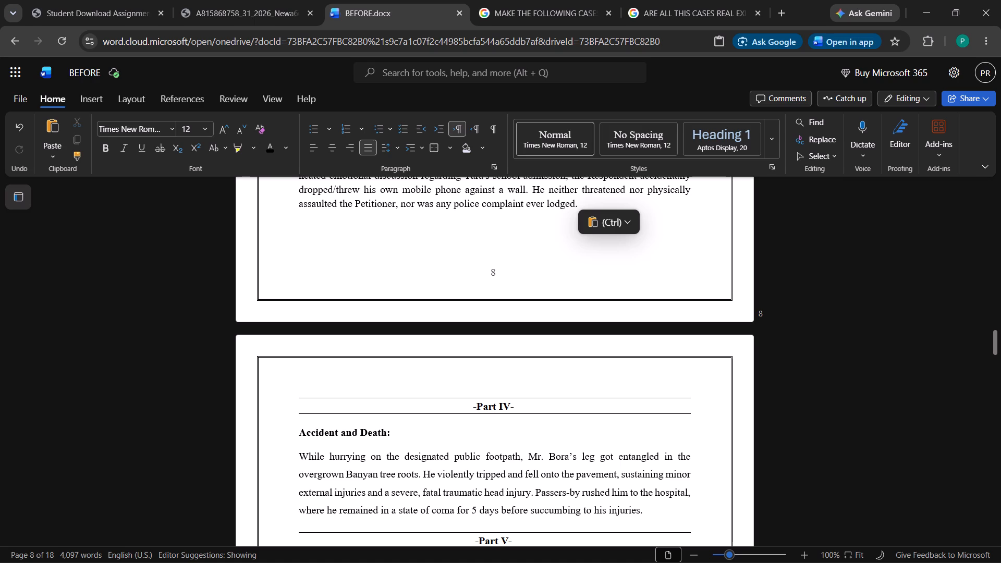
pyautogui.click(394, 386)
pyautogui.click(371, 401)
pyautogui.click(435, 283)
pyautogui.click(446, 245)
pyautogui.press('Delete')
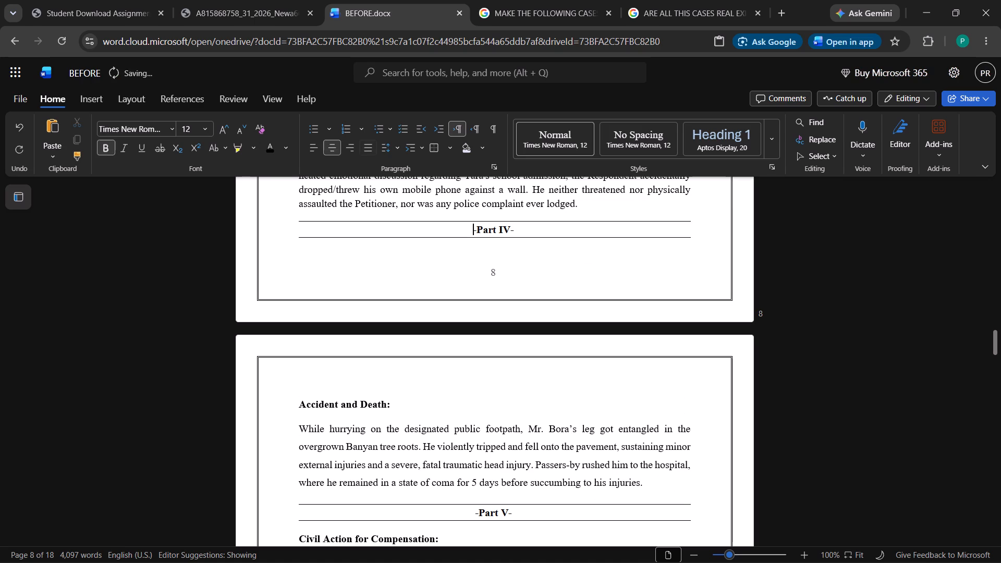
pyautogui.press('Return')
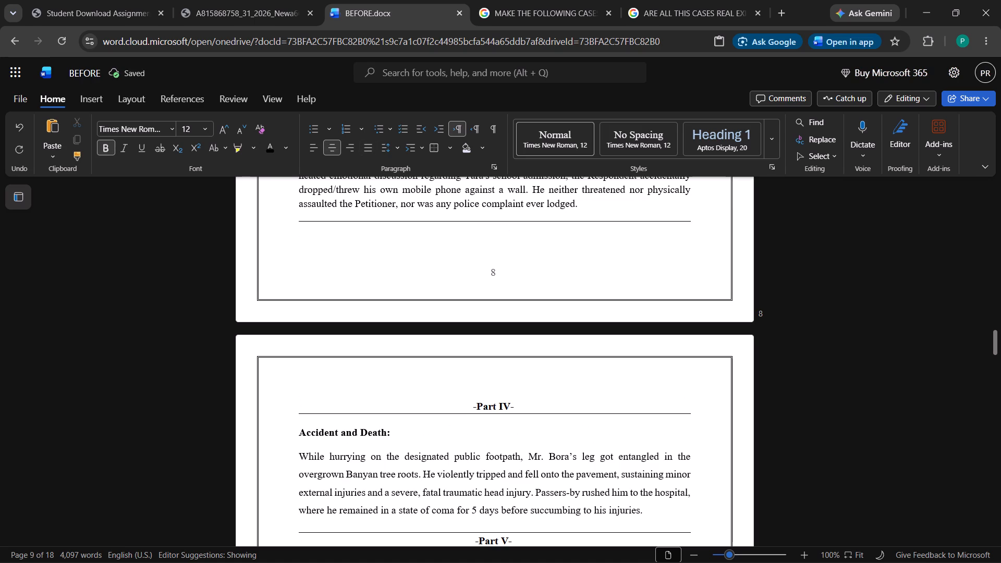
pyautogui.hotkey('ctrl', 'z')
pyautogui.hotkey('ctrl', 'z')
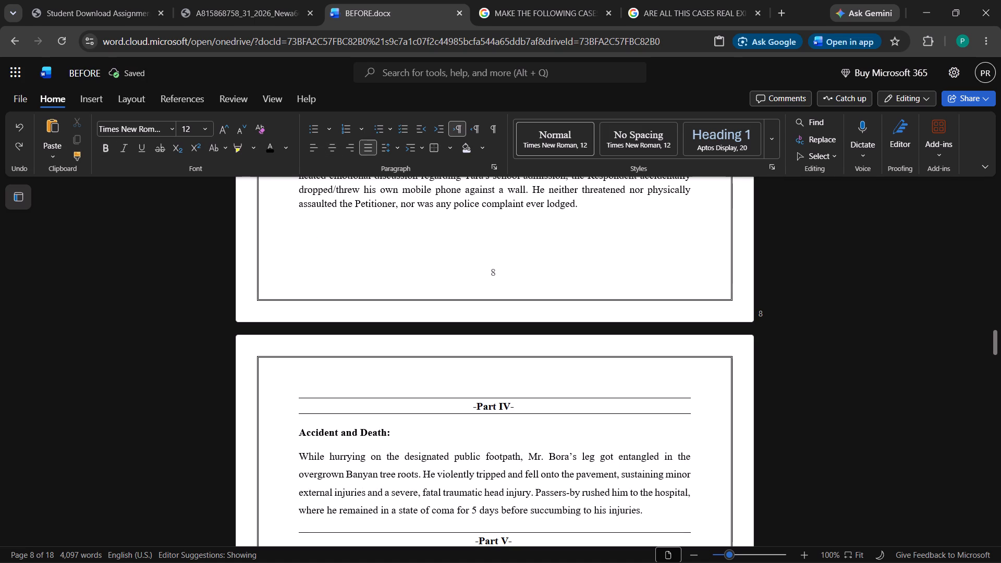
pyautogui.scroll(-2, 471, 307)
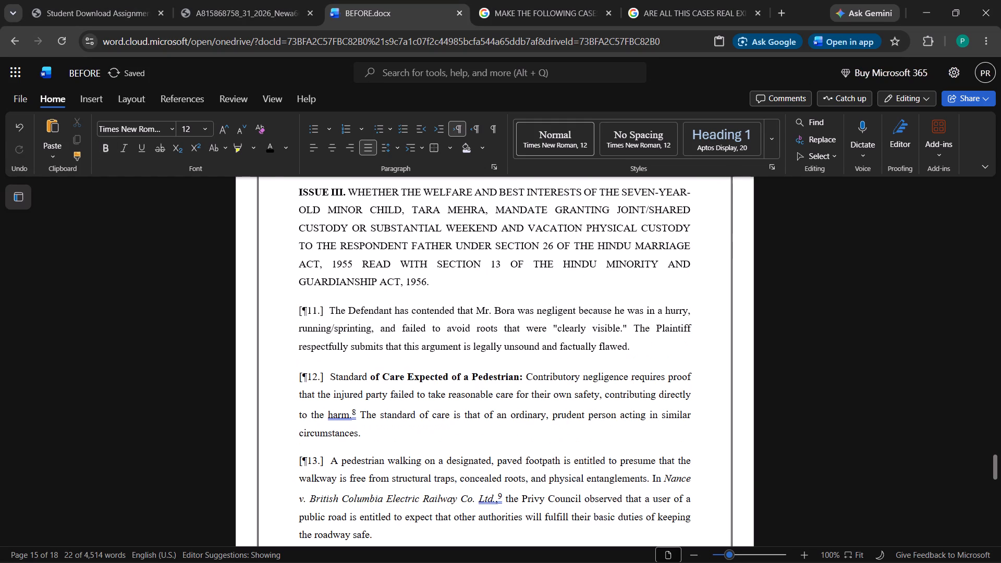
# Make the entire Issue III heading under ARGUMENTS ADVANCED bold.
pyautogui.tripleClick(377, 195)
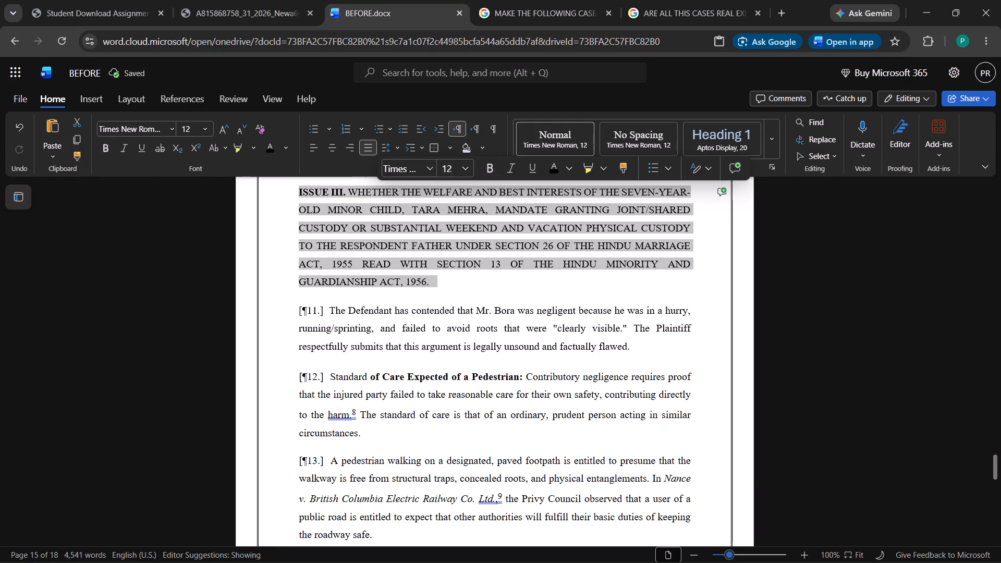
pyautogui.click(116, 158)
pyautogui.doubleClick(108, 149)
pyautogui.click(129, 221)
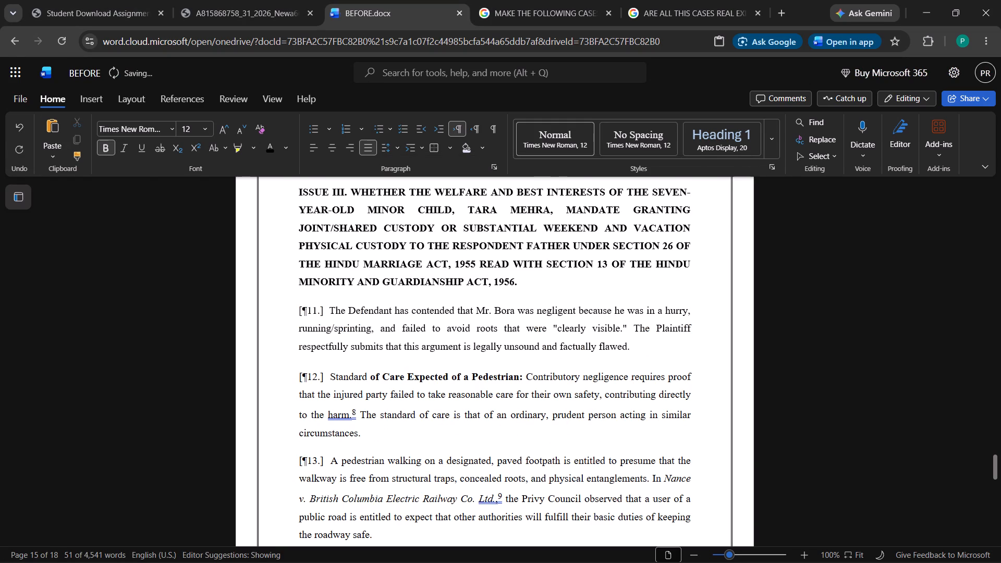
# Insert a horizontal divider line between paragraph 10 and the Issue III heading.
pyautogui.scroll(1, 280, 295)
pyautogui.scroll(-1, 285, 305)
pyautogui.scroll(1, 286, 309)
pyautogui.click(356, 219)
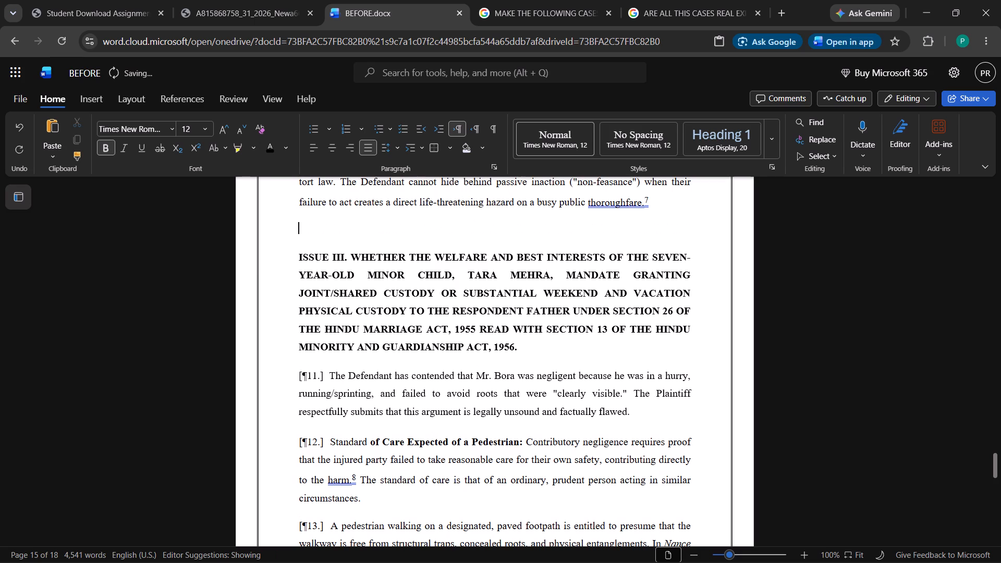
pyautogui.write('---')
pyautogui.press('Return')
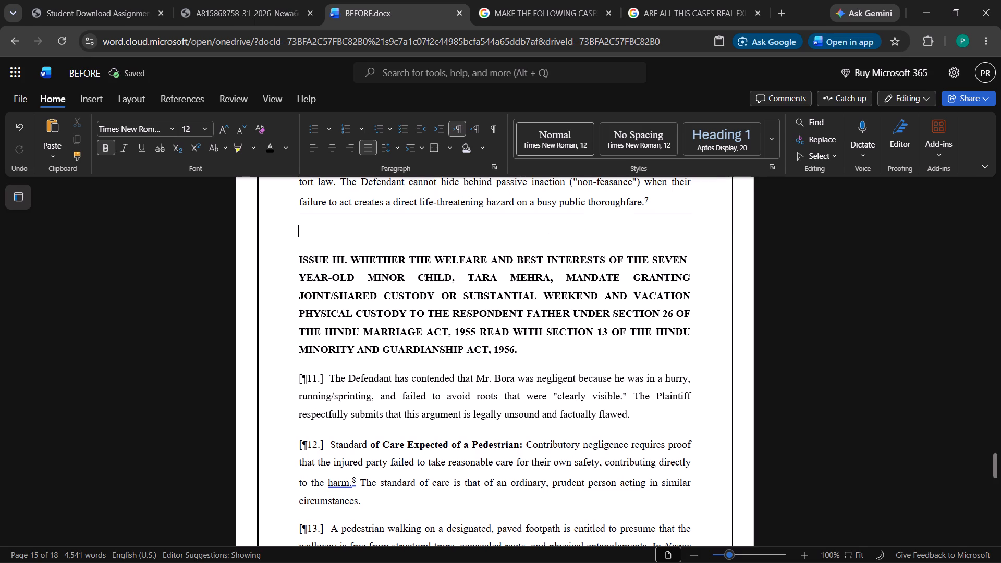
# Insert a horizontal divider line between paragraph 6 and the Issue II heading.
pyautogui.scroll(8, 382, 221)
pyautogui.scroll(4, 430, 311)
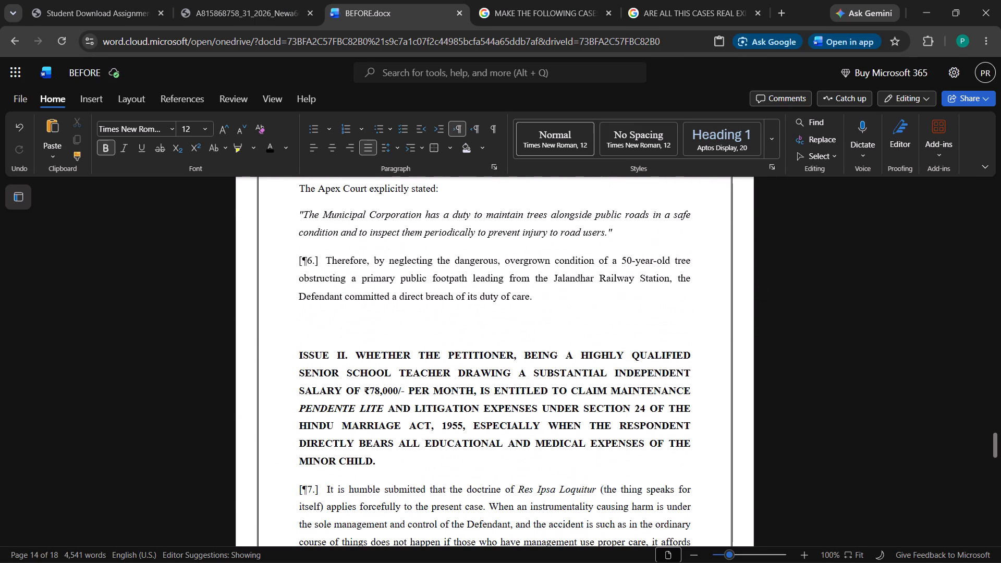
pyautogui.click(431, 313)
pyautogui.click(443, 317)
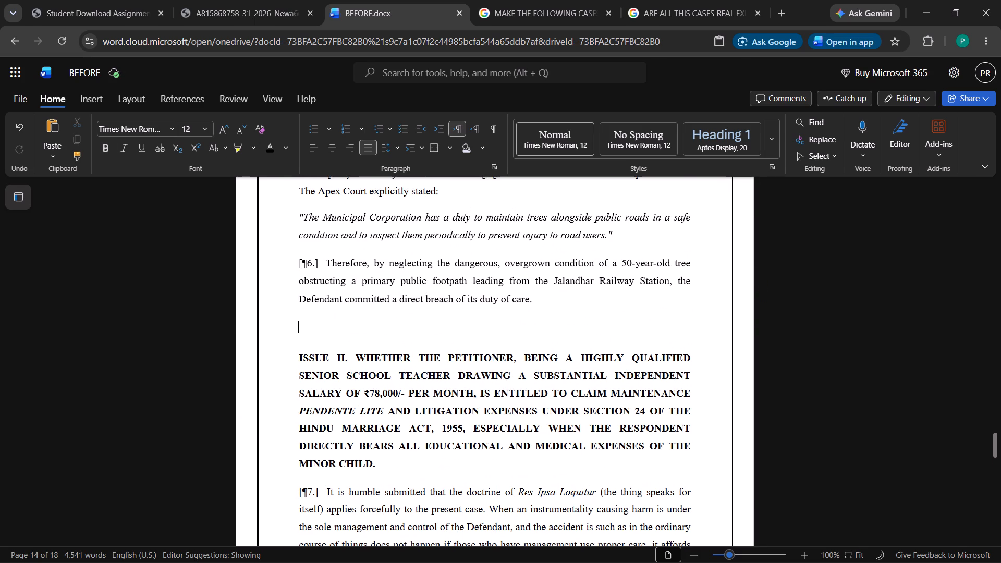
pyautogui.write('---')
pyautogui.press('Return')
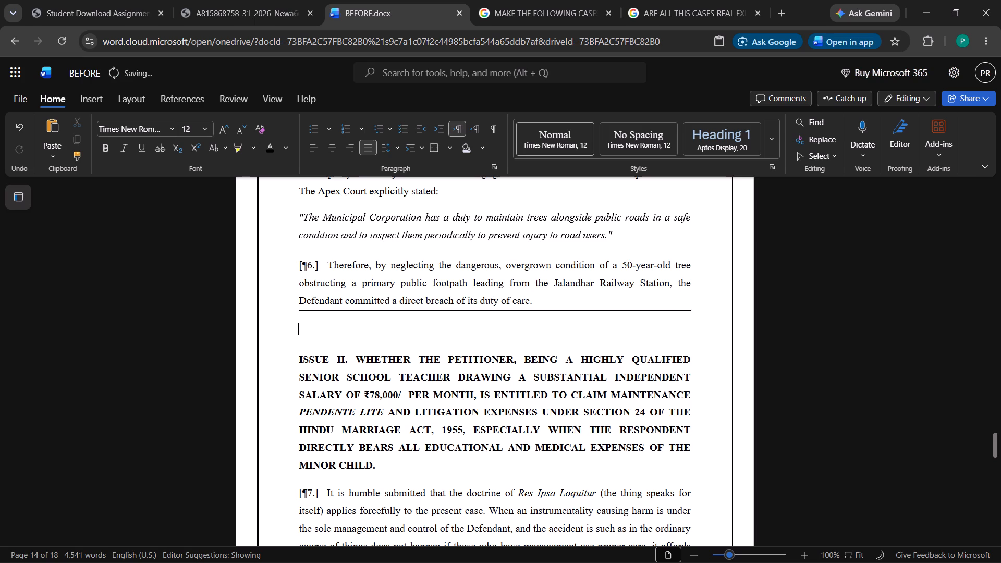
# Insert a horizontal divider line between paragraph 17 and the Issue IV heading under ARGUMENTS ADVANCED.
pyautogui.scroll(3, 420, 417)
pyautogui.scroll(-2, 420, 417)
pyautogui.scroll(1, 420, 417)
pyautogui.scroll(-4, 420, 417)
pyautogui.scroll(1, 420, 417)
pyautogui.scroll(-3, 420, 417)
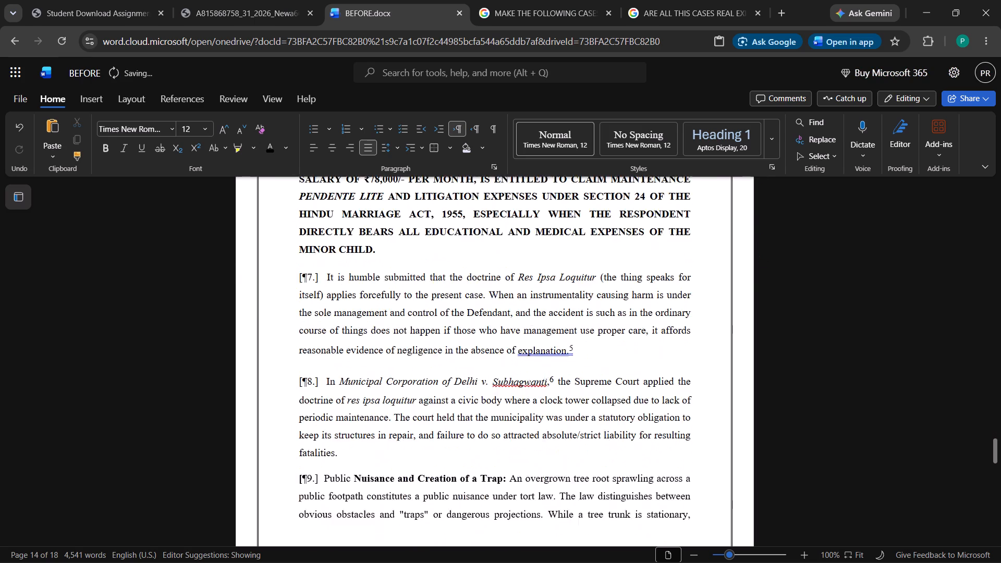
pyautogui.scroll(-16, 420, 417)
pyautogui.scroll(-6, 420, 417)
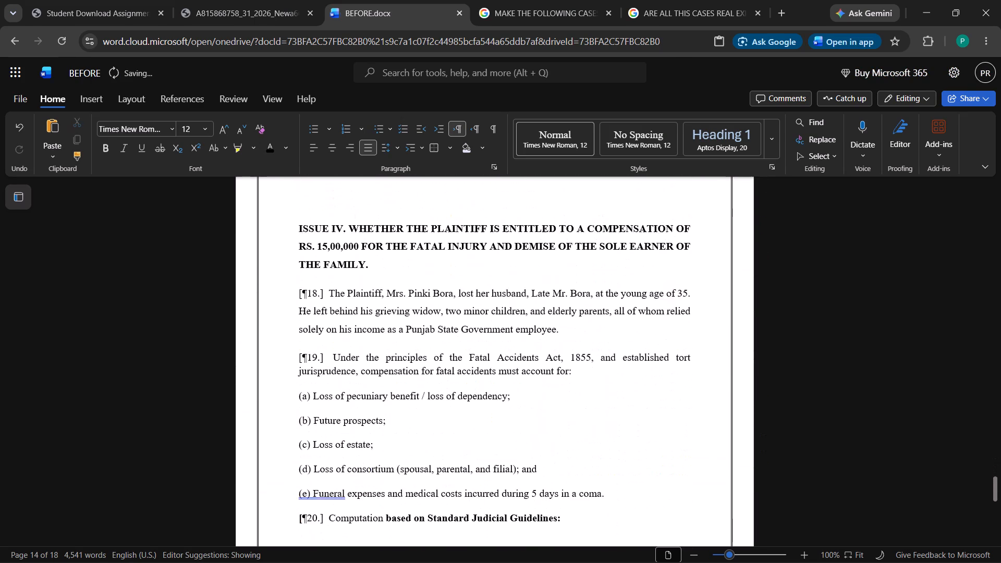
pyautogui.scroll(-13, 420, 417)
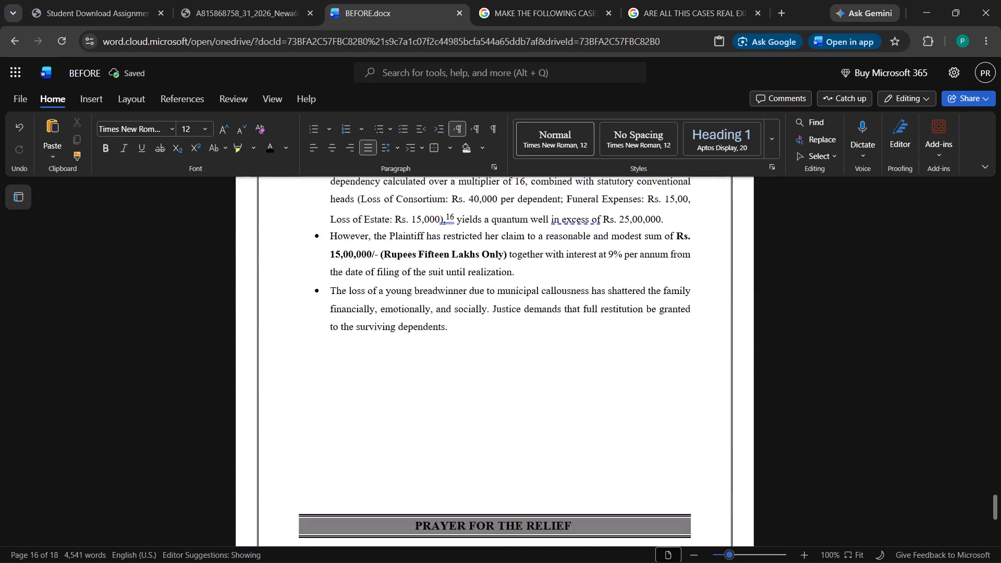
pyautogui.scroll(3, 420, 417)
pyautogui.scroll(-1, 420, 417)
pyautogui.scroll(3, 420, 417)
pyautogui.scroll(-1, 420, 420)
pyautogui.scroll(2, 420, 421)
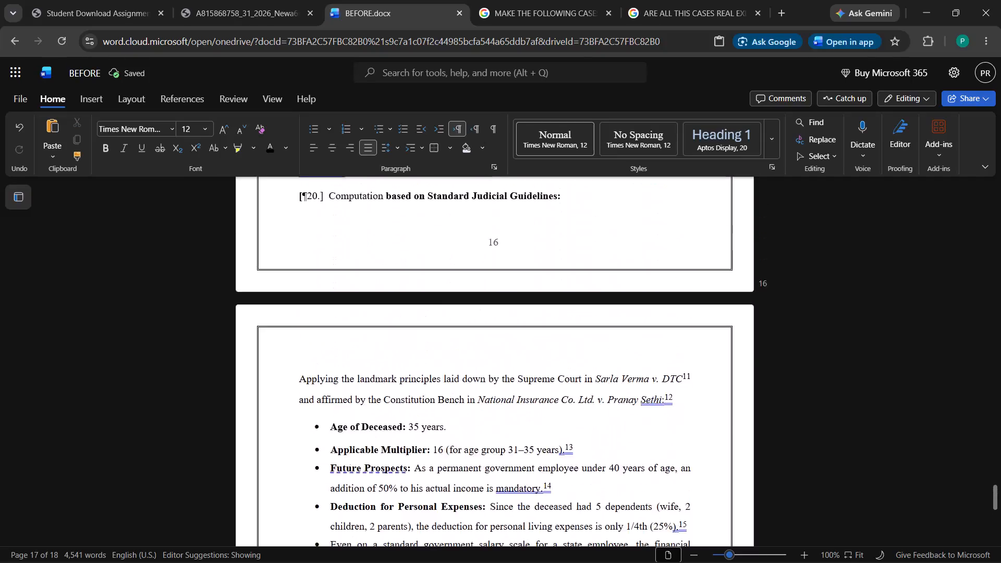
pyautogui.scroll(7, 420, 421)
pyautogui.click(396, 372)
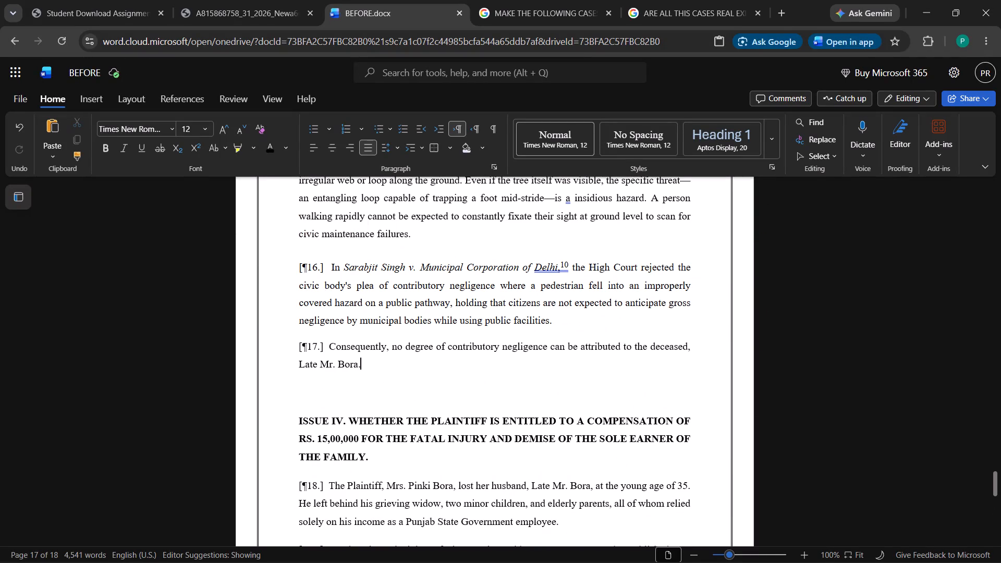
pyautogui.click(371, 389)
pyautogui.write('---')
pyautogui.press('Return')
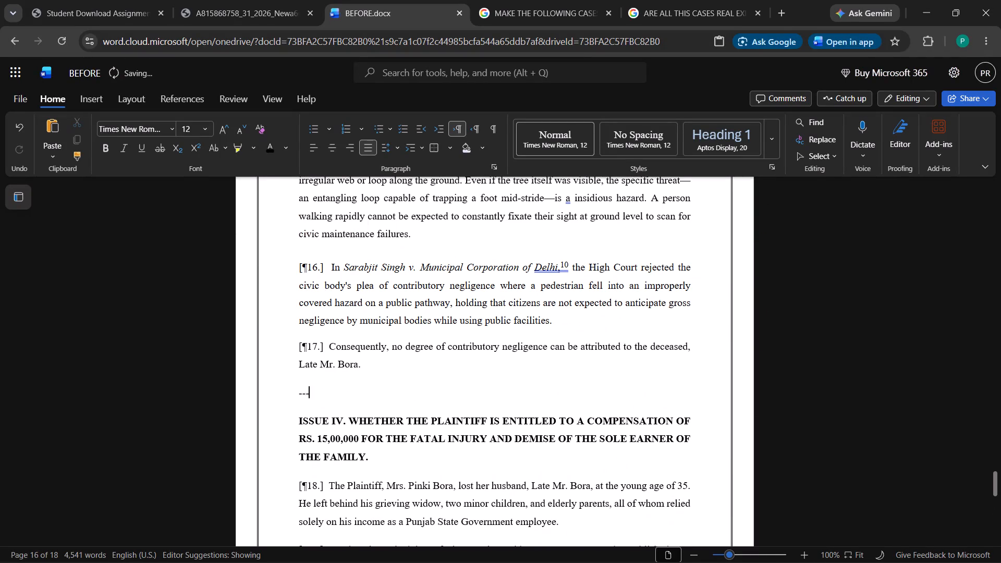
# Delete the entire Issue IV section, from its heading through paragraphs 18 to 20 and the closing bullet list.
pyautogui.moveTo(287, 418); pyautogui.dragTo(327, 465)
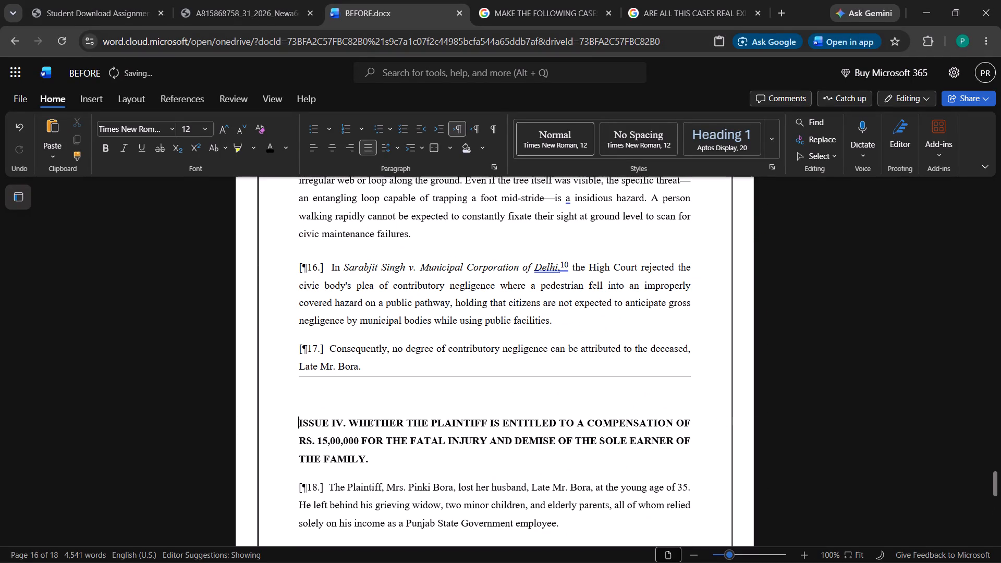
pyautogui.moveTo(327, 465); pyautogui.dragTo(410, 561)
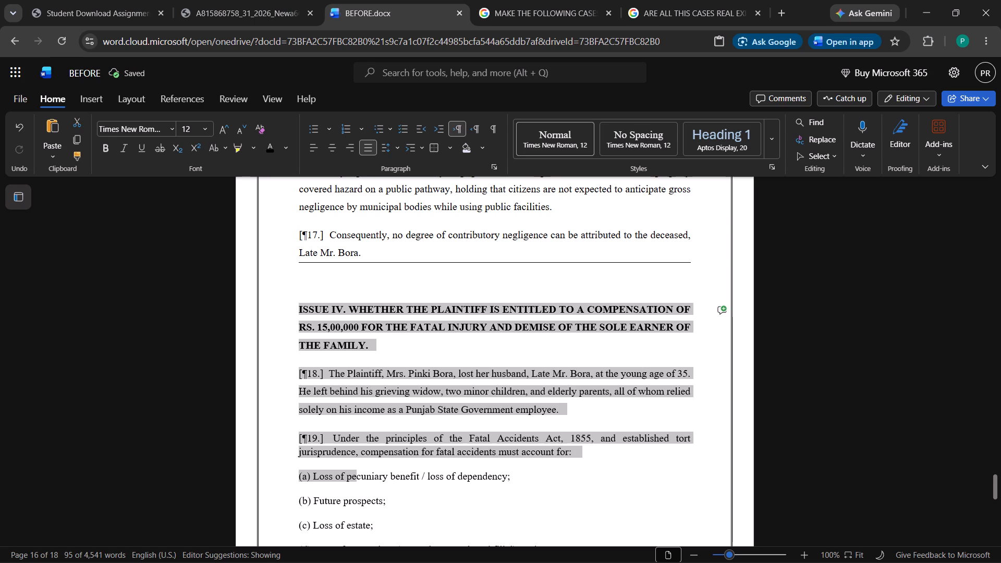
pyautogui.moveTo(410, 561); pyautogui.dragTo(410, 562)
pyautogui.scroll(-11, 405, 439)
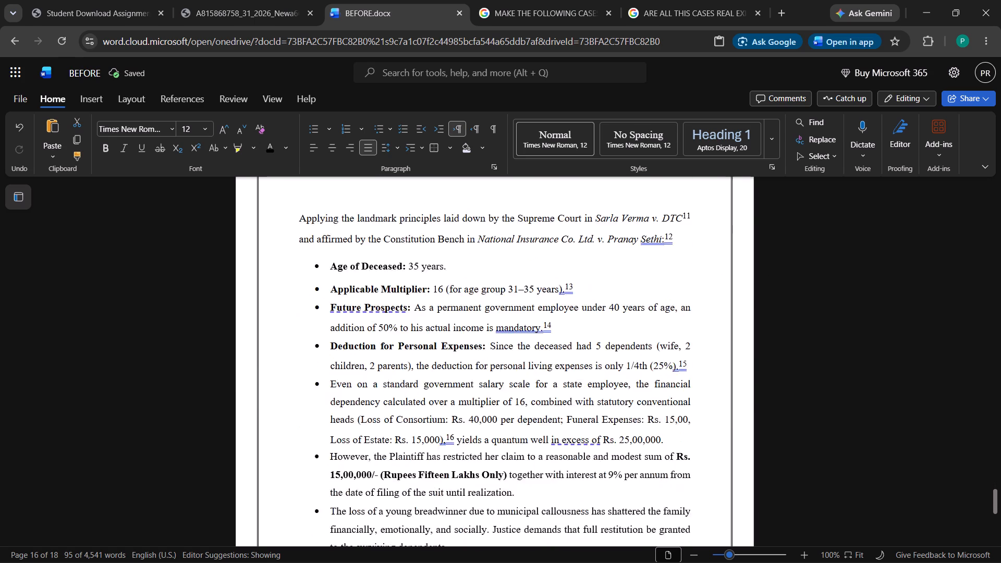
pyautogui.moveTo(475, 396); pyautogui.dragTo(373, 164)
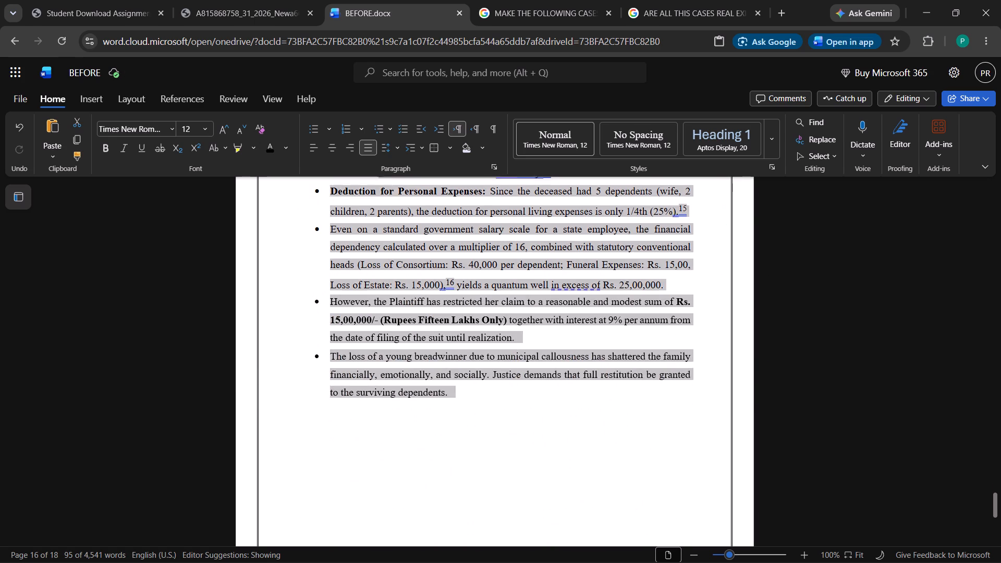
pyautogui.moveTo(373, 164); pyautogui.dragTo(353, 164)
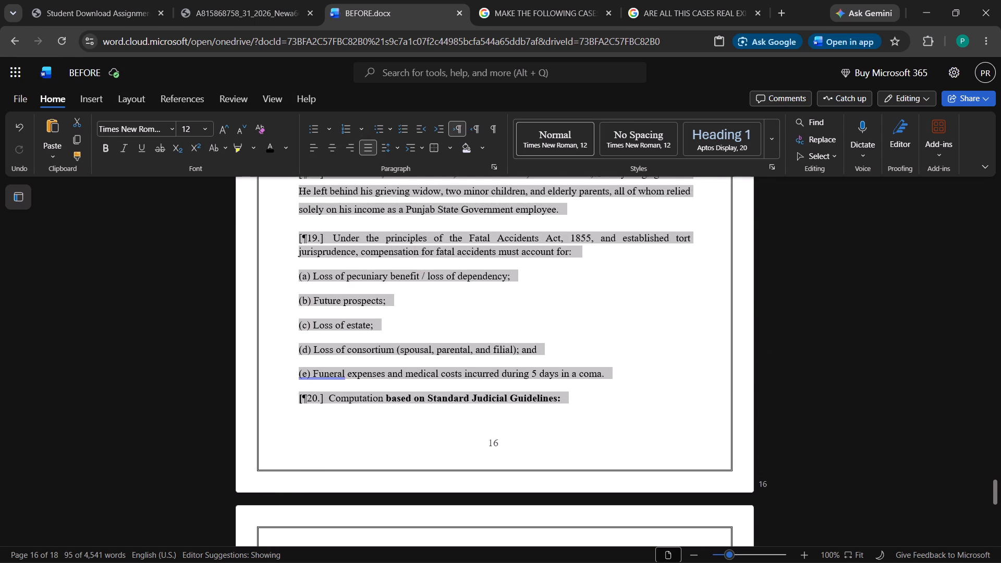
pyautogui.moveTo(353, 164); pyautogui.dragTo(282, 380)
pyautogui.press('BackSpace')
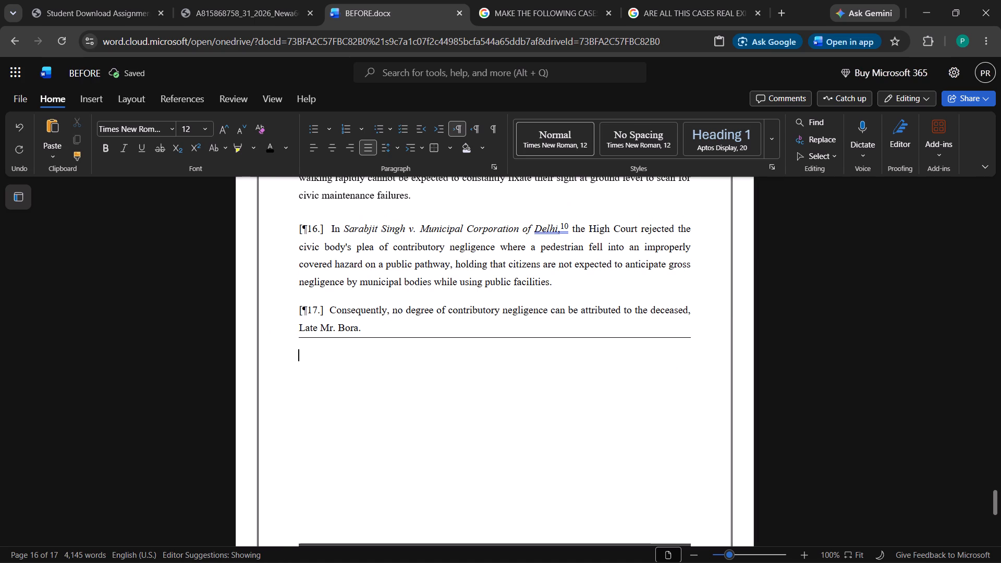
# Copy the ¶ symbol from paragraph 10's number and paste it in place of "Para / Paras" in the abbreviations table.
pyautogui.scroll(-4, 274, 348)
pyautogui.scroll(5, 377, 295)
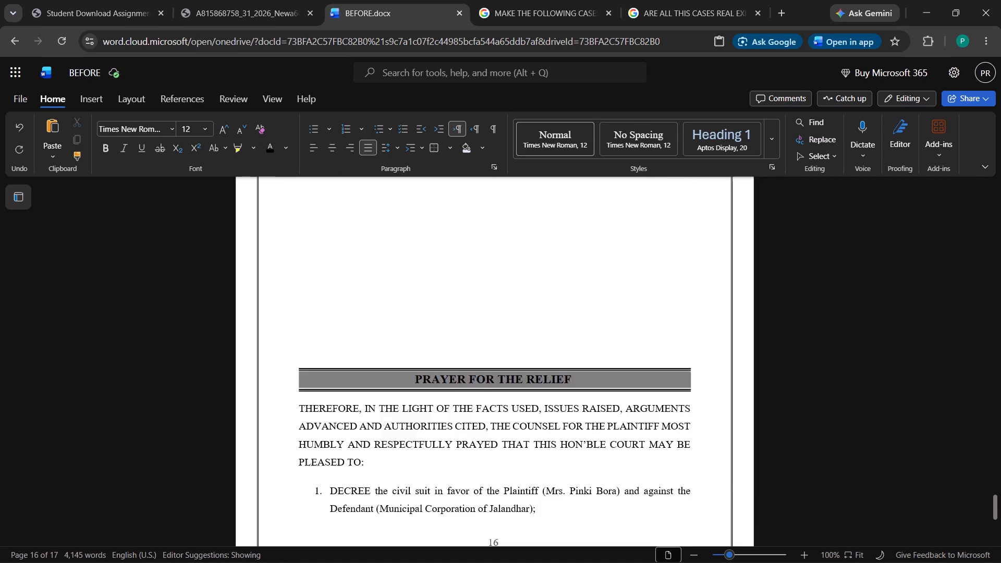
pyautogui.scroll(2, 379, 297)
pyautogui.scroll(-1, 379, 297)
pyautogui.scroll(1, 379, 297)
pyautogui.scroll(-1, 379, 297)
pyautogui.scroll(2, 379, 297)
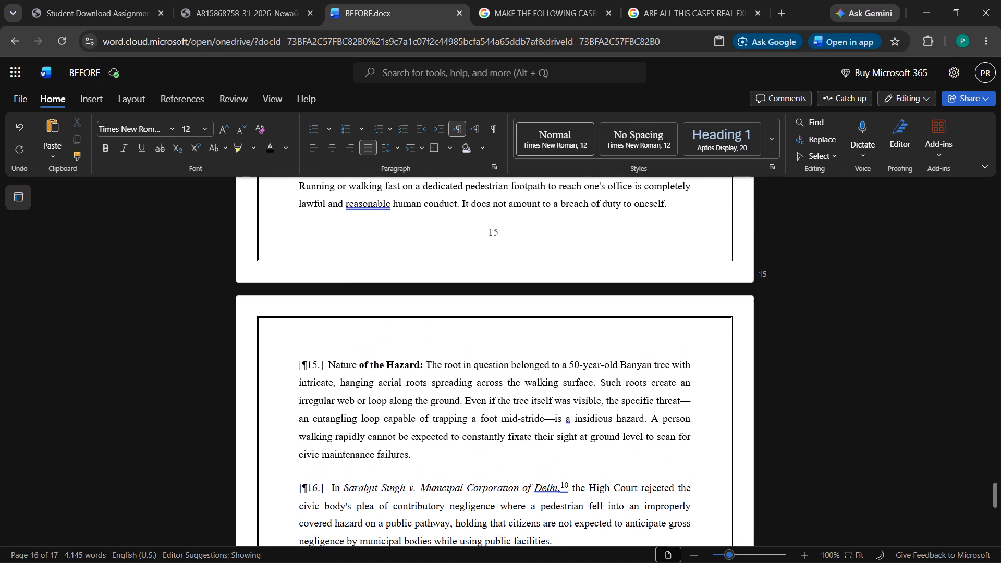
pyautogui.scroll(5, 389, 307)
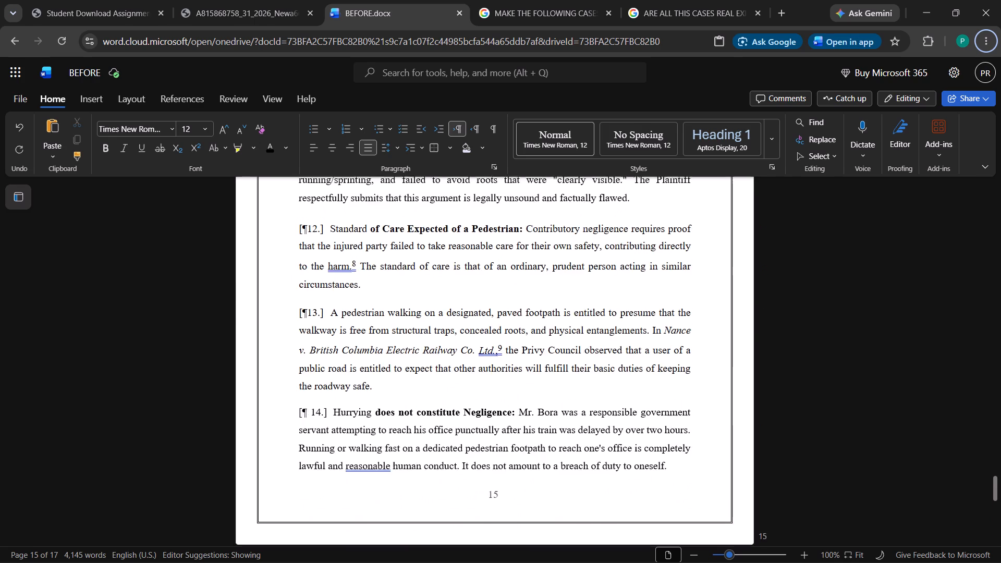
pyautogui.scroll(5, 391, 307)
pyautogui.scroll(-1, 393, 307)
pyautogui.scroll(2, 393, 307)
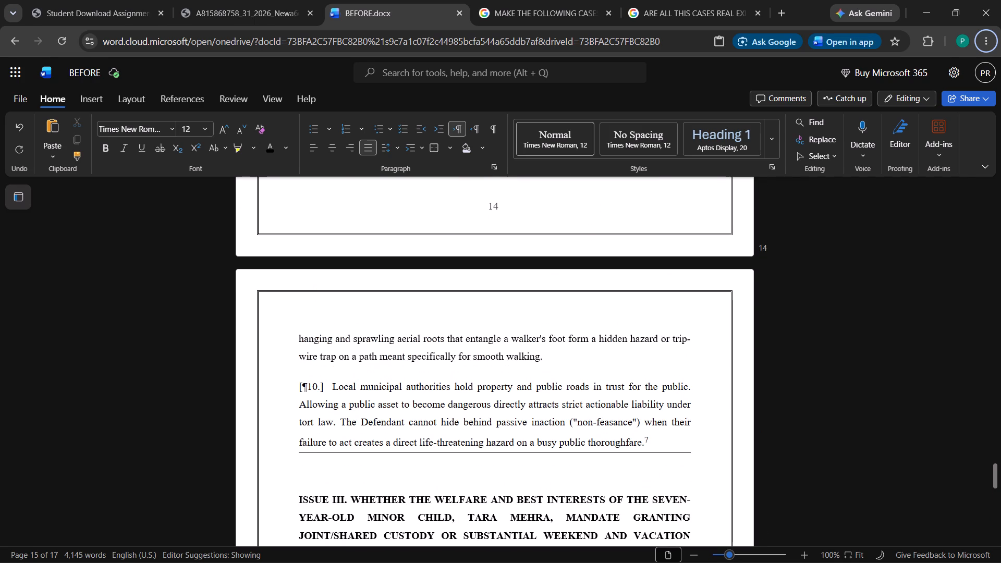
pyautogui.doubleClick(304, 386)
pyautogui.rightClick(304, 386)
pyautogui.click(303, 386)
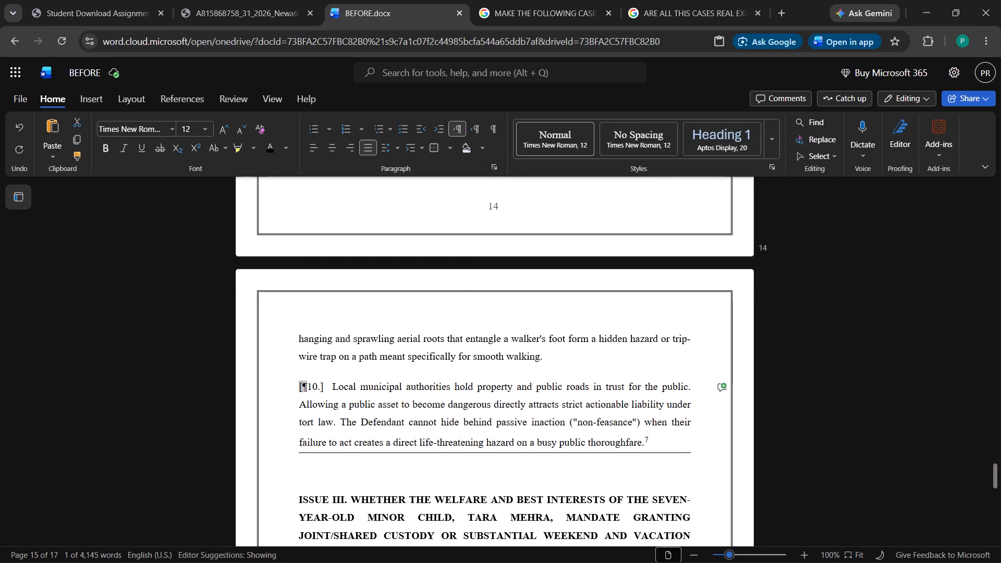
pyautogui.click(303, 386)
pyautogui.click(307, 387)
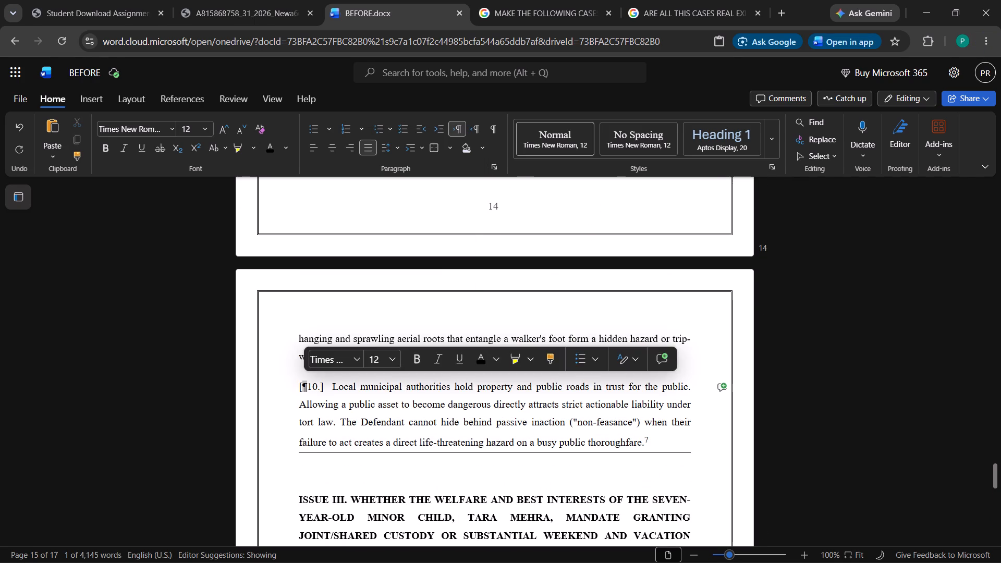
pyautogui.rightClick(303, 385)
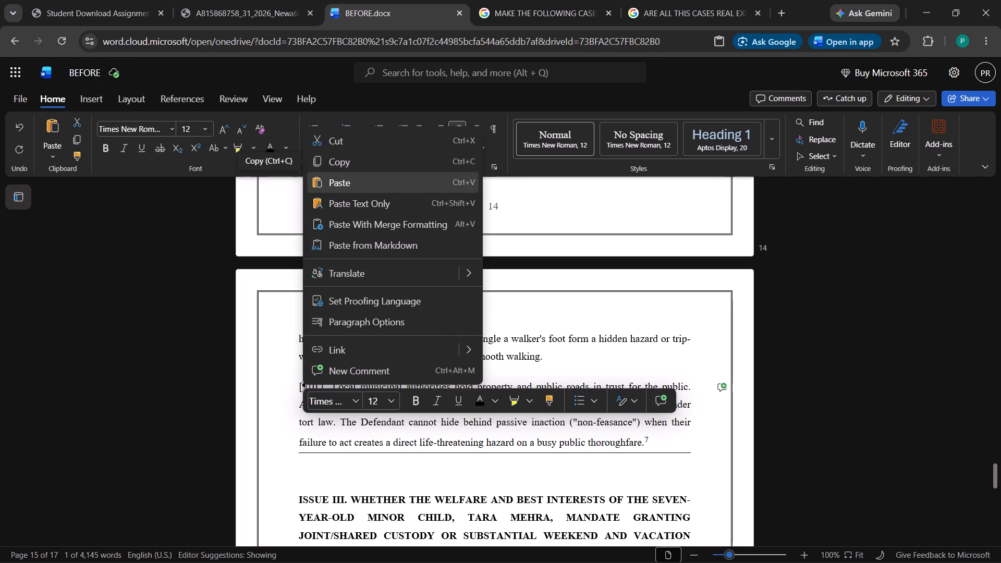
pyautogui.click(338, 164)
pyautogui.click(996, 211)
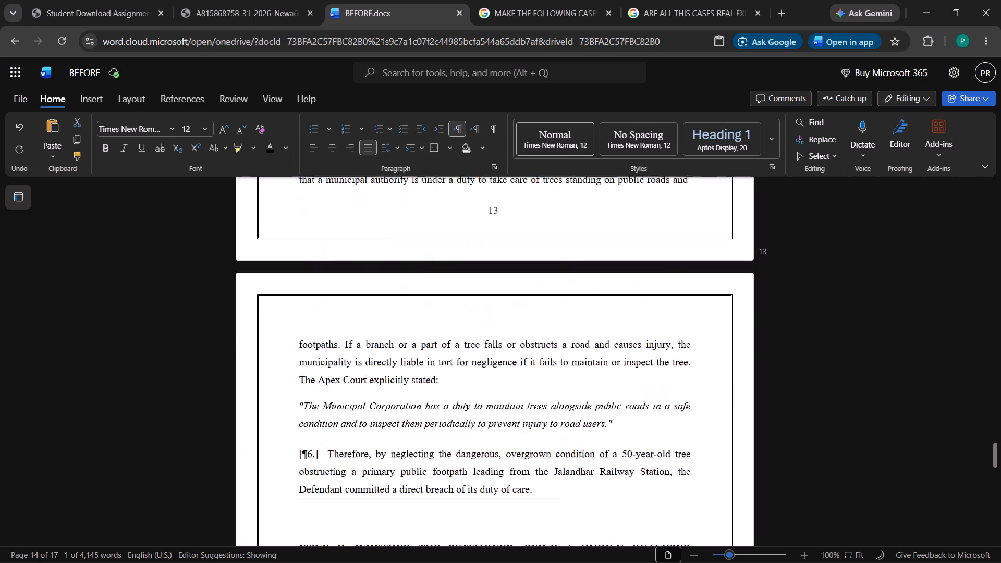
pyautogui.click(996, 211)
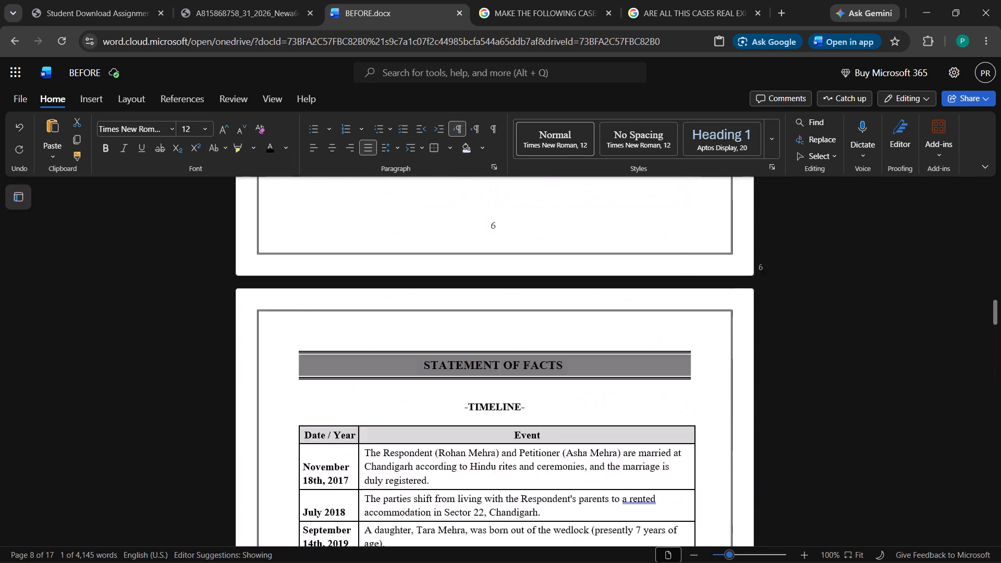
pyautogui.scroll(-12, 604, 353)
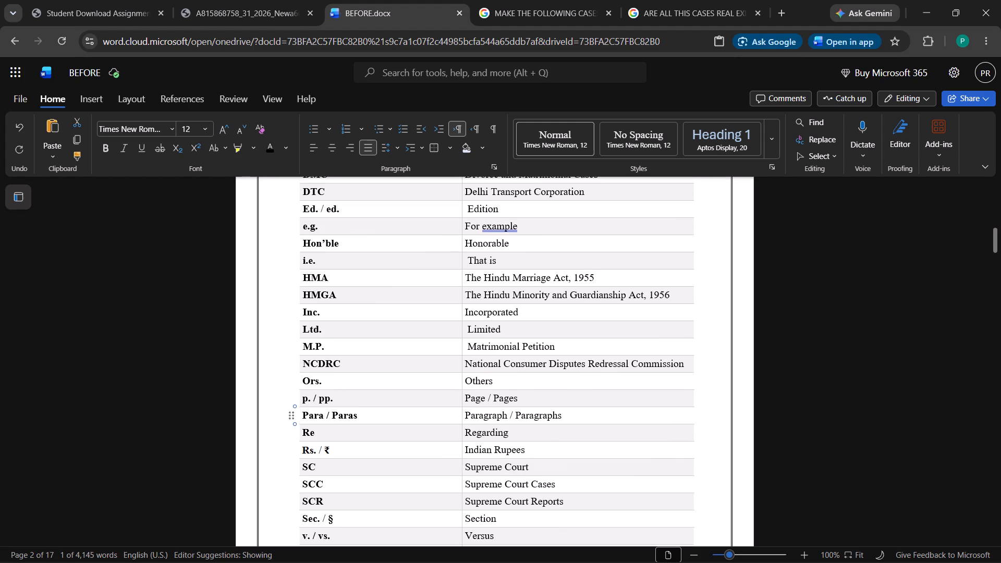
pyautogui.click(361, 414)
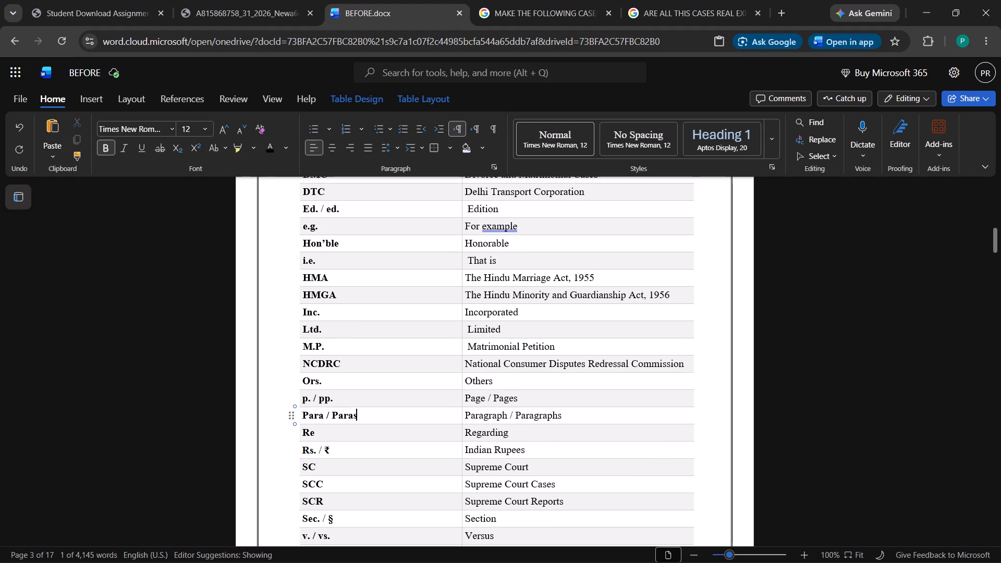
pyautogui.press('BackSpace')
pyautogui.press('BackSpace')
pyautogui.press('BackSpace')
pyautogui.press('BackSpace')
pyautogui.press('BackSpace')
pyautogui.press('BackSpace')
pyautogui.press('BackSpace')
pyautogui.press('BackSpace')
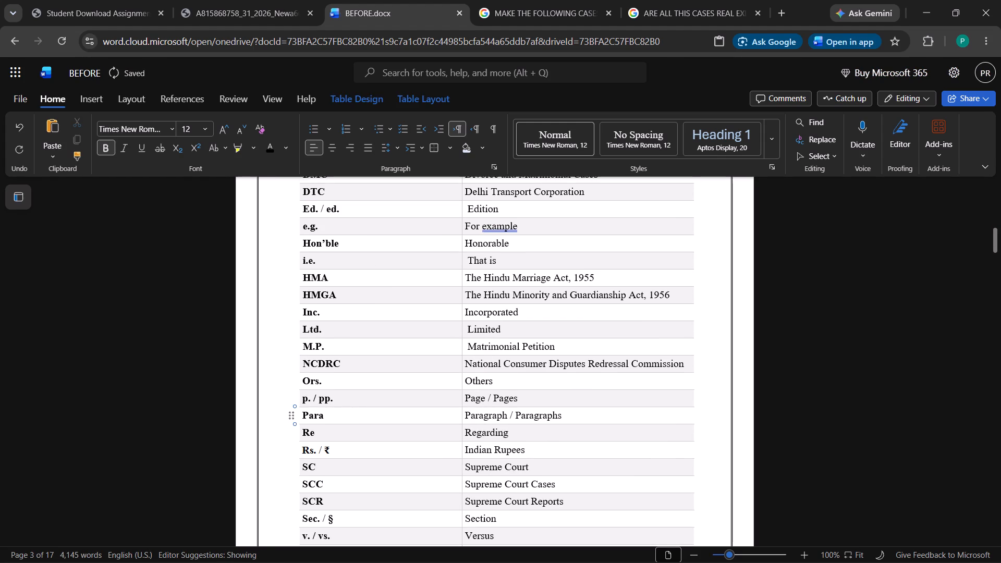
pyautogui.press('BackSpace')
pyautogui.press('BackSpace')
pyautogui.press('BackSpace')
pyautogui.press('BackSpace')
pyautogui.hotkey('ctrl', 'v')
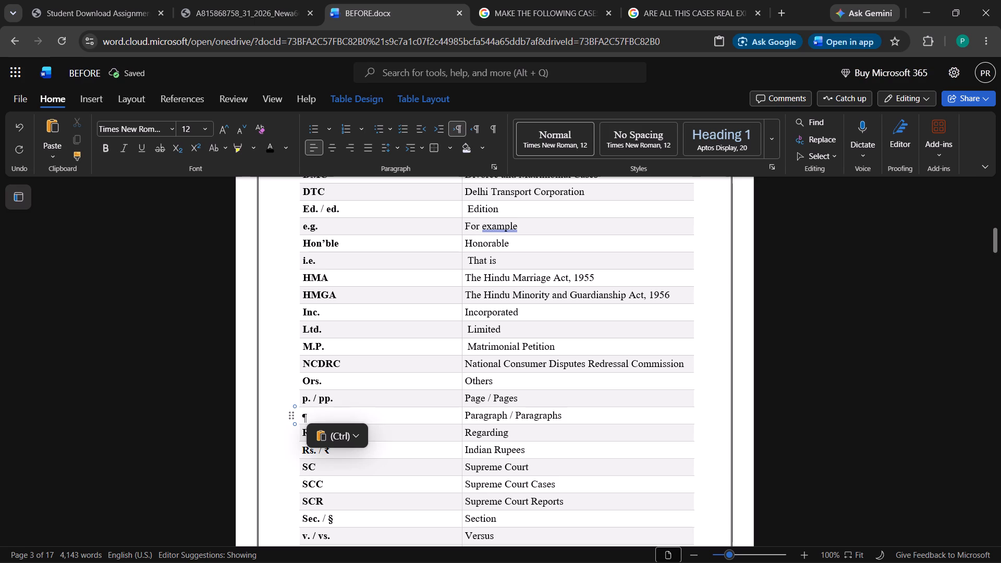
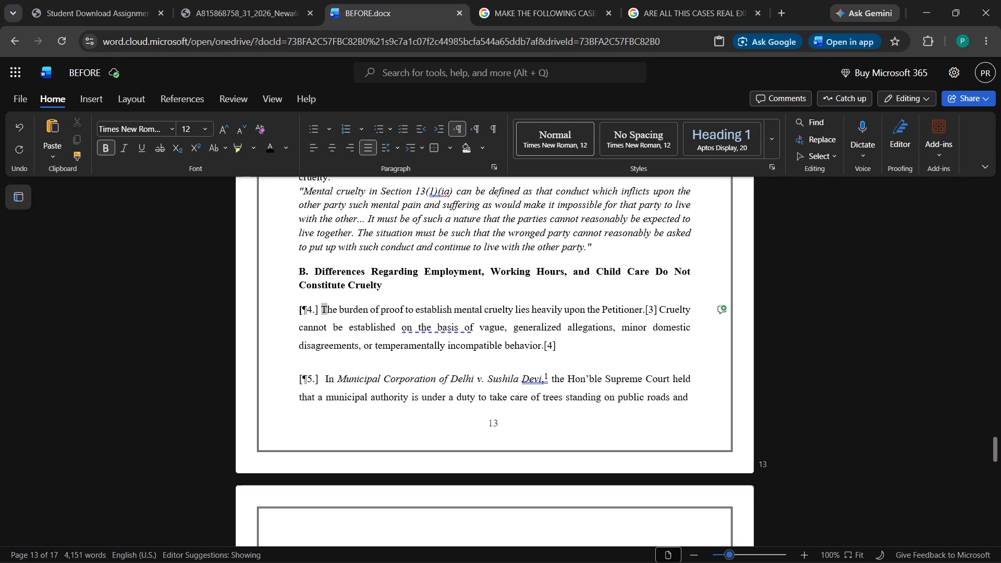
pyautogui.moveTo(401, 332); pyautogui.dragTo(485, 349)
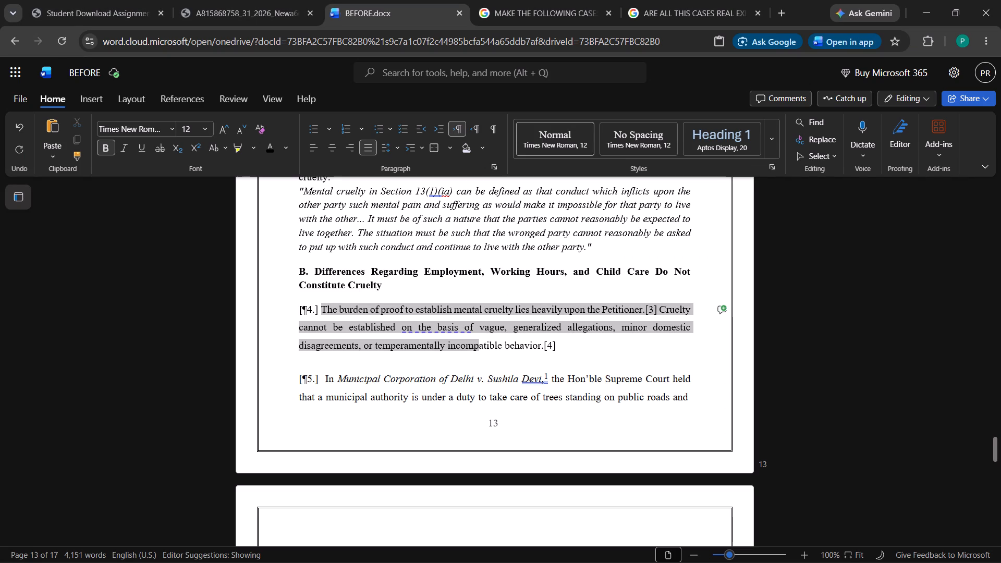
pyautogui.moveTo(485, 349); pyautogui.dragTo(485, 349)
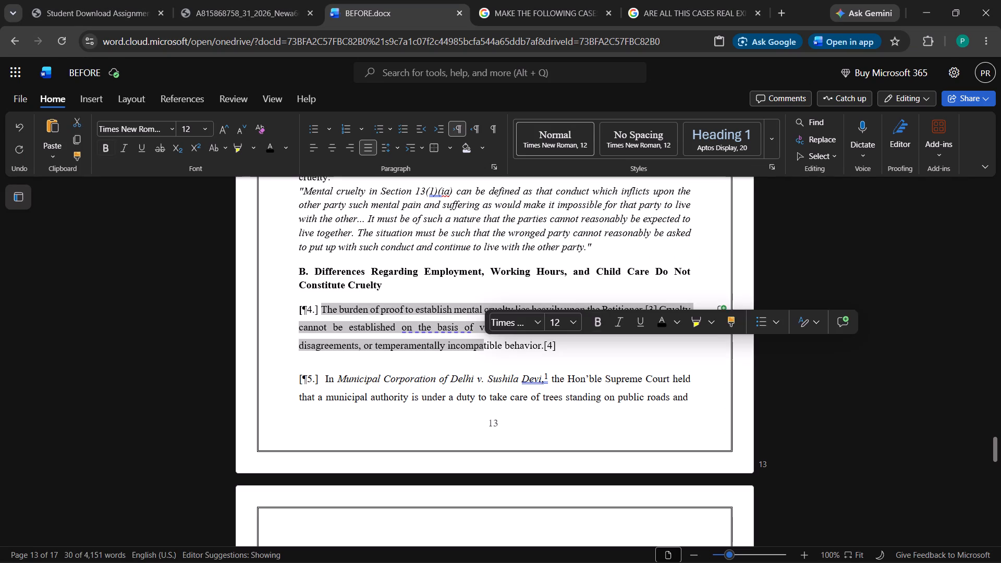
pyautogui.click(358, 386)
pyautogui.moveTo(324, 378); pyautogui.dragTo(617, 515)
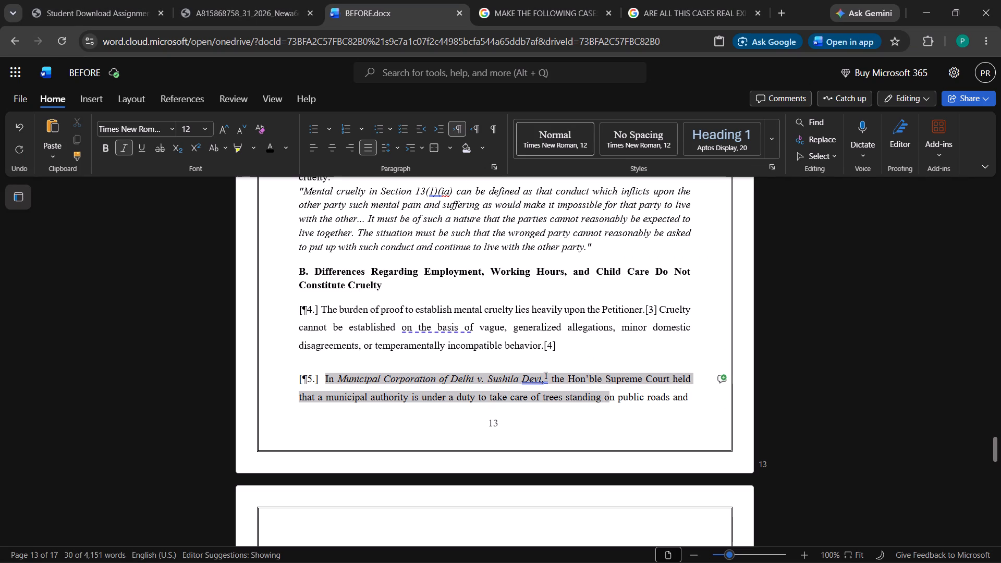
pyautogui.moveTo(617, 515); pyautogui.dragTo(568, 524)
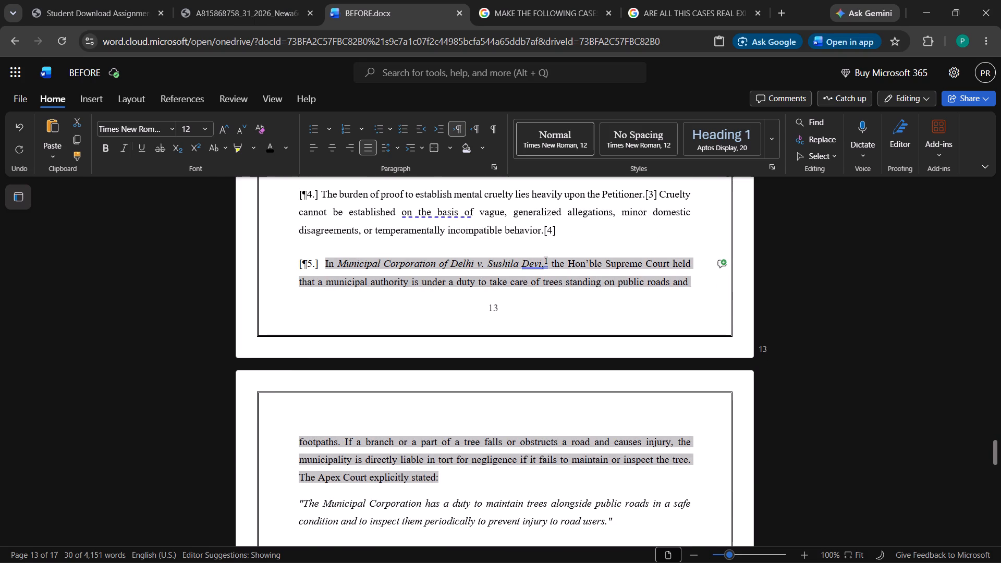
pyautogui.moveTo(568, 524); pyautogui.dragTo(545, 429)
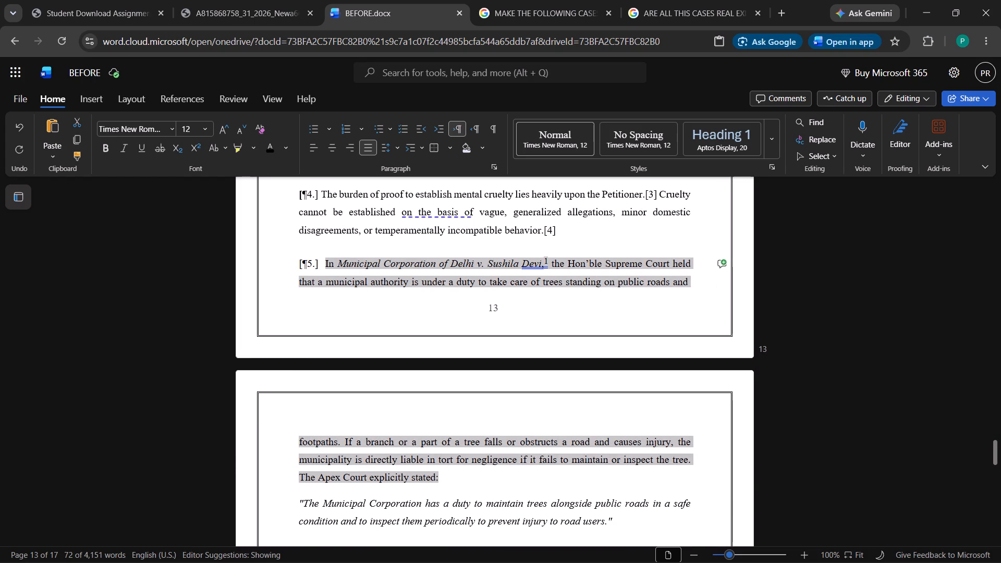
pyautogui.moveTo(545, 429); pyautogui.dragTo(551, 477)
pyautogui.scroll(-2, 555, 487)
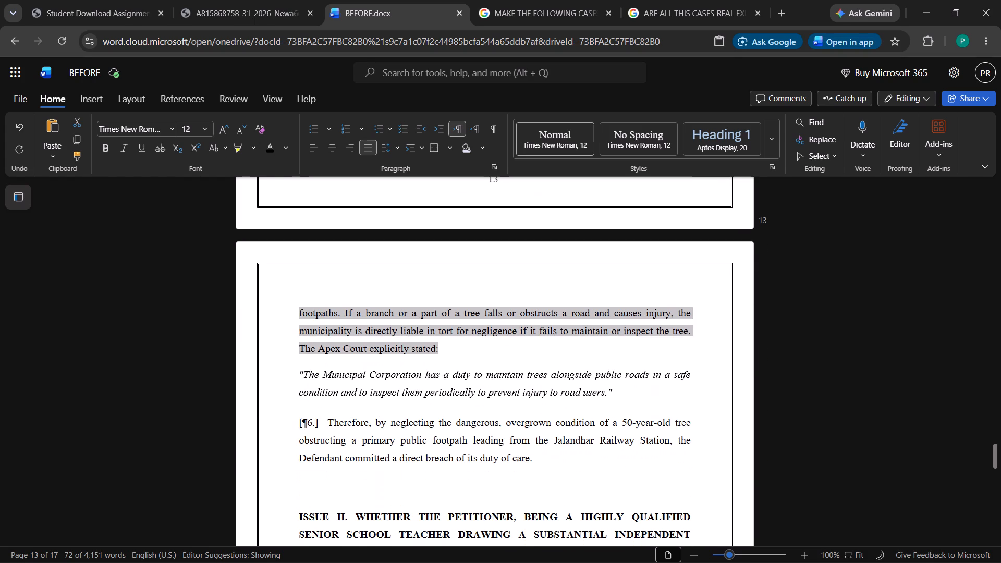
pyautogui.moveTo(551, 477); pyautogui.dragTo(618, 390)
pyautogui.moveTo(618, 390); pyautogui.dragTo(390, 188)
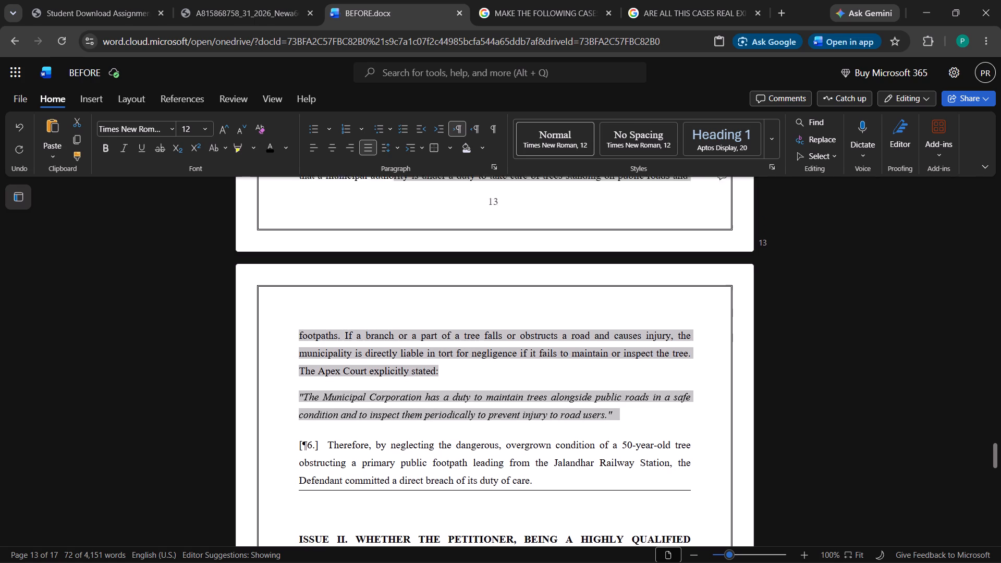
pyautogui.moveTo(390, 188); pyautogui.dragTo(322, 281)
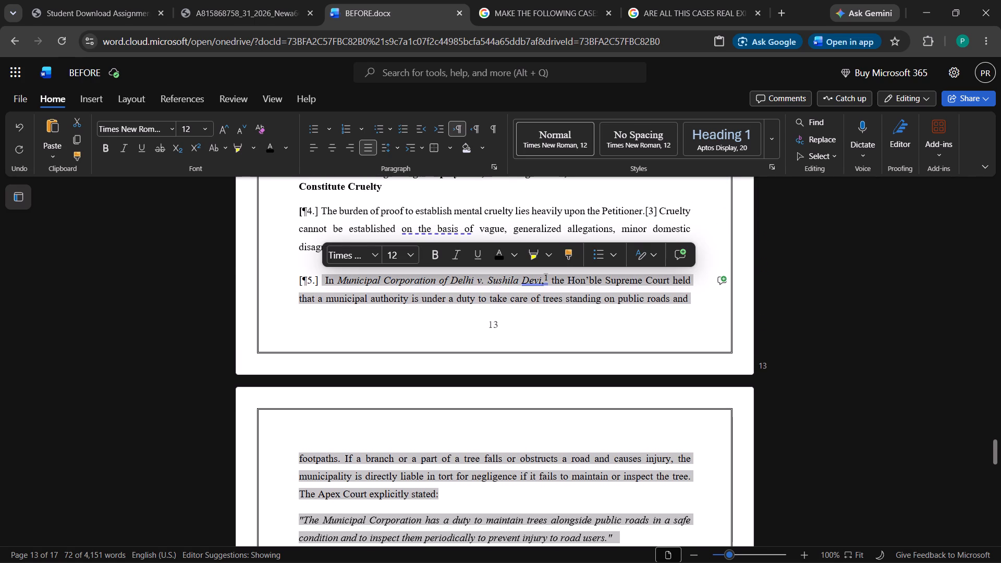
pyautogui.hotkey('ctrl', 'v')
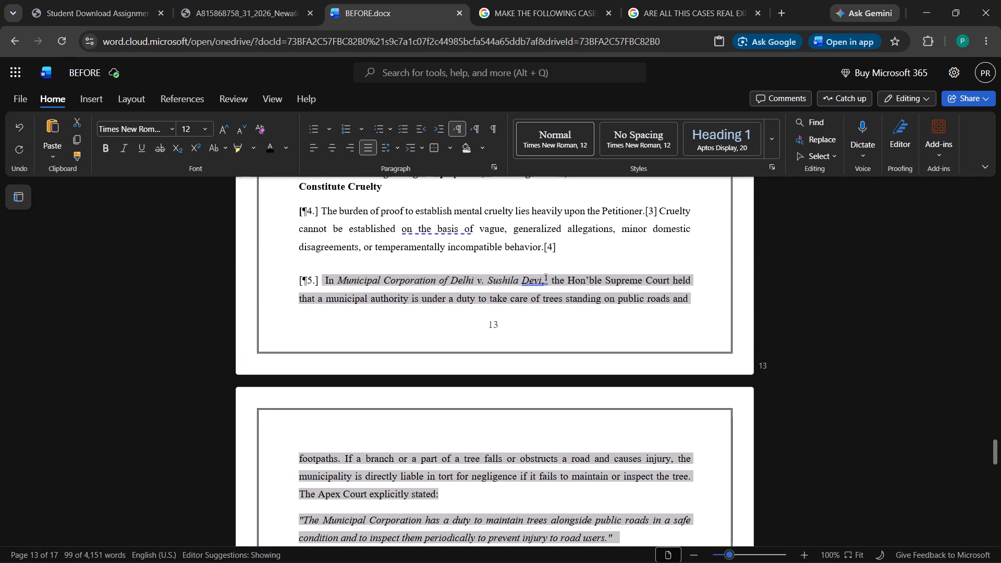
pyautogui.click(295, 300)
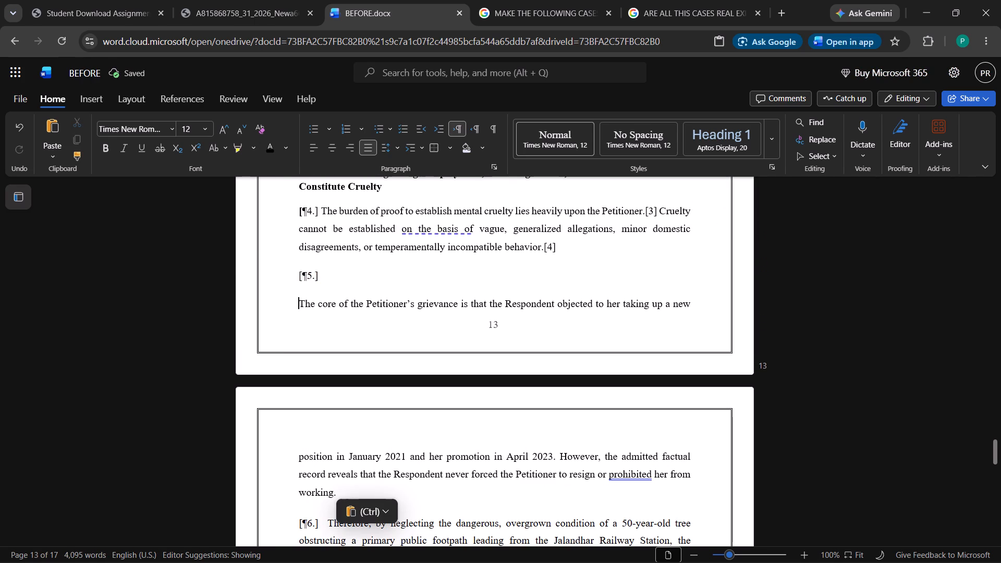
pyautogui.press('BackSpace')
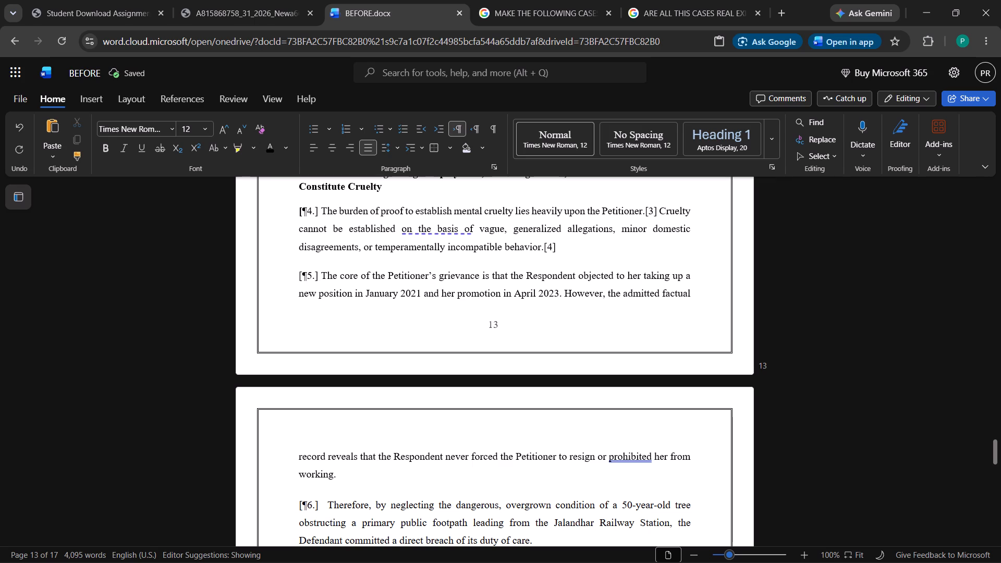
pyautogui.press('space')
# Move heading B, "Differences Regarding Employment, Working Hours, and Child Care Do Not Constitute Cruelty", to between [¶4.] and [¶5.].
pyautogui.scroll(1, 379, 294)
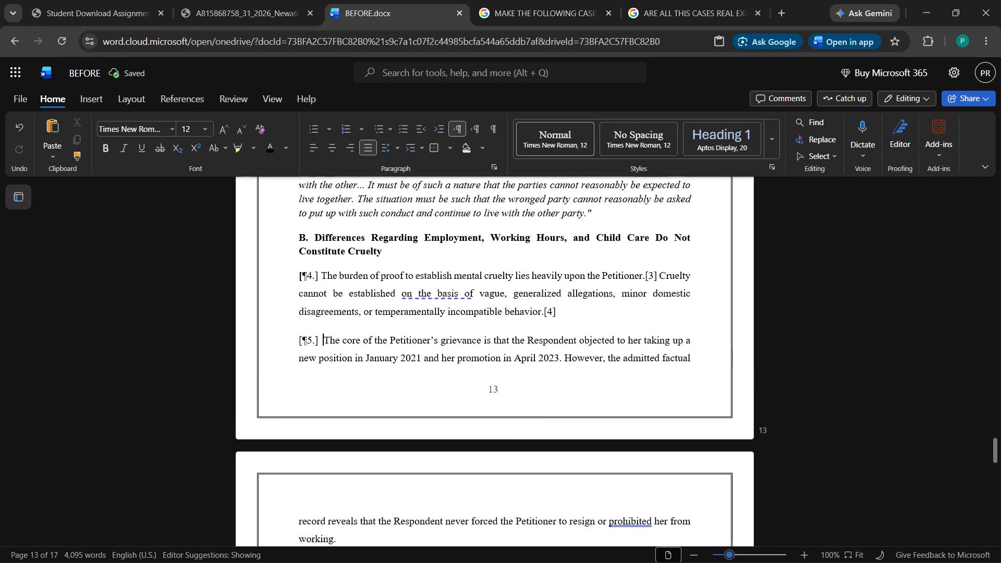
pyautogui.tripleClick(370, 251)
pyautogui.rightClick(370, 251)
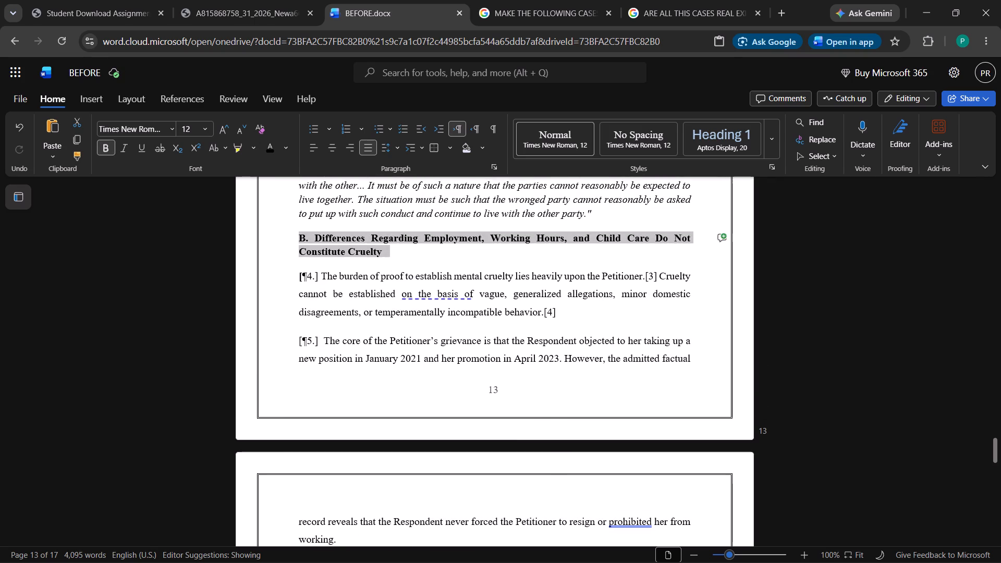
pyautogui.click(411, 271)
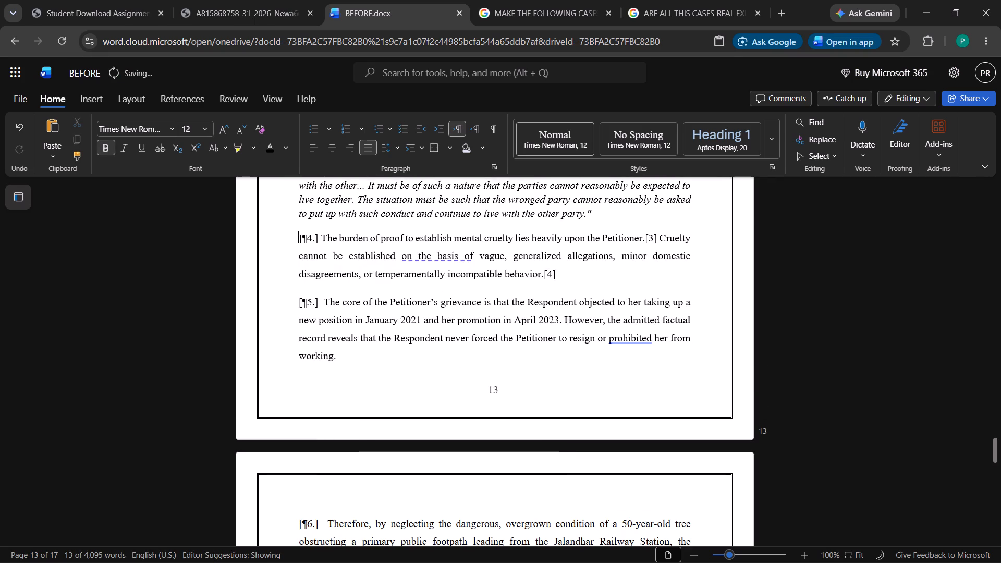
pyautogui.click(347, 290)
pyautogui.click(568, 272)
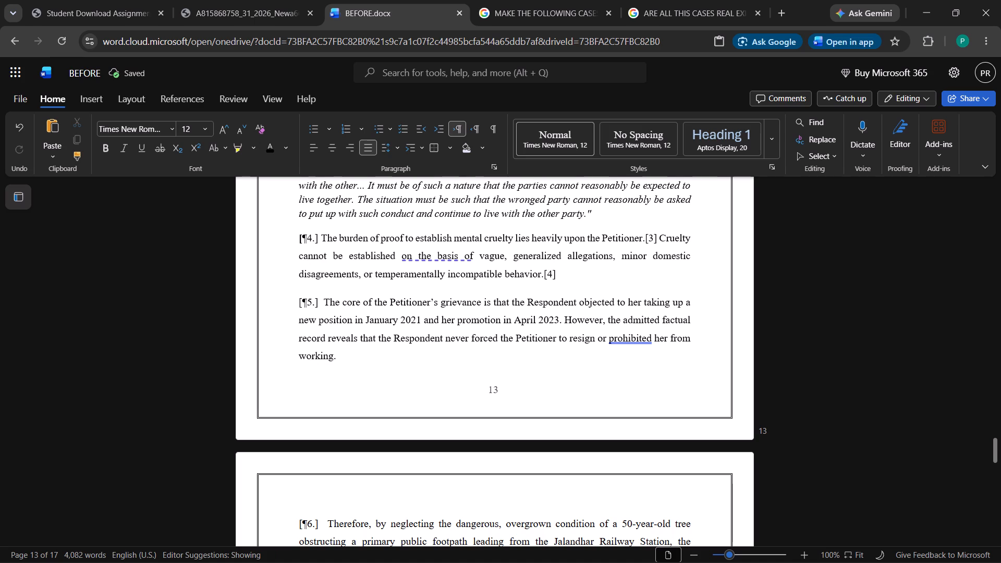
pyautogui.press('Return')
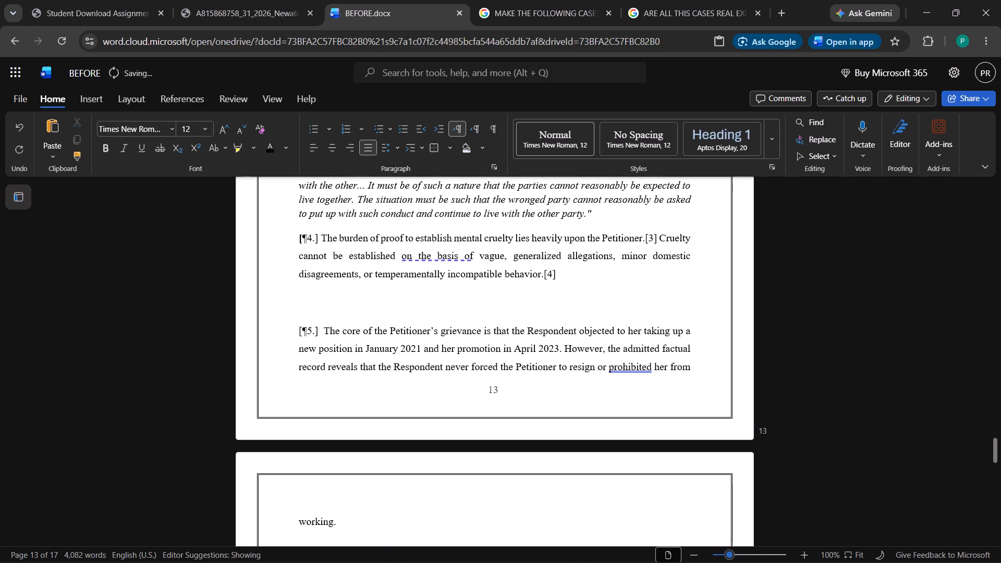
pyautogui.rightClick(382, 303)
pyautogui.click(423, 355)
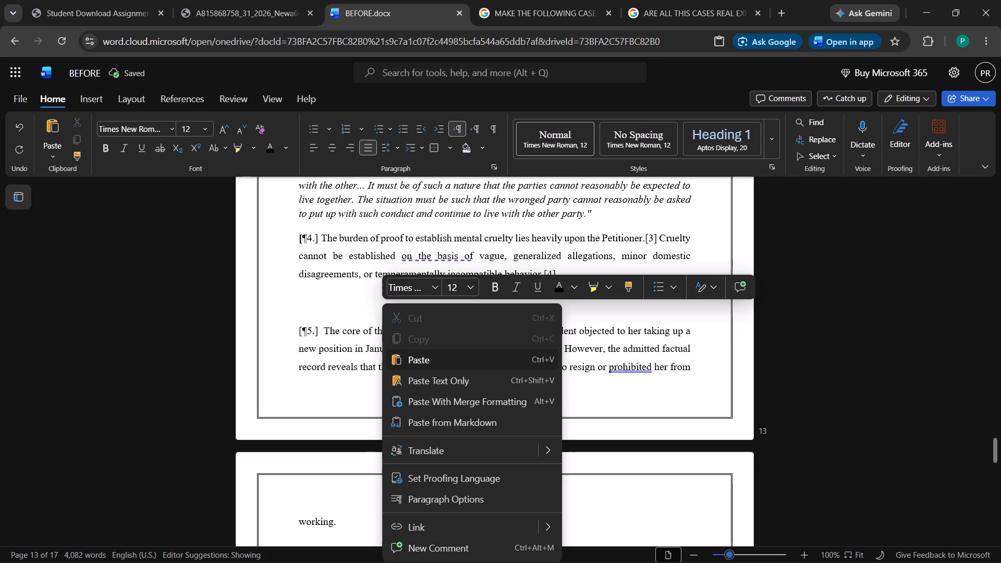
# Add space before the heading B paragraph and remove the space after it.
pyautogui.click(332, 322)
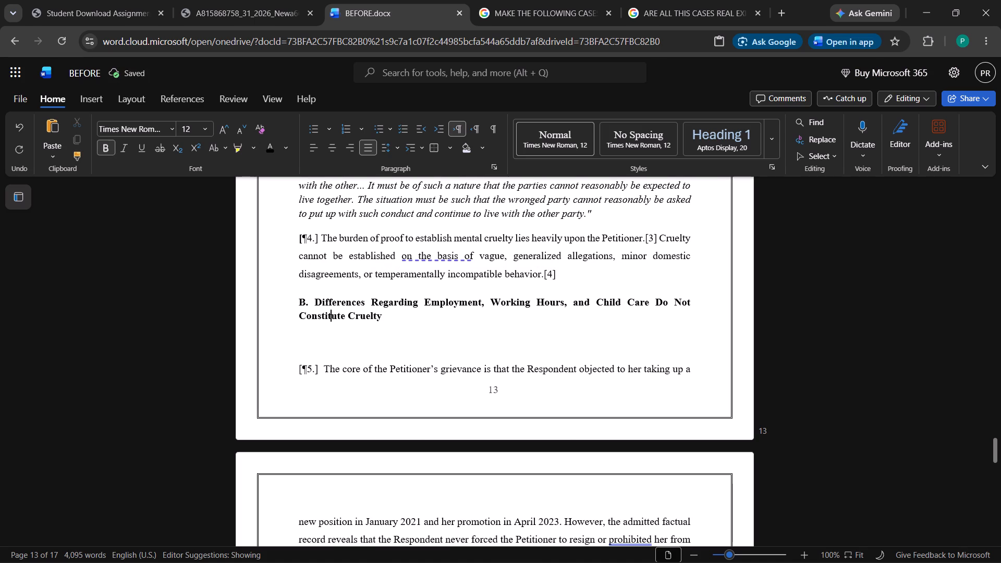
pyautogui.rightClick(335, 319)
pyautogui.click(199, 250)
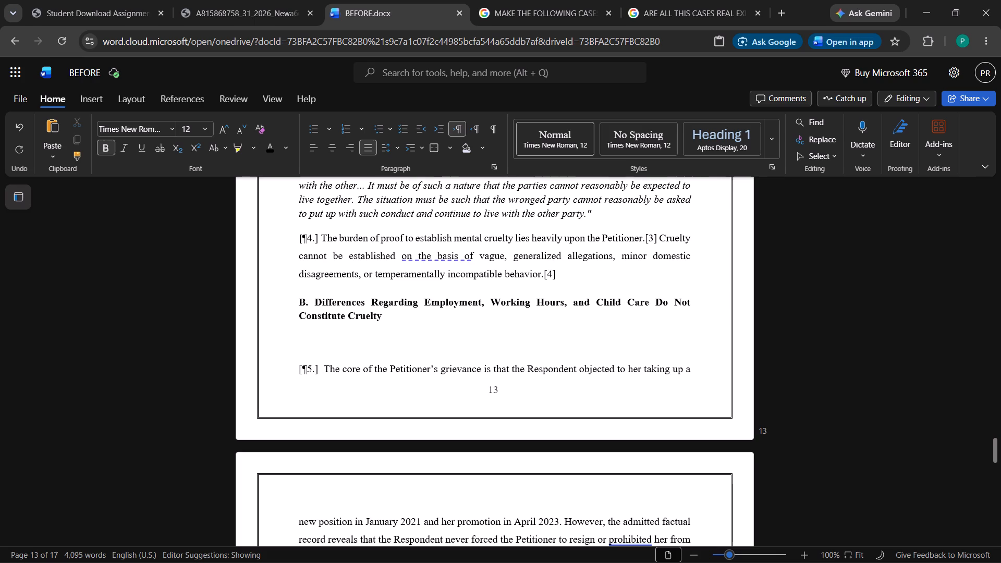
pyautogui.click(394, 146)
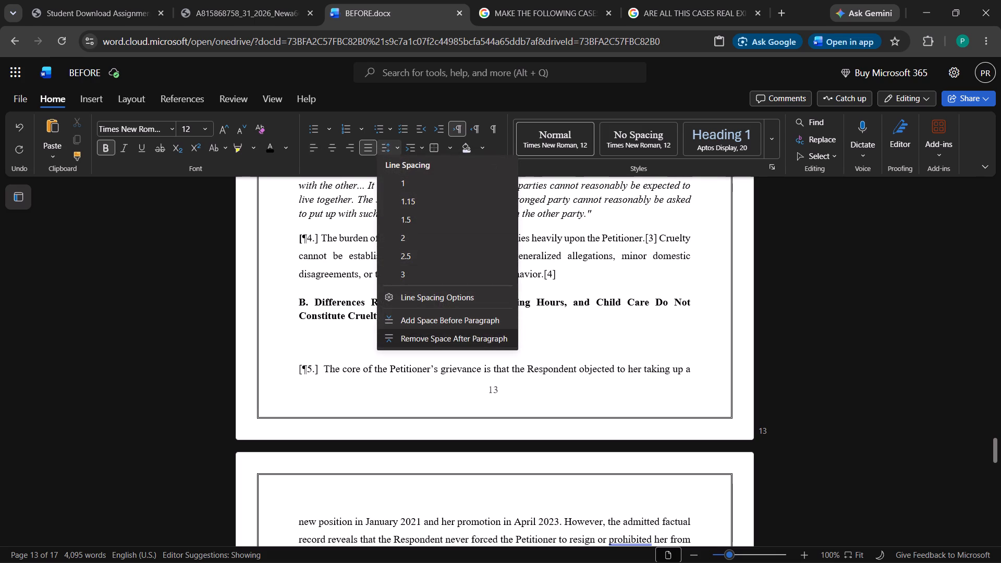
pyautogui.click(420, 320)
pyautogui.click(401, 304)
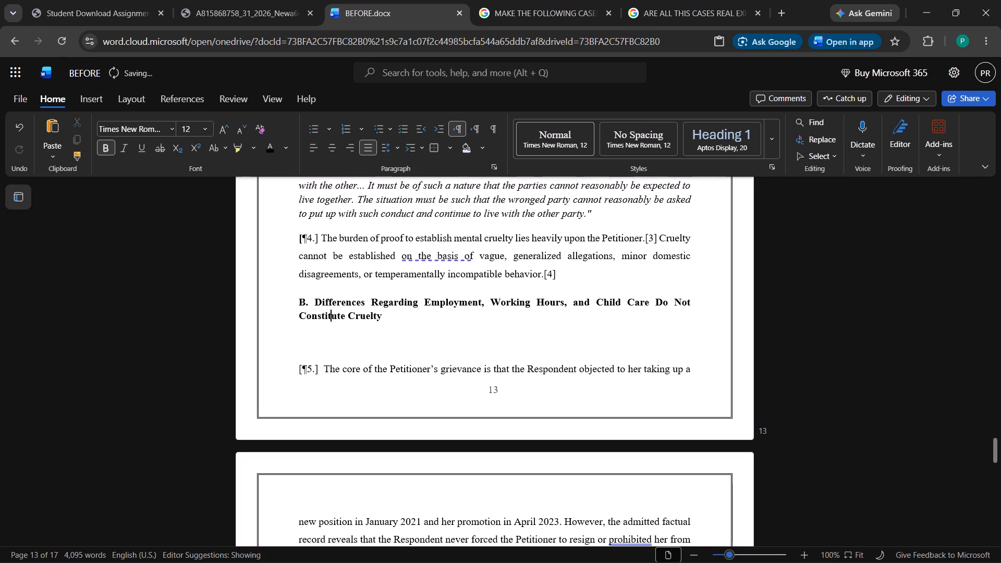
pyautogui.click(388, 145)
pyautogui.click(466, 341)
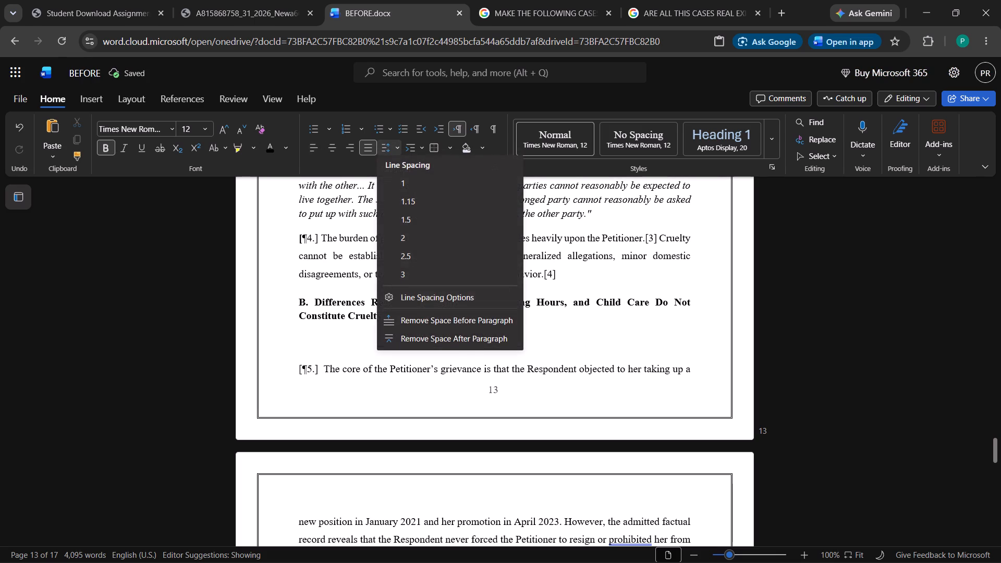
# Close the gap above [¶5.] by adjusting its space before and deleting the empty paragraph under heading B.
pyautogui.click(328, 370)
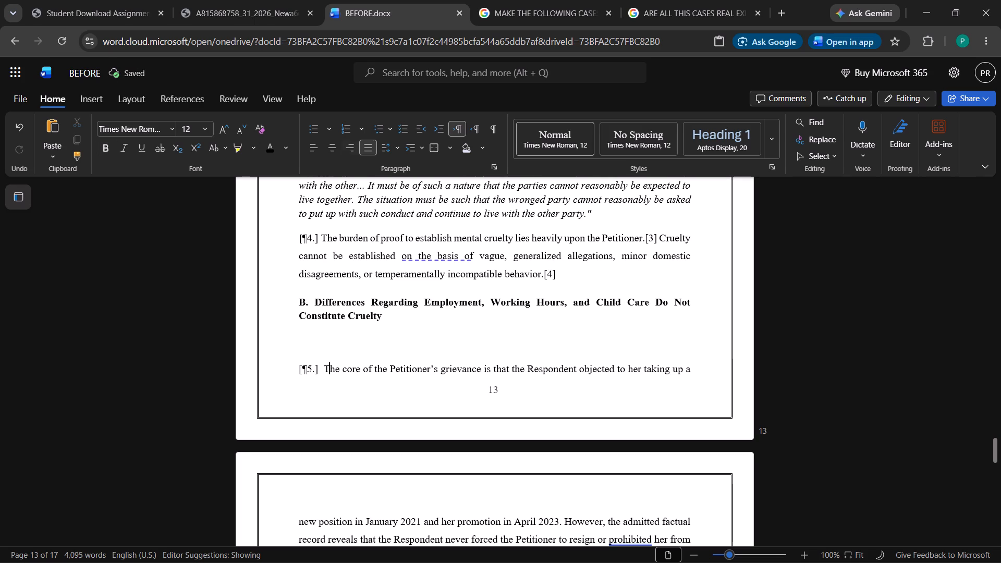
pyautogui.click(390, 143)
pyautogui.click(426, 321)
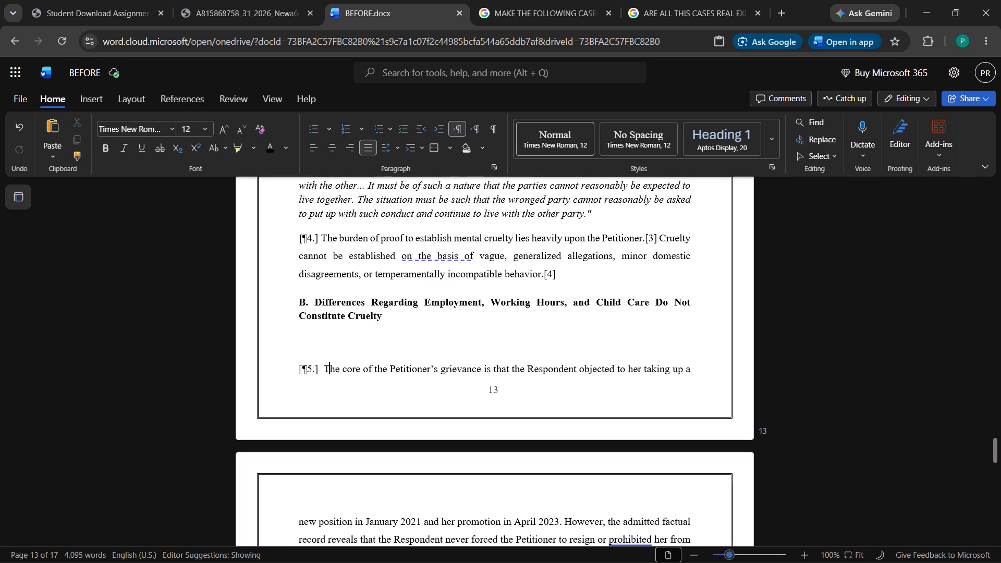
pyautogui.click(386, 347)
pyautogui.press('BackSpace')
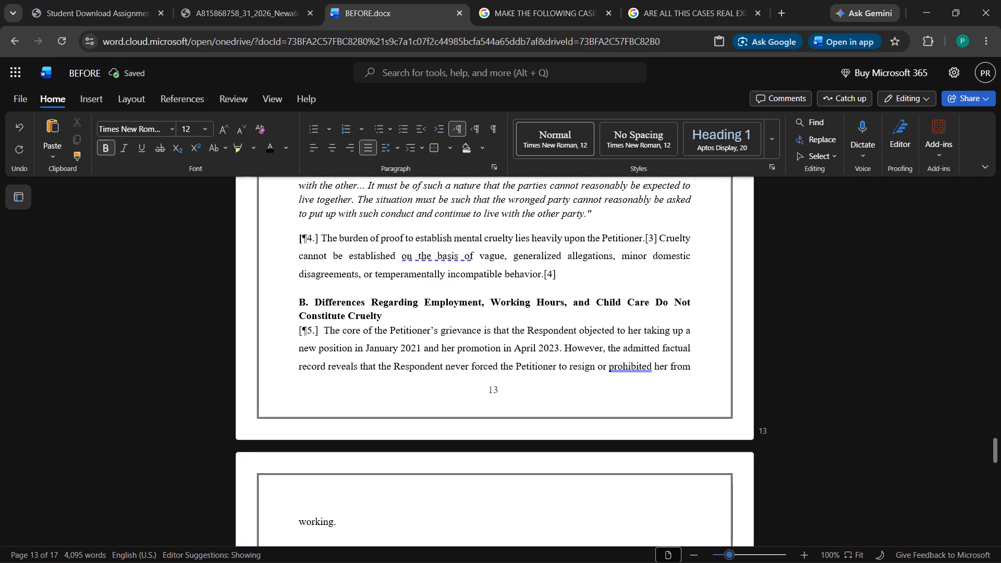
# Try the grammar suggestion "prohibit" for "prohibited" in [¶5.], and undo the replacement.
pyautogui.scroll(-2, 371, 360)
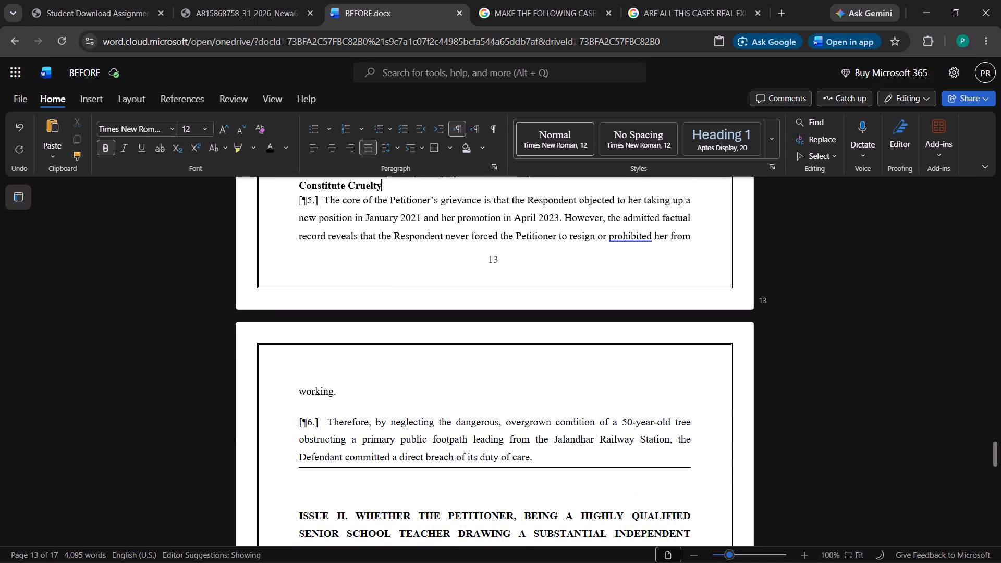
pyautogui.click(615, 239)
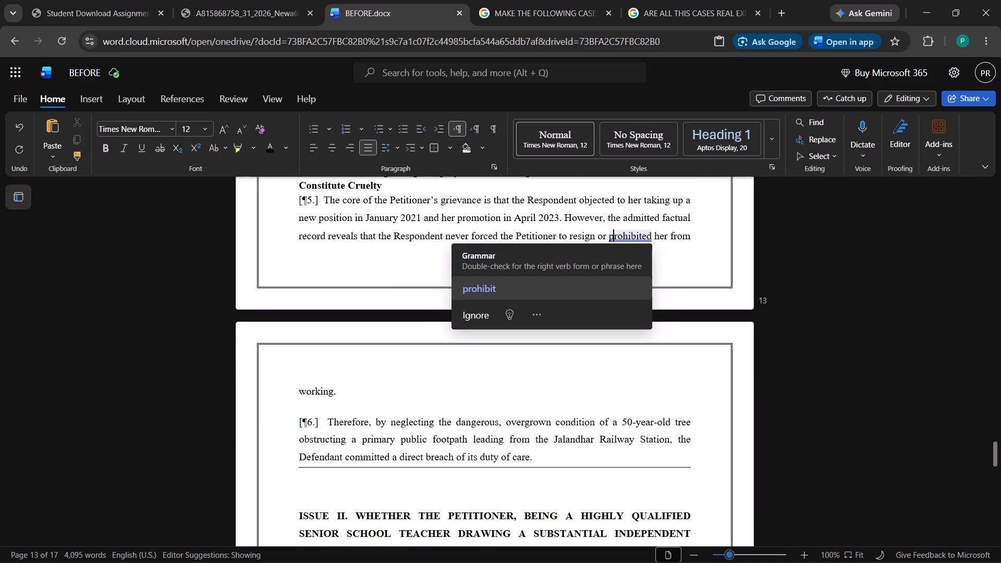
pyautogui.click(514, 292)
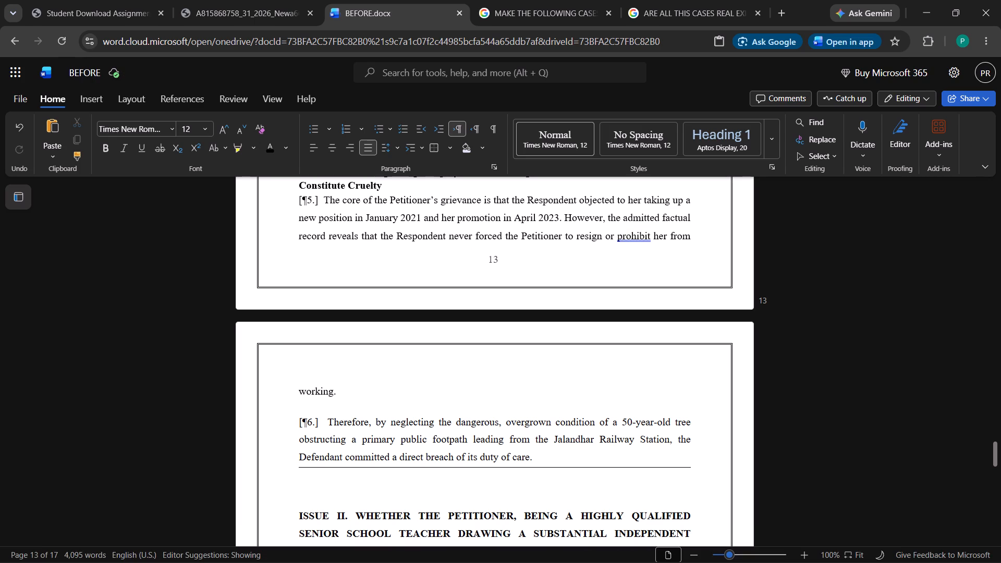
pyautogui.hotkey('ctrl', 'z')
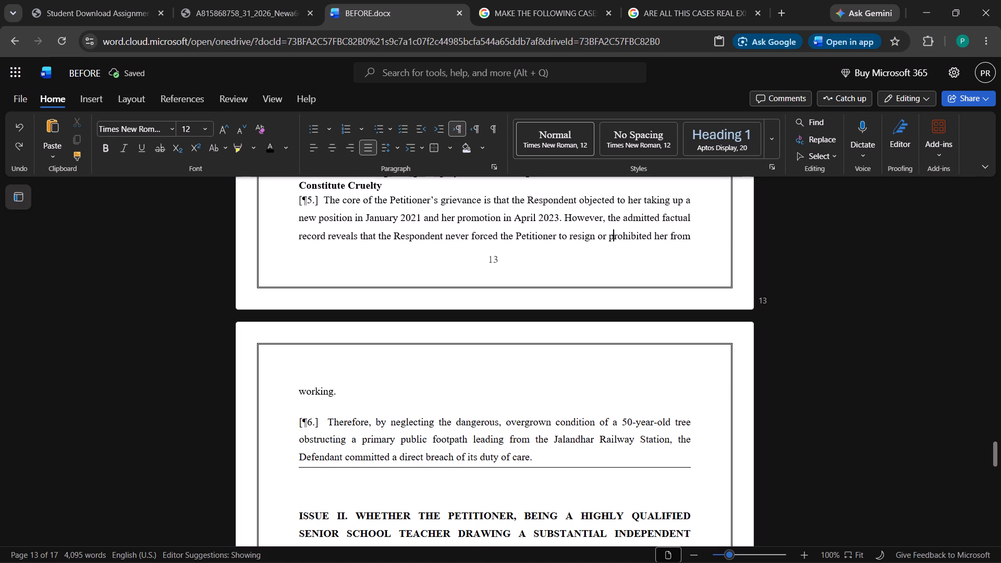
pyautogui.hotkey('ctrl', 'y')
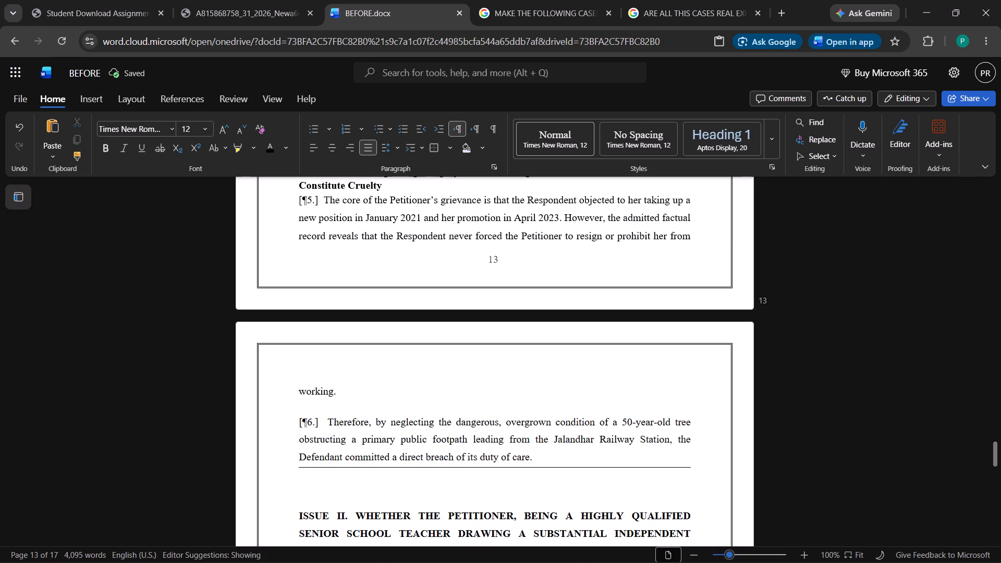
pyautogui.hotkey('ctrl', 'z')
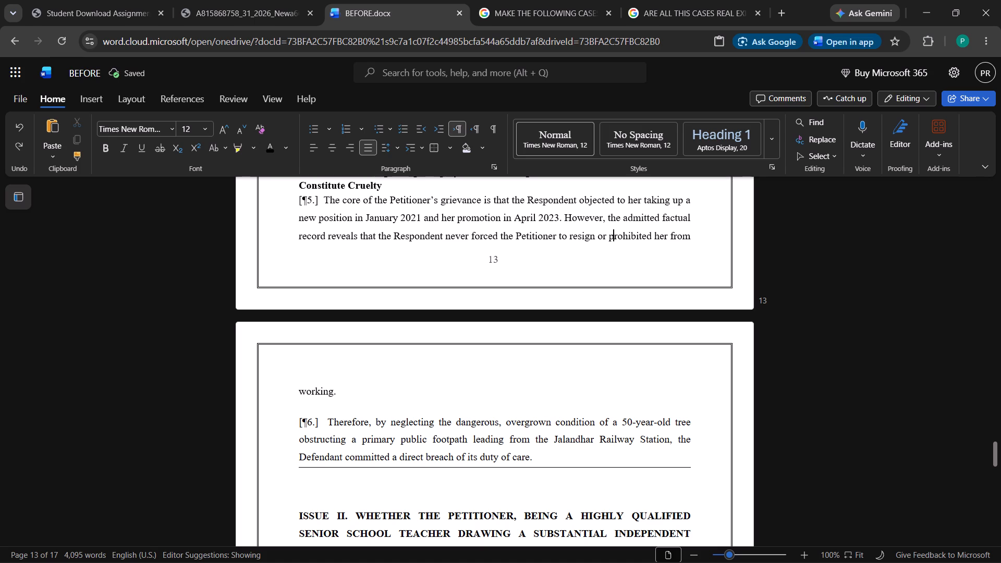
pyautogui.scroll(-2, 481, 367)
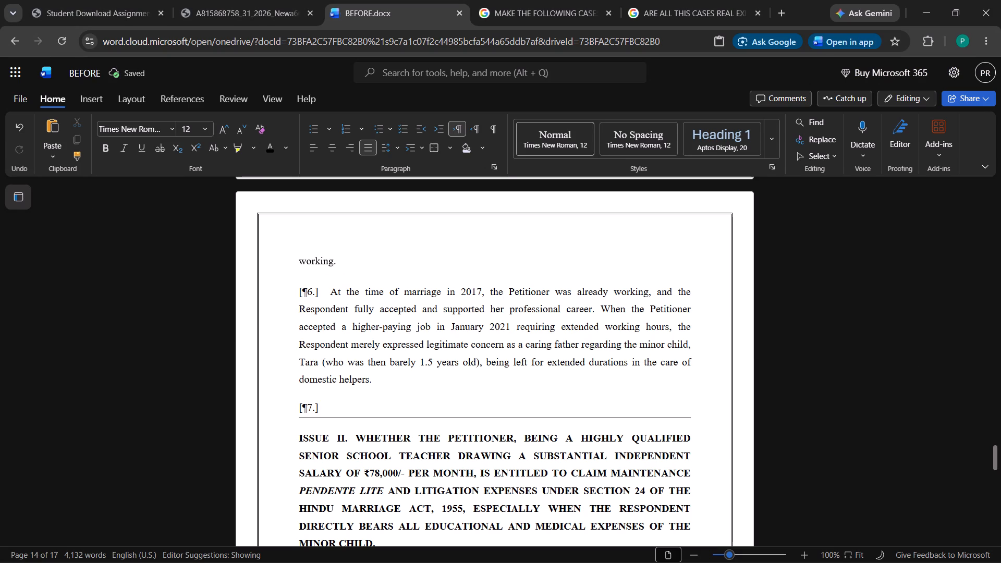
pyautogui.hotkey('ctrl', 'v')
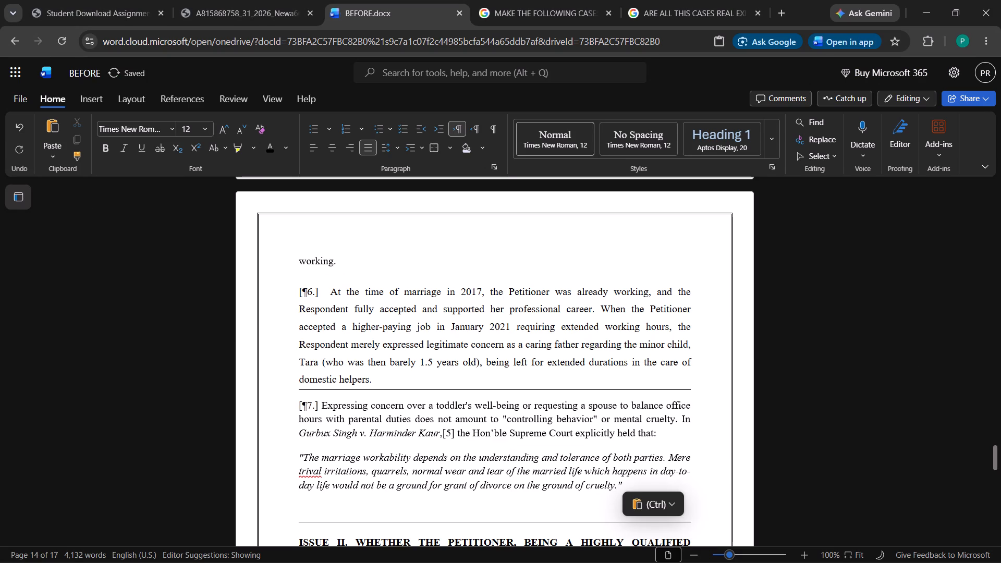
pyautogui.click(321, 402)
pyautogui.press('space')
pyautogui.press('space')
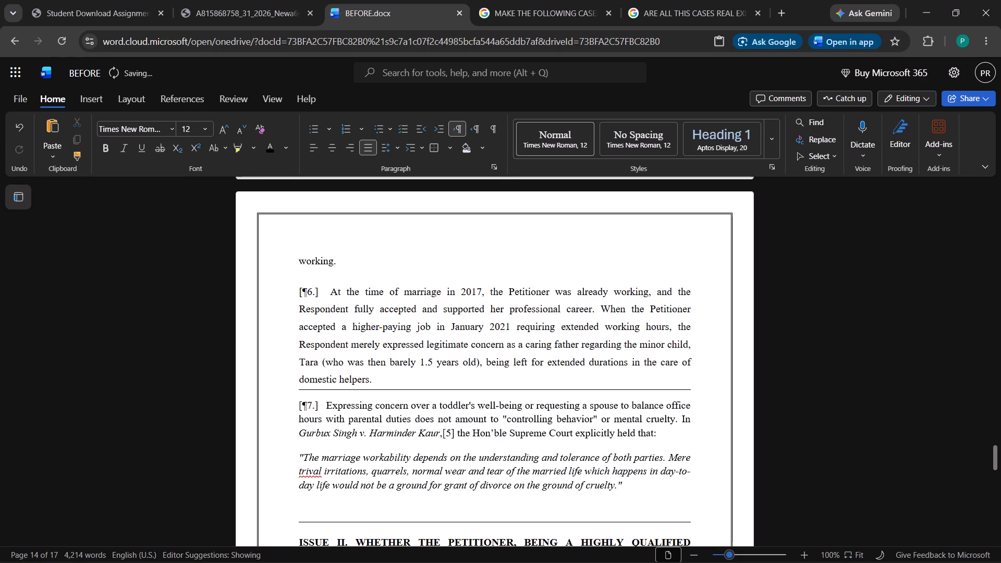
pyautogui.press('space')
# Replace the spacing after the [¶5.] label under heading B with three spaces.
pyautogui.scroll(3, 384, 396)
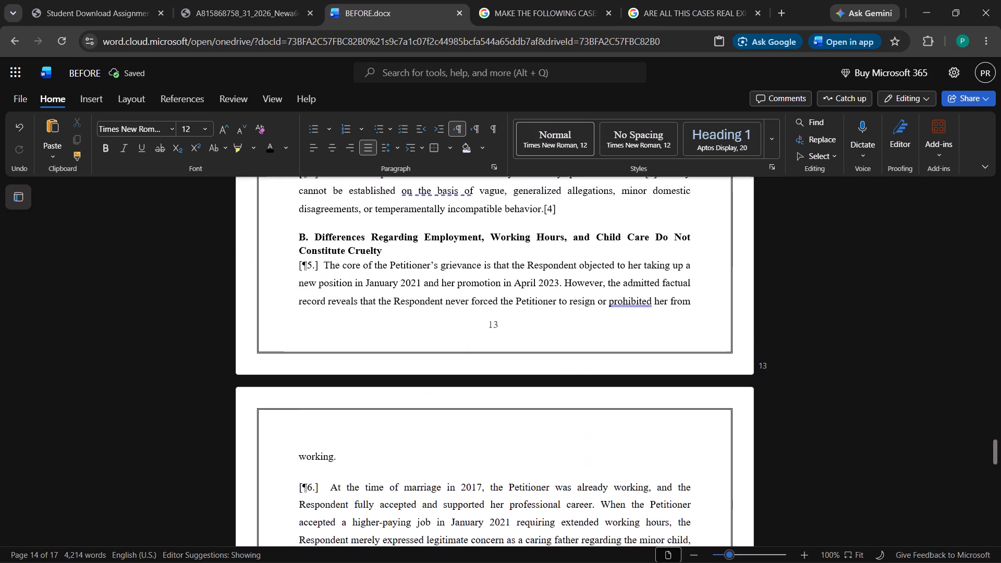
pyautogui.scroll(2, 386, 396)
pyautogui.click(324, 398)
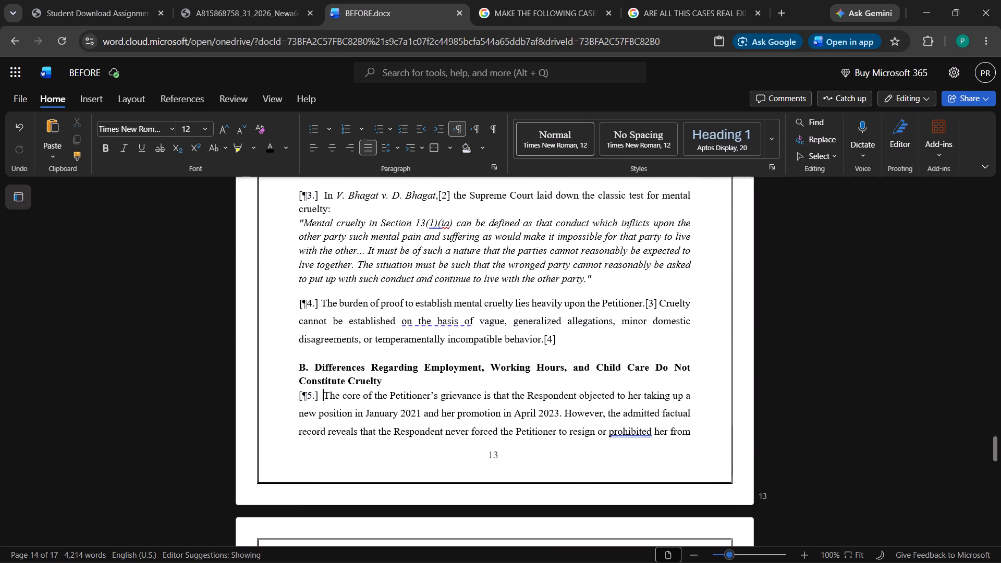
pyautogui.press('BackSpace')
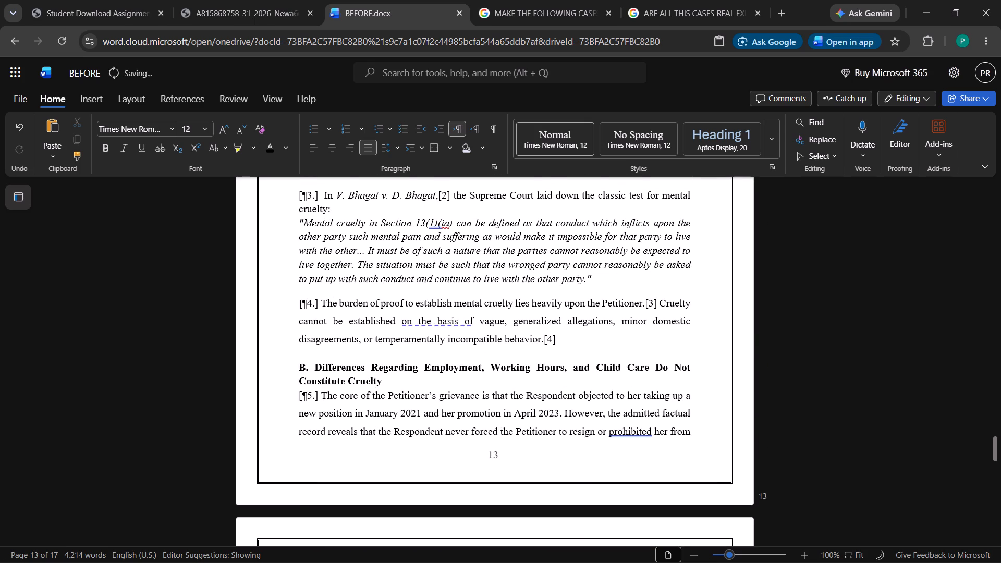
pyautogui.press('BackSpace')
pyautogui.press('space')
pyautogui.press('space')
pyautogui.press('space')
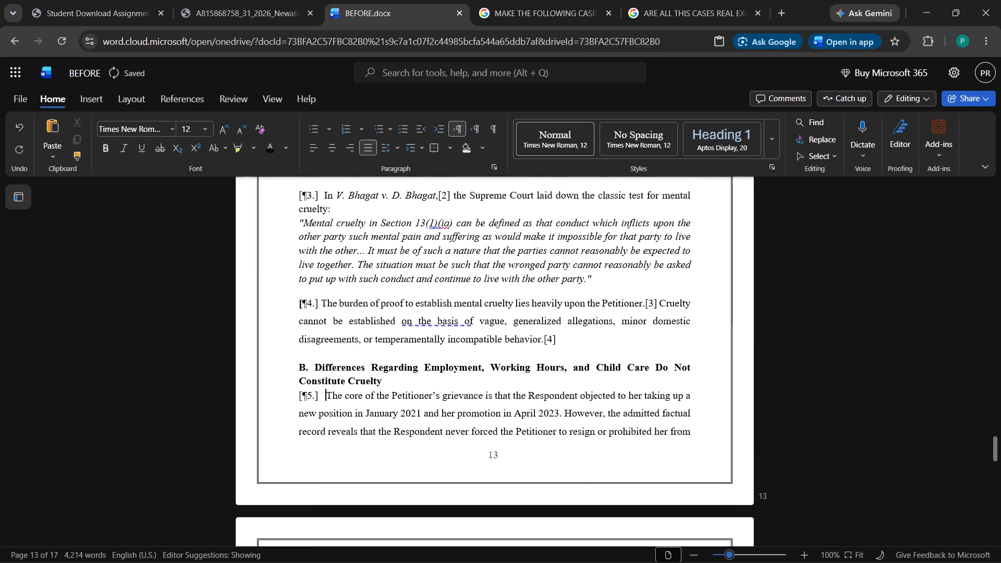
# Replace the single space after the [¶4.] label with three spaces.
pyautogui.press('Down')
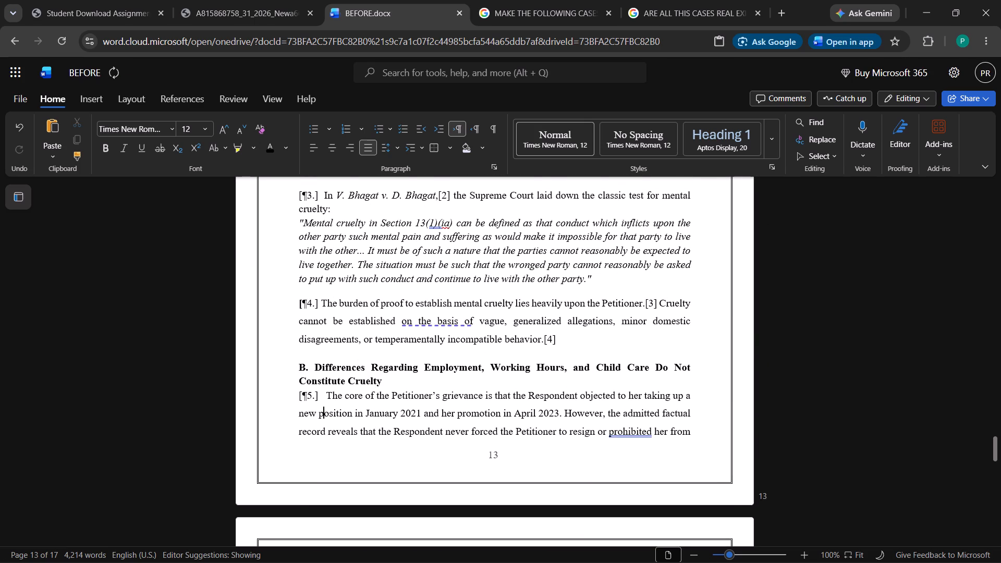
pyautogui.press('Up')
pyautogui.press('Up')
pyautogui.press('Up')
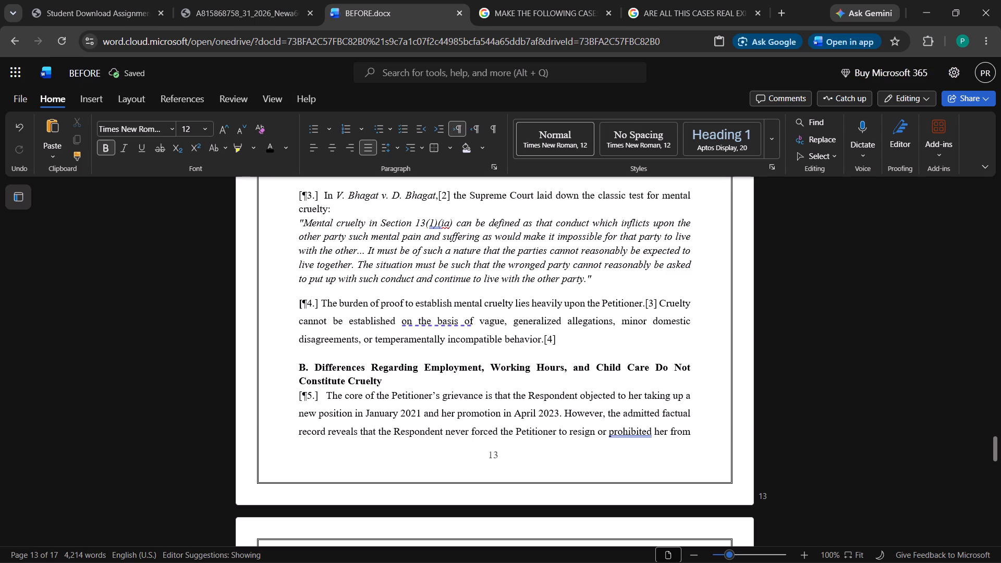
pyautogui.press('Up')
pyautogui.press('Up')
pyautogui.press('Up')
pyautogui.press('Up')
pyautogui.press('Down')
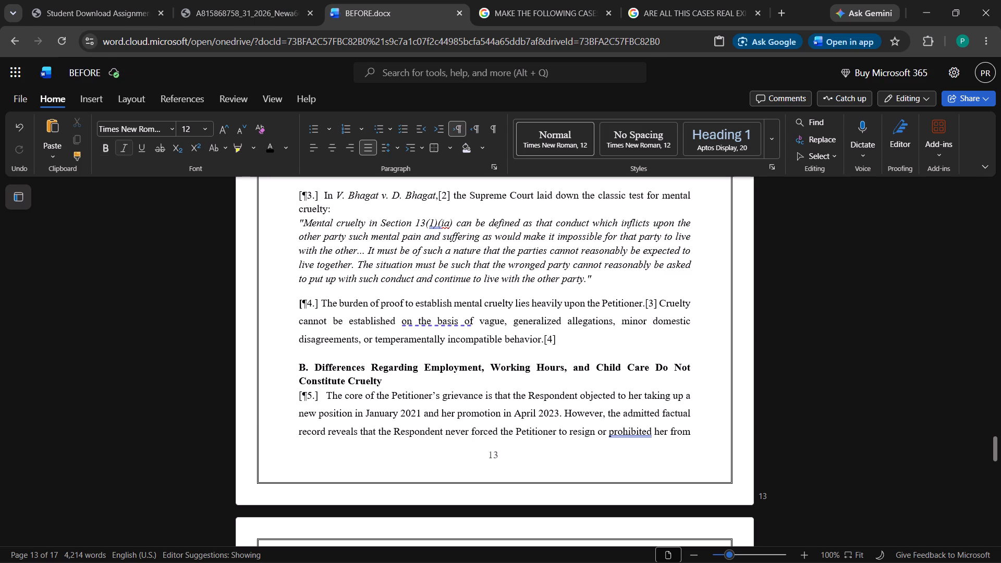
pyautogui.press('BackSpace')
pyautogui.press('space')
pyautogui.press('space')
pyautogui.press('space')
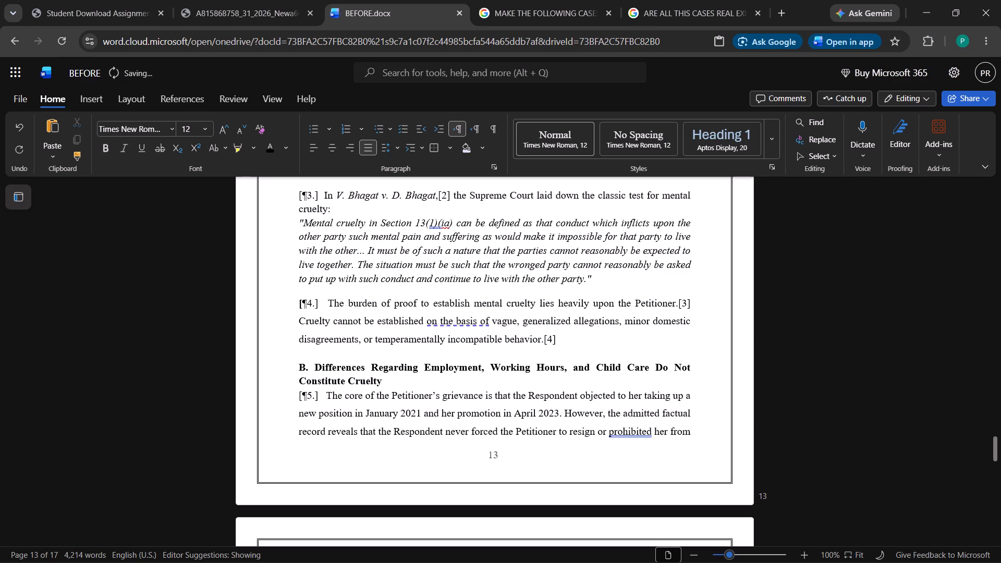
# Replace the spacing after the [¶3.] label, before "In V. Bhagat v. D. Bhagat", with three spaces.
pyautogui.press('Up')
pyautogui.press('Up')
pyautogui.press('Up')
pyautogui.press('Up')
pyautogui.press('Up')
pyautogui.press('Up')
pyautogui.press('Up')
pyautogui.press('BackSpace')
pyautogui.press('BackSpace')
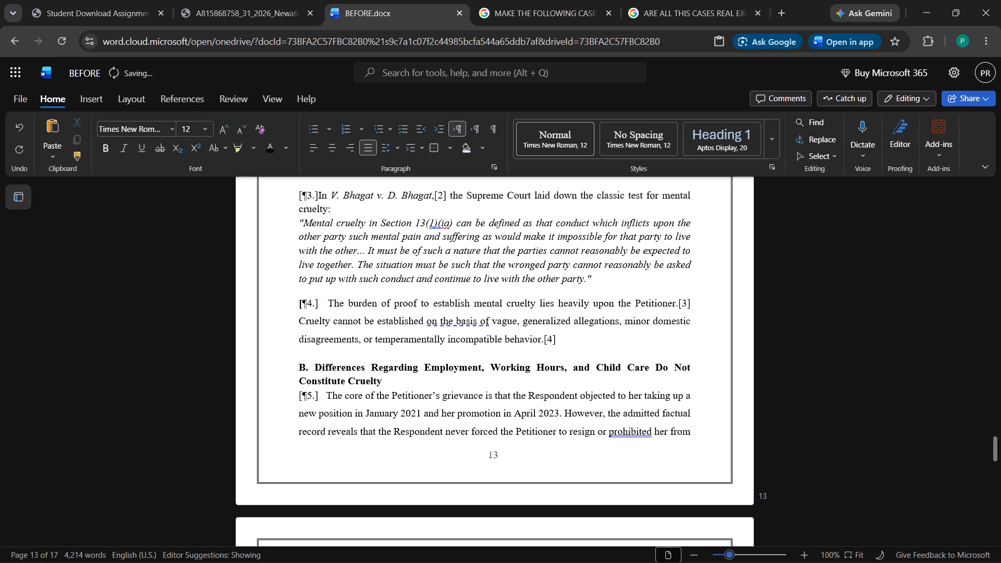
pyautogui.press('space')
pyautogui.press('space')
pyautogui.press('space')
# Replace the spacing after the [¶2.] label, before "The term "cruelty"", with three spaces.
pyautogui.press('Up')
pyautogui.press('Up')
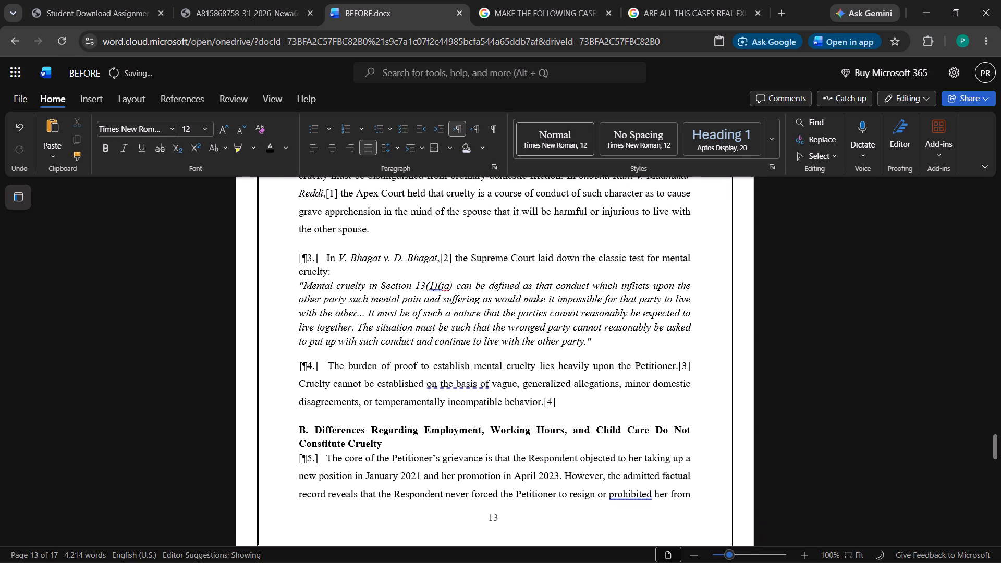
pyautogui.press('Up')
pyautogui.press('Up')
pyautogui.press('Up')
pyautogui.press('Up')
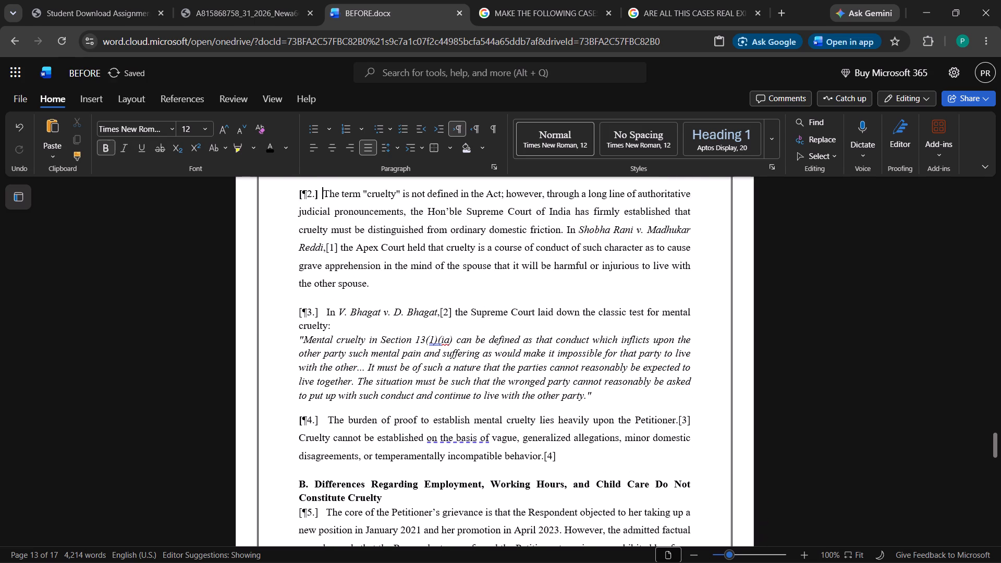
pyautogui.press('BackSpace')
pyautogui.press('BackSpace')
pyautogui.press('space')
pyautogui.press('space')
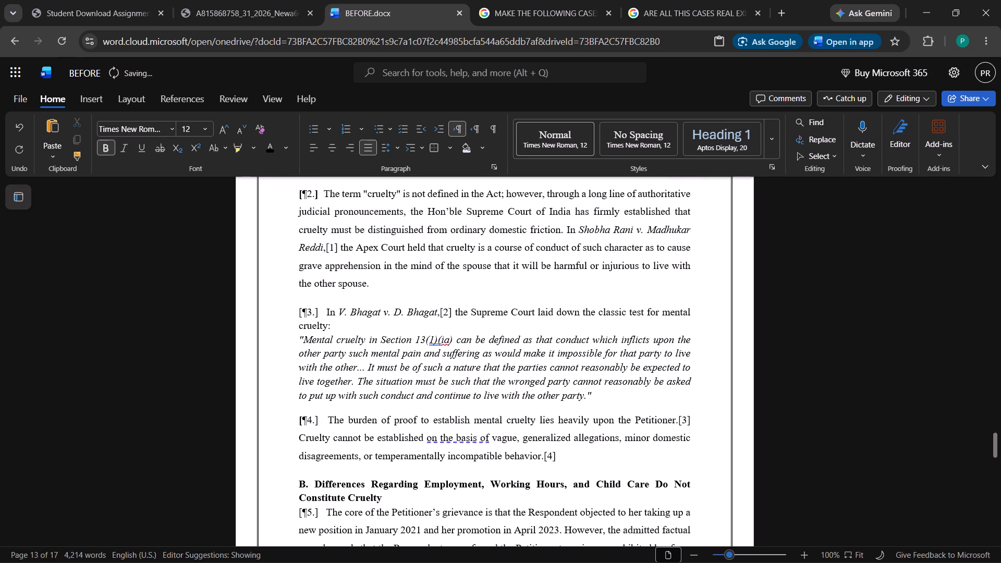
pyautogui.press('space')
# Replace the spacing after the [¶1.] label, before "It is humble submitted", with three spaces.
pyautogui.press('Up')
pyautogui.press('Up')
pyautogui.press('Up')
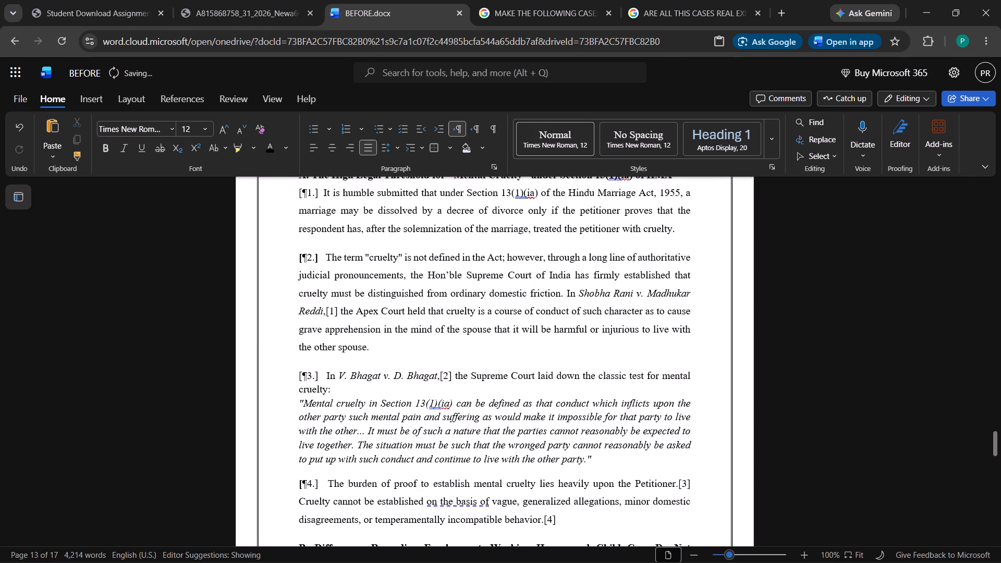
pyautogui.press('BackSpace')
pyautogui.press('BackSpace')
pyautogui.press('space')
pyautogui.press('space')
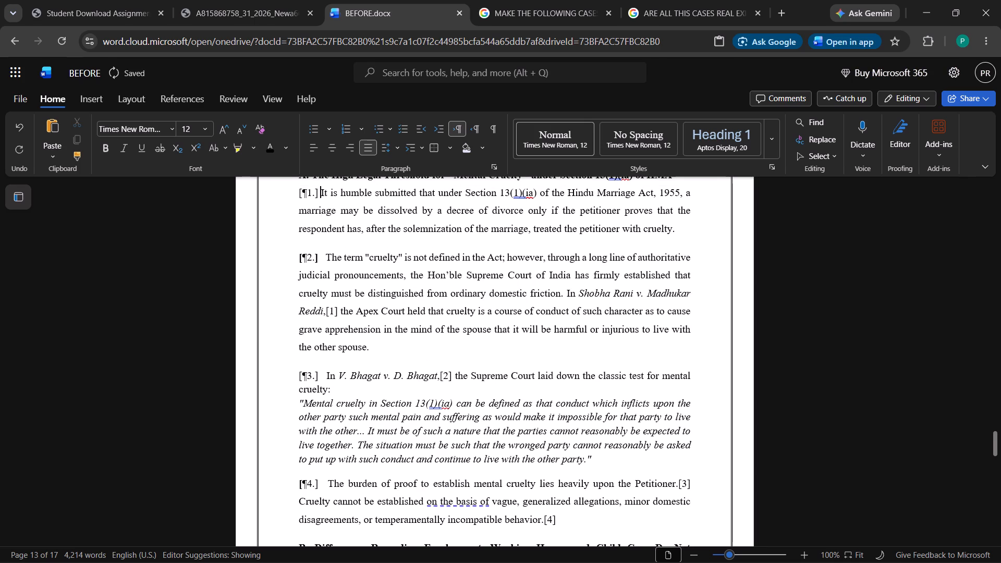
pyautogui.press('space')
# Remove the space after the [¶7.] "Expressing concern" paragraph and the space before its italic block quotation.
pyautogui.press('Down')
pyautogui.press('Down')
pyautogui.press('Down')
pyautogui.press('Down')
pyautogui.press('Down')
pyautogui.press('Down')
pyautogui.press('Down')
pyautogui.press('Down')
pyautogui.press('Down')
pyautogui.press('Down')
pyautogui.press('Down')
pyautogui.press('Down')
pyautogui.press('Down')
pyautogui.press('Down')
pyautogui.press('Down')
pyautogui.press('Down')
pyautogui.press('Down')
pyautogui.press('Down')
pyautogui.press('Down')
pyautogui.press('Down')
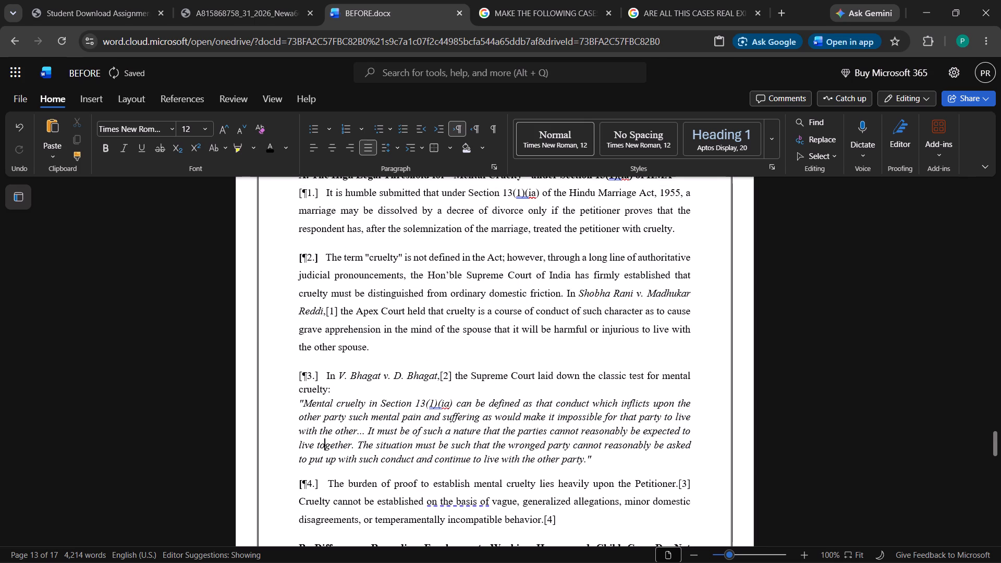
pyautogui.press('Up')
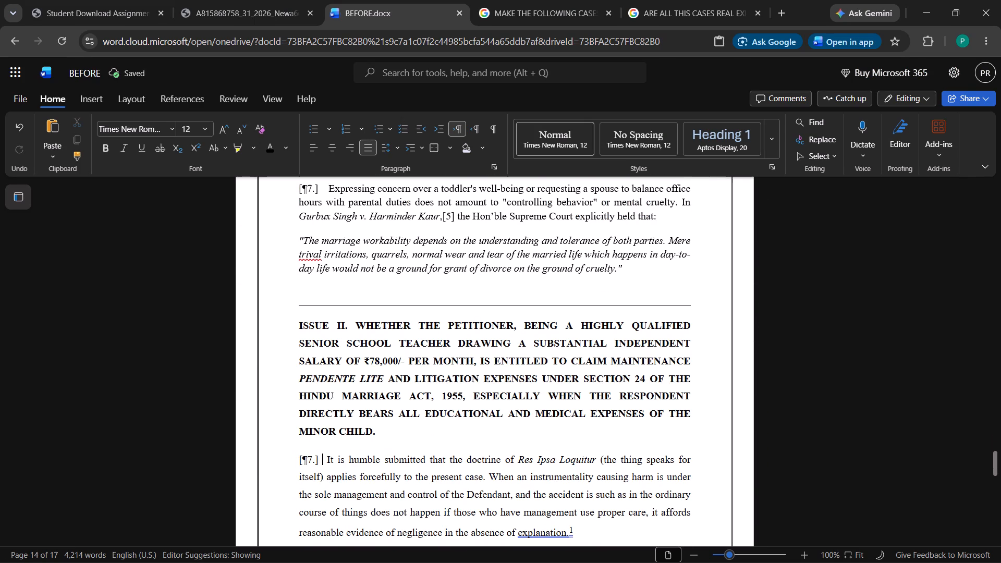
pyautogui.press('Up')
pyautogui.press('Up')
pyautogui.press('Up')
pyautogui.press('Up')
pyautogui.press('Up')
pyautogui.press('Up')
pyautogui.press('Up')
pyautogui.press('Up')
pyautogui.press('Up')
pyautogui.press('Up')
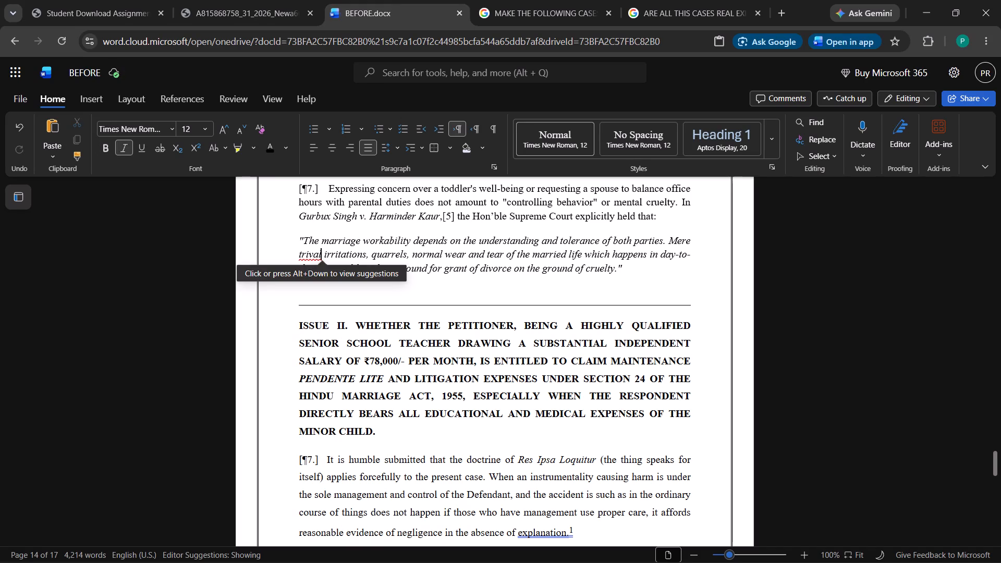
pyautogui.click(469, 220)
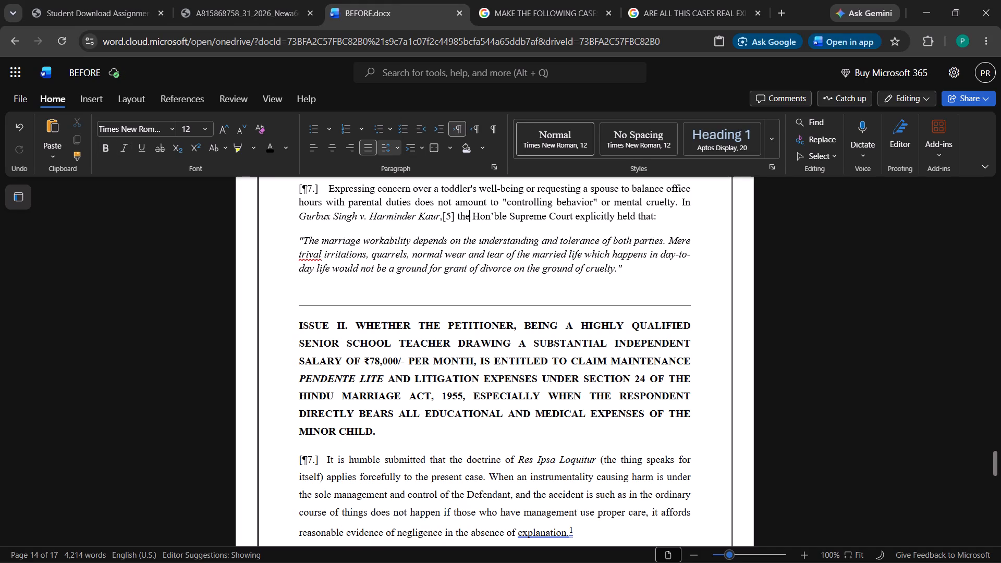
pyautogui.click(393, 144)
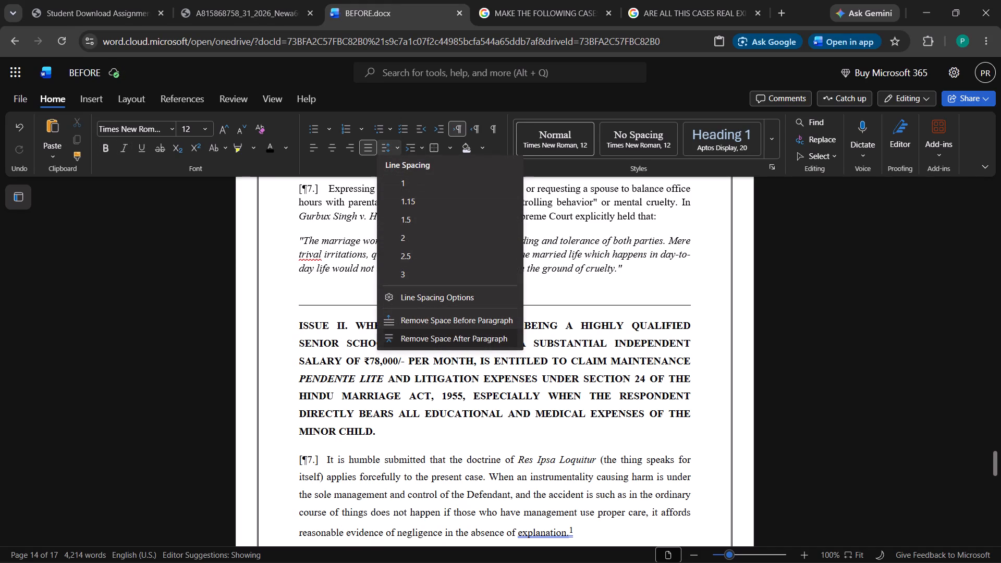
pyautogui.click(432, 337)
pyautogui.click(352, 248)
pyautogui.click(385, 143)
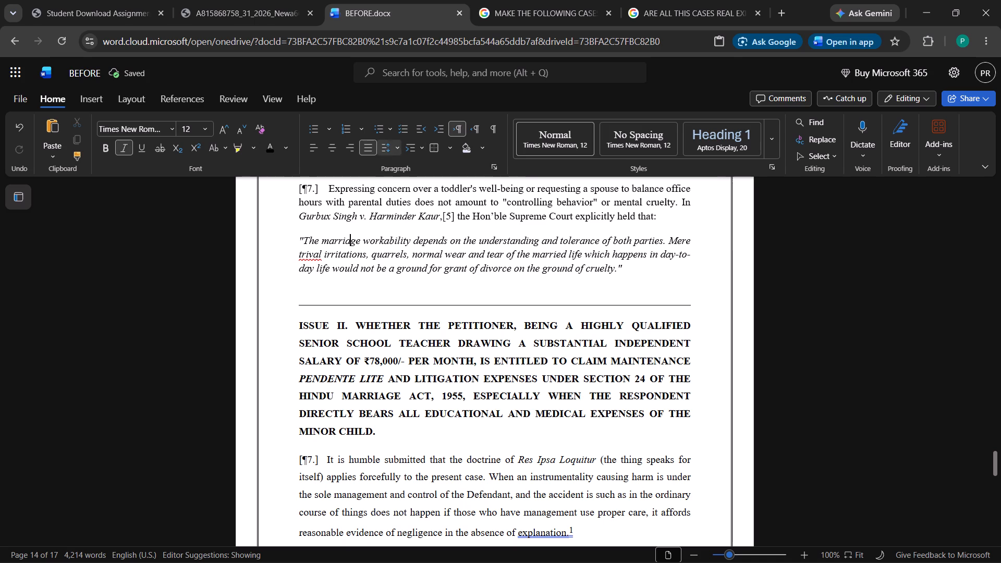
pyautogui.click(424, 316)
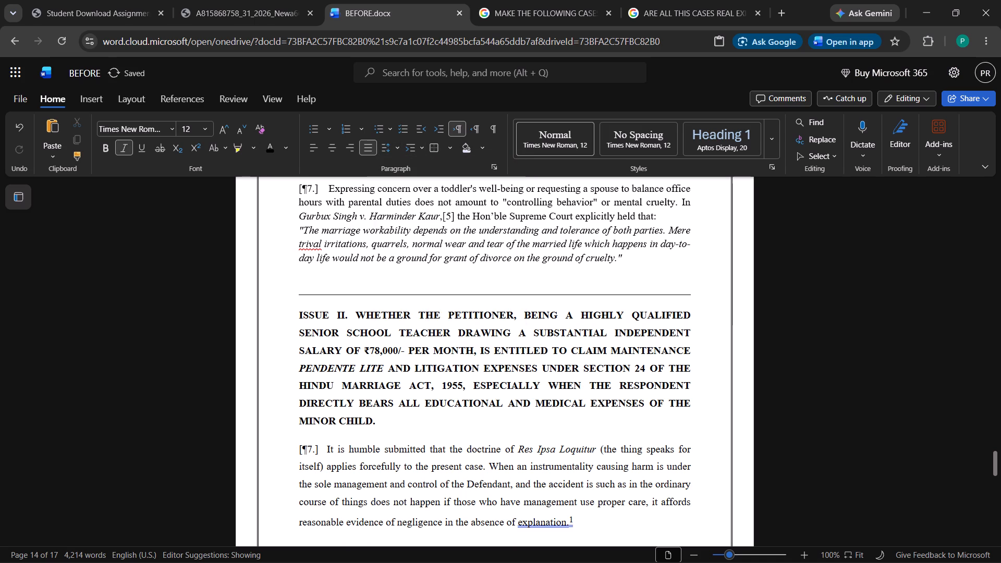
# View the spelling suggestions for "trival" in the [¶7.] quotation without applying one.
pyautogui.click(306, 244)
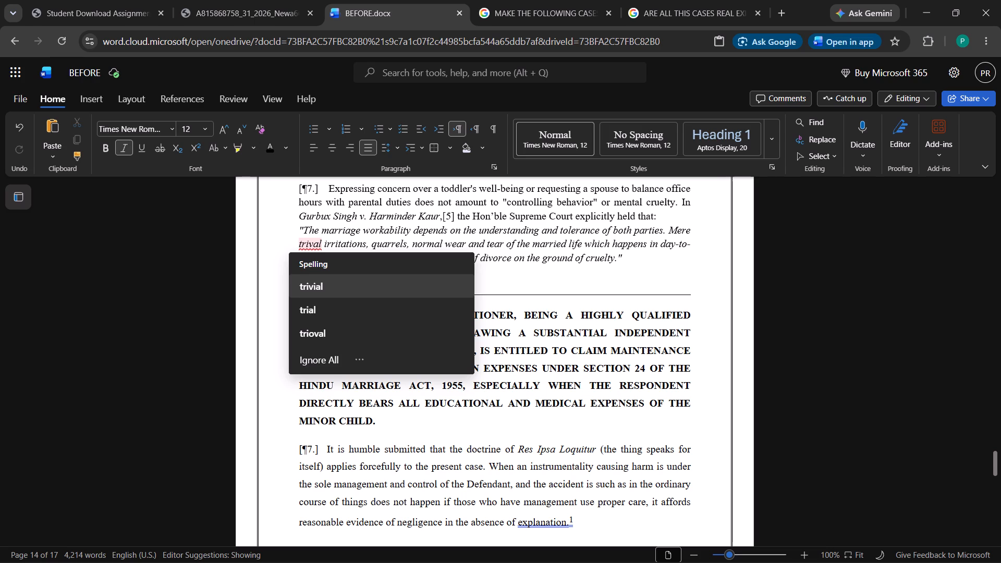
pyautogui.click(217, 335)
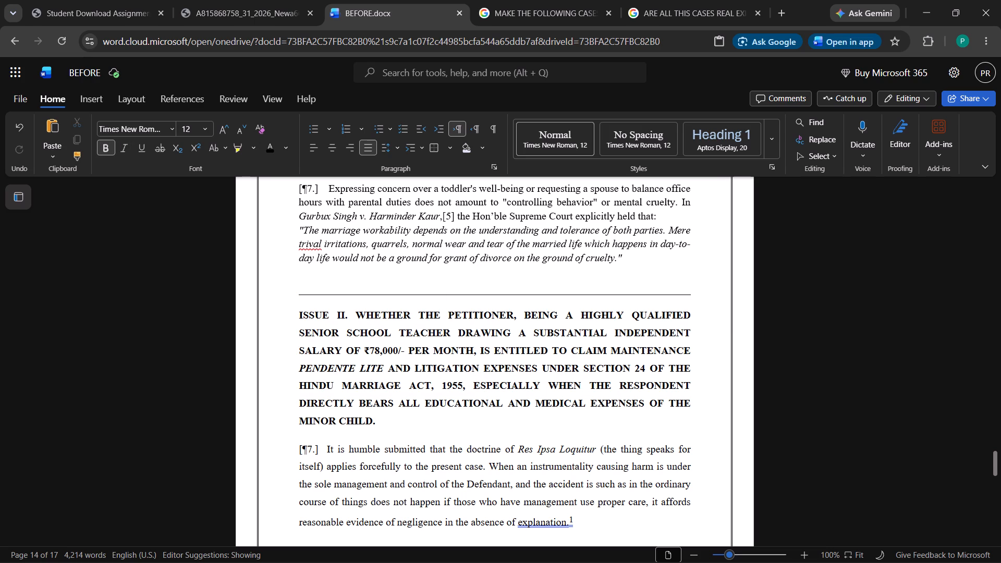
# Add an empty paragraph after the [¶7.] block quotation, above the ISSUE II heading.
pyautogui.click(655, 253)
pyautogui.press('Return')
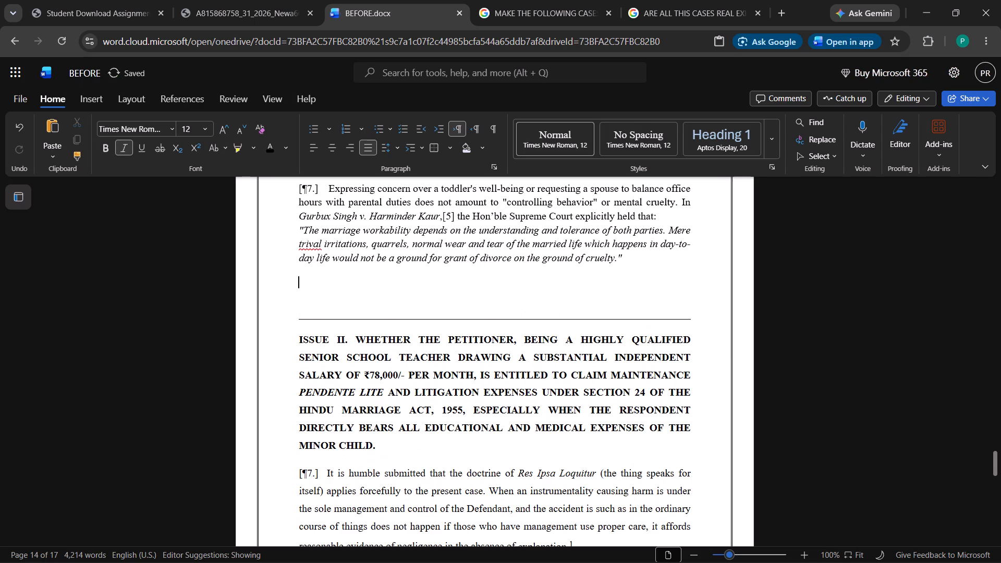
# Merge [¶7.] into the end of [¶6.] and split it off again so it takes on [¶6.]'s paragraph formatting.
pyautogui.scroll(2, 643, 287)
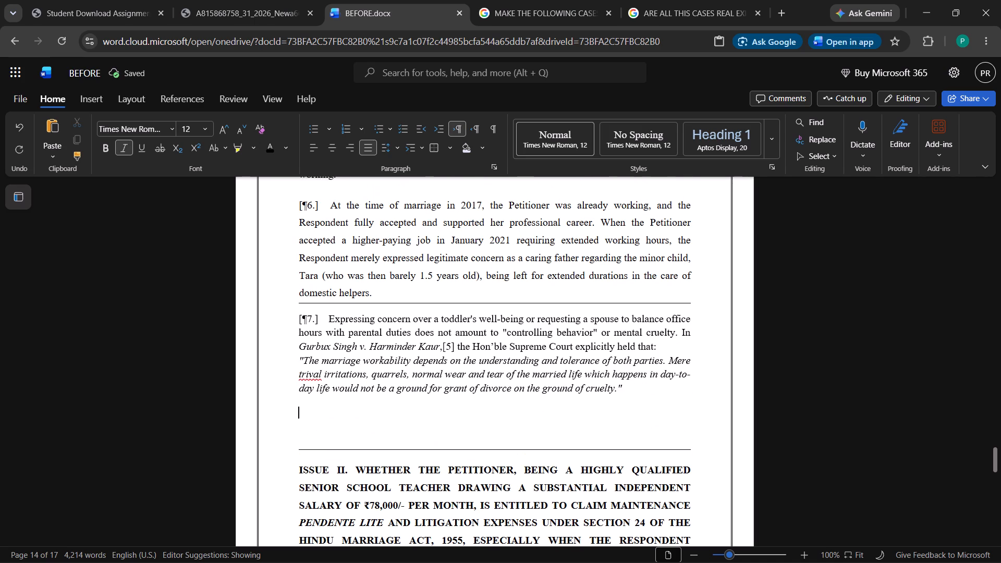
pyautogui.click(524, 310)
pyautogui.click(524, 293)
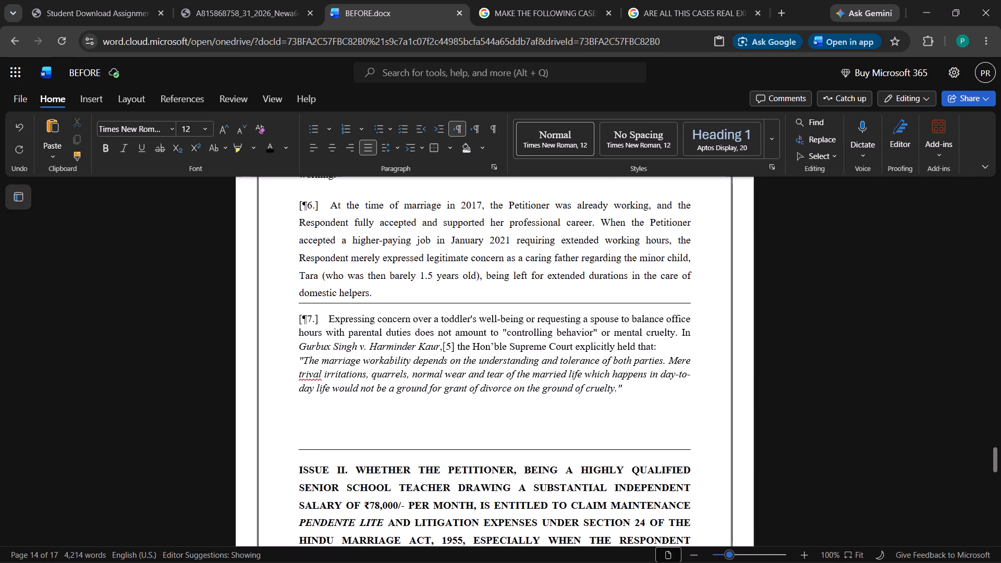
pyautogui.press('Delete')
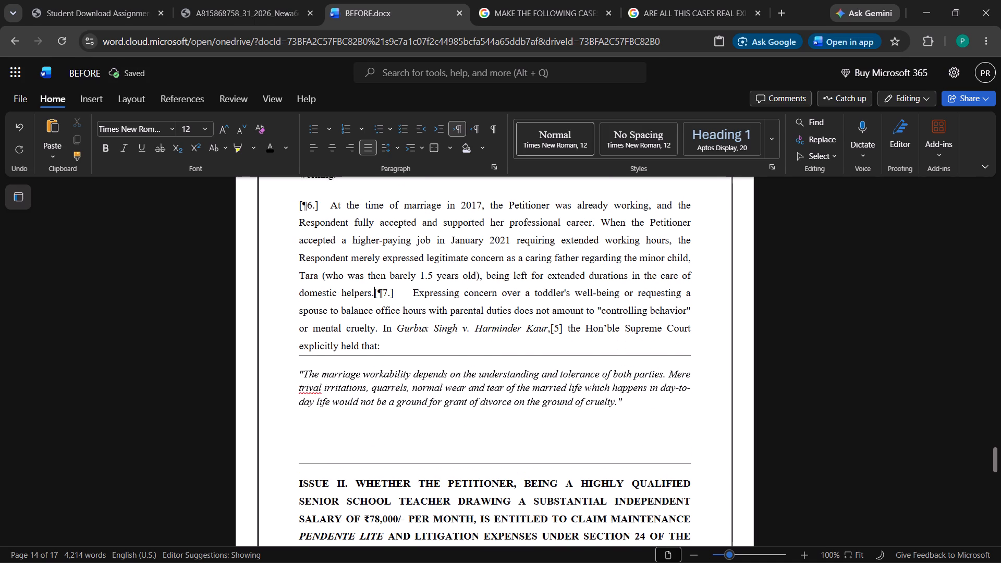
pyautogui.press('Return')
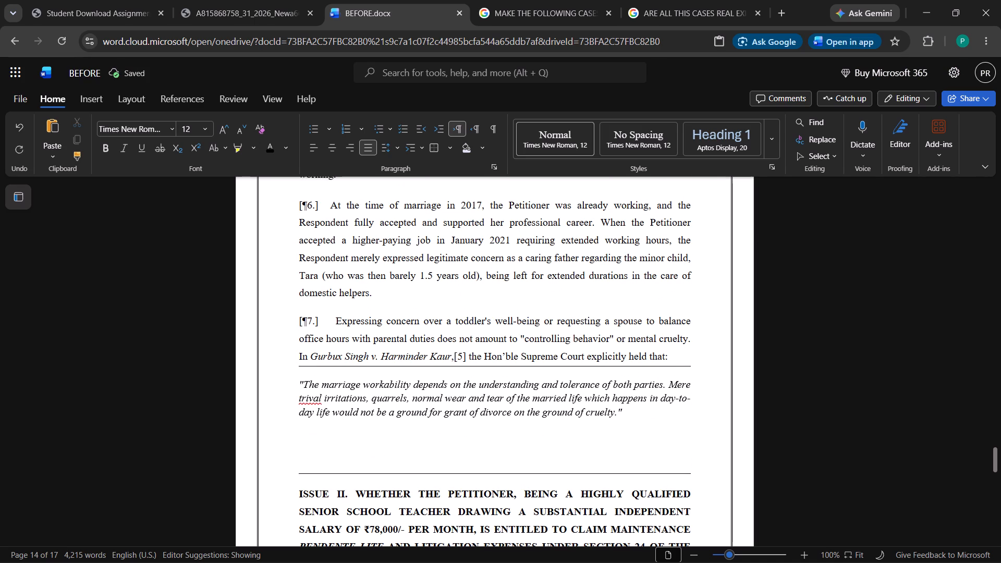
pyautogui.scroll(2, 355, 373)
pyautogui.scroll(-2, 355, 372)
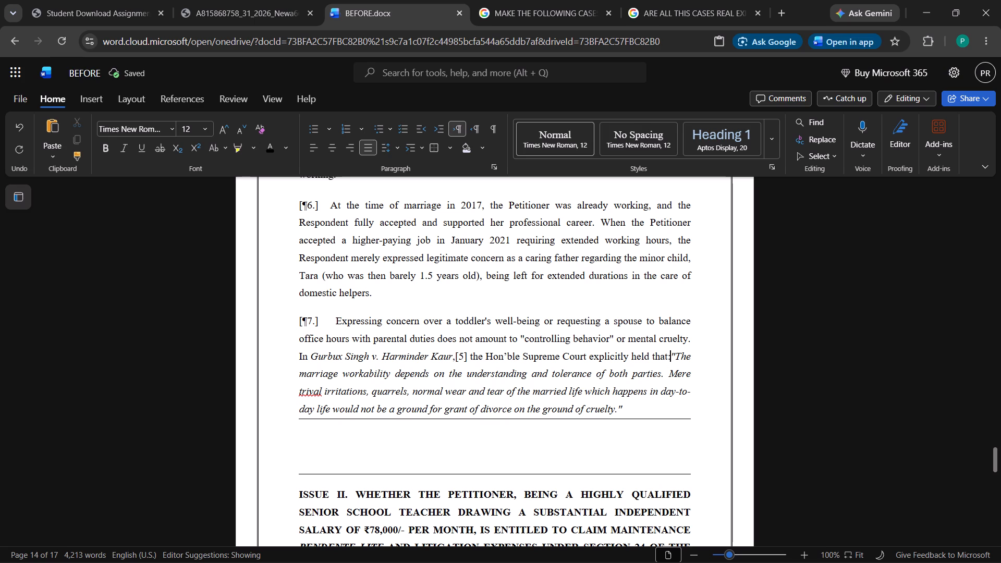
pyautogui.press('Return')
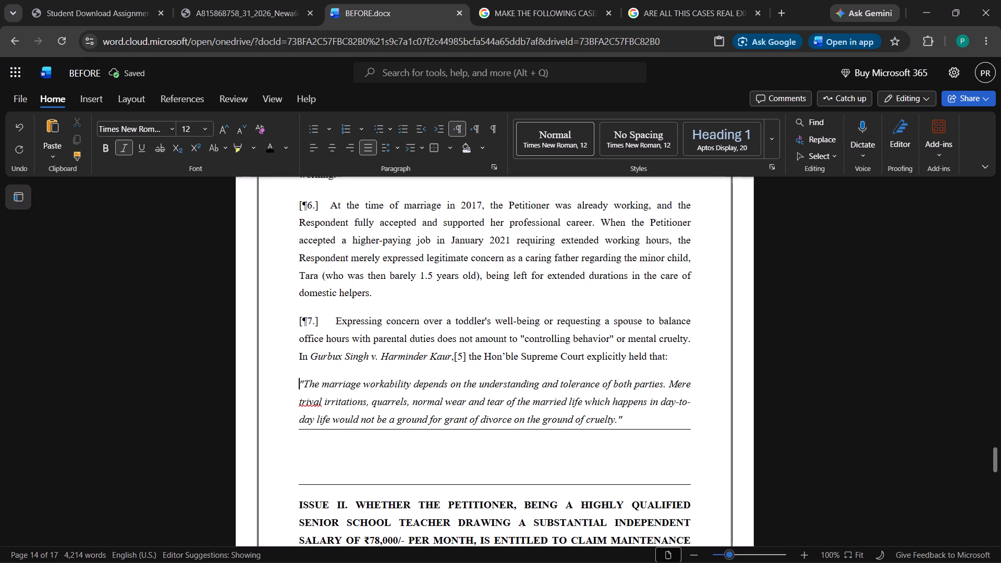
# Remove the space before the italic quotation paragraph so it sits directly beneath the [¶7.] text.
pyautogui.click(424, 351)
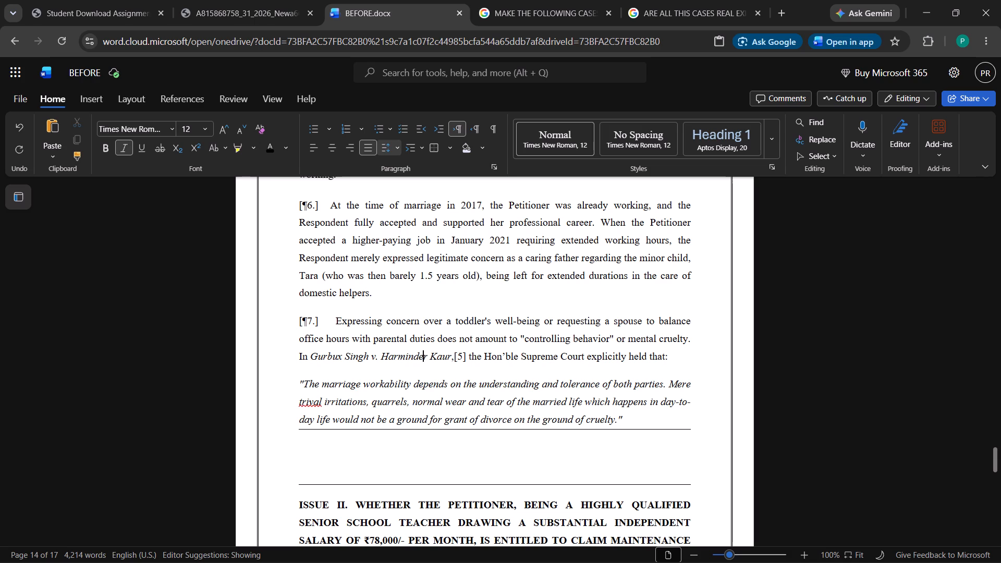
pyautogui.click(397, 149)
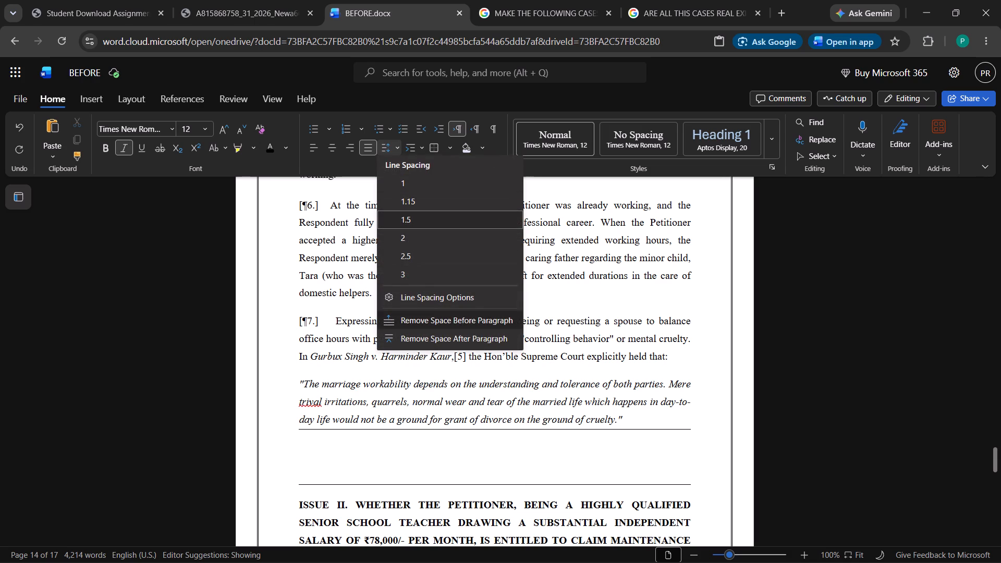
pyautogui.click(436, 329)
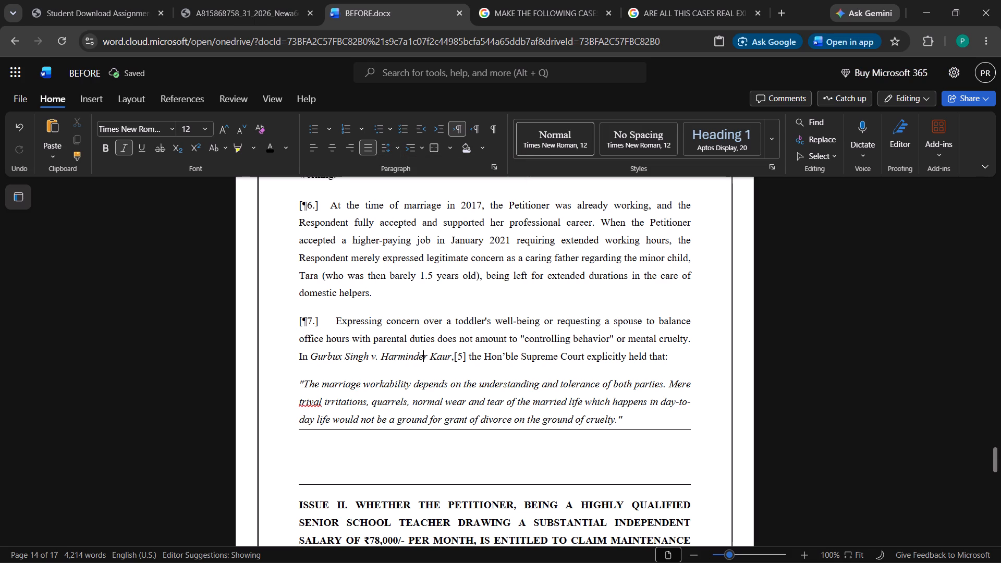
pyautogui.click(349, 380)
pyautogui.click(382, 147)
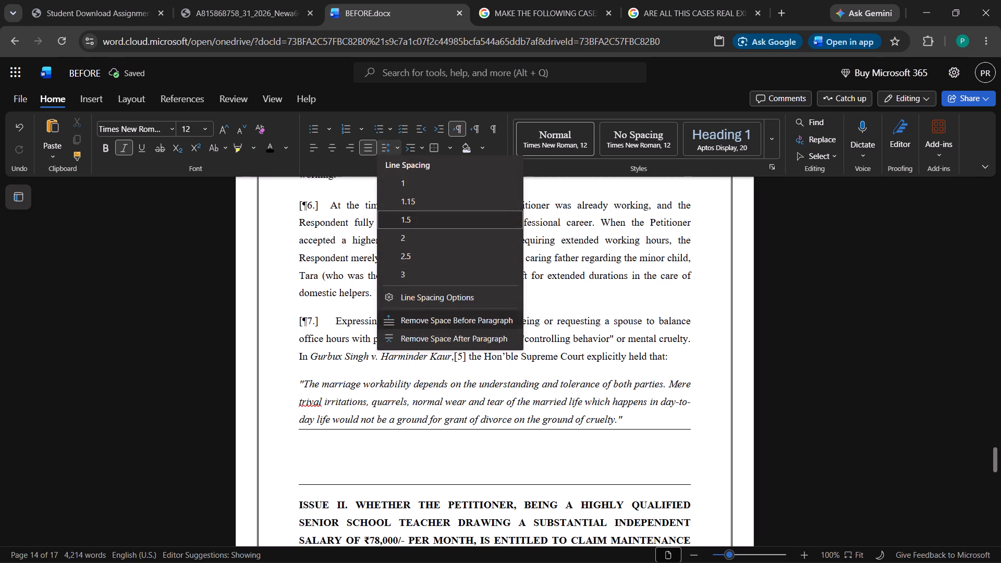
pyautogui.click(454, 314)
# Copy the [¶7.] label and paste it on a new line after the quotation, with an empty line following it.
pyautogui.click(656, 410)
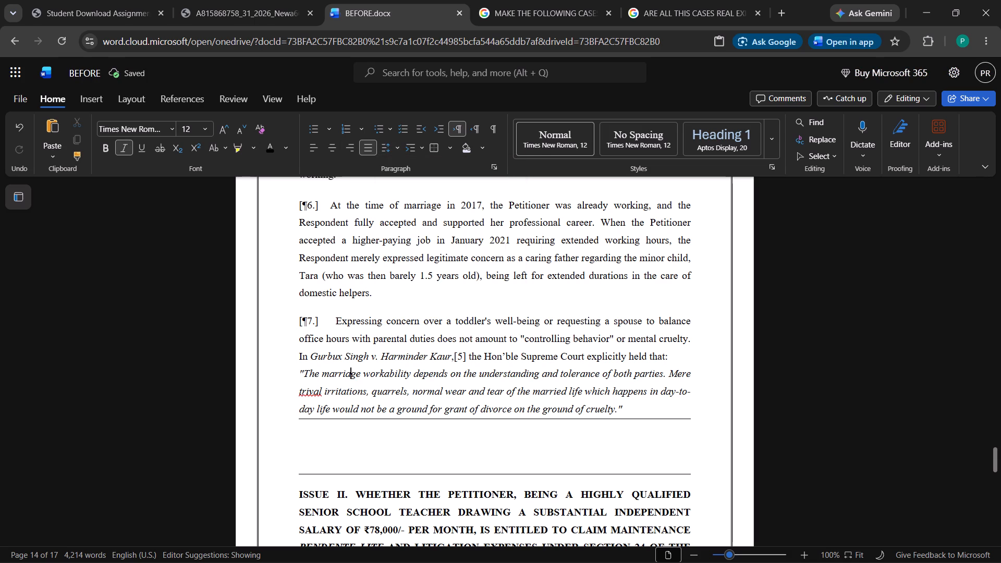
pyautogui.press('Return')
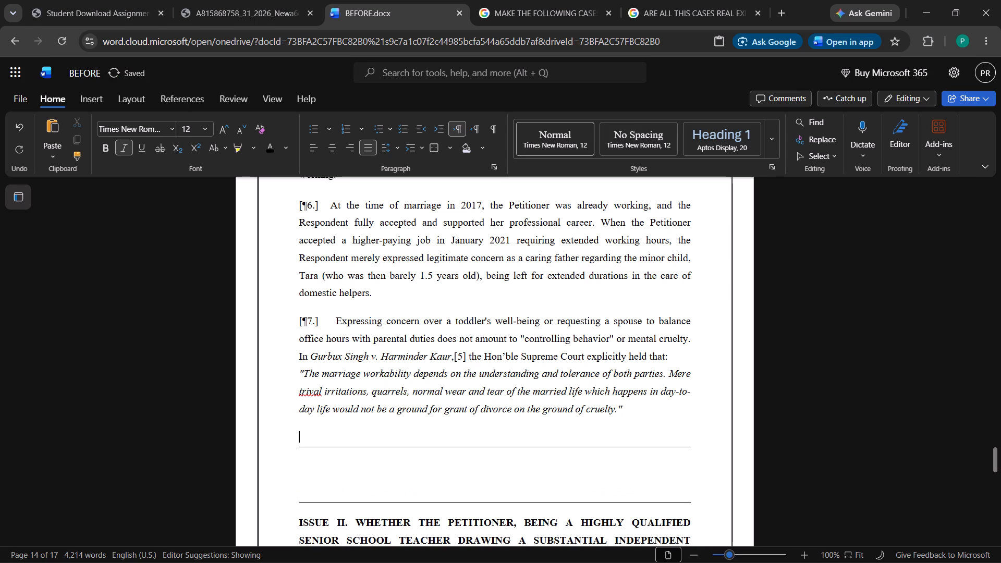
pyautogui.scroll(1, 656, 409)
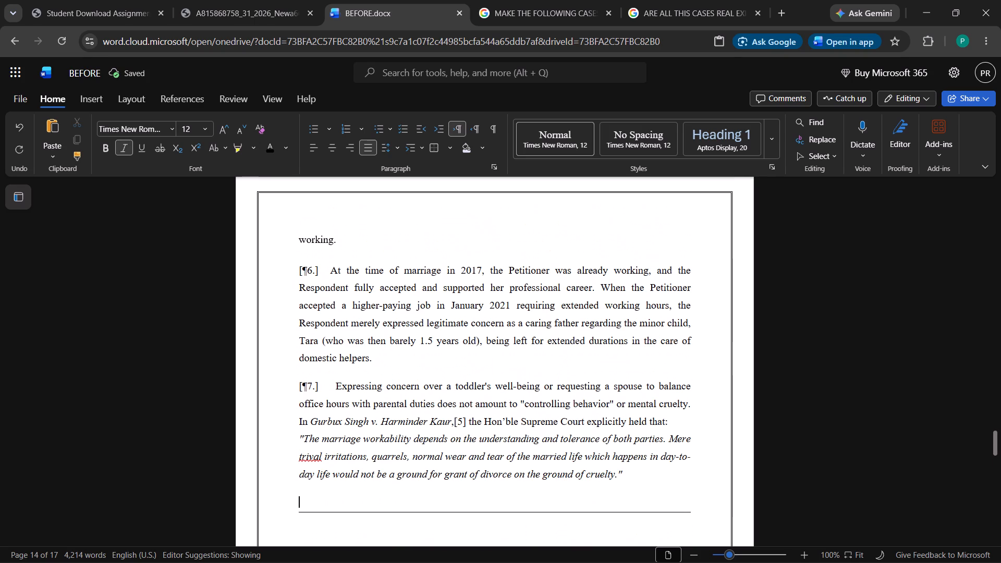
pyautogui.tripleClick(308, 388)
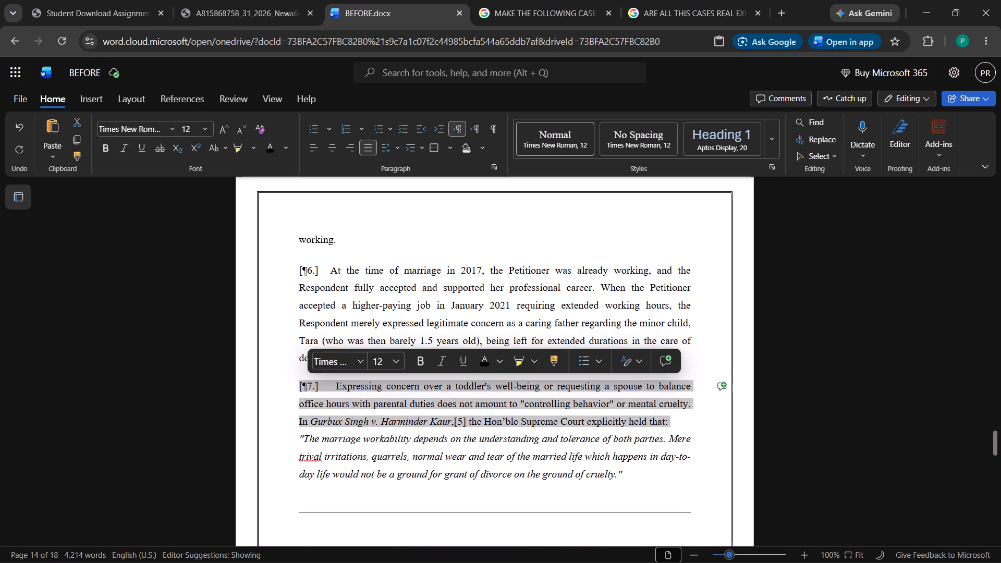
pyautogui.click(308, 388)
pyautogui.moveTo(318, 387); pyautogui.dragTo(313, 387)
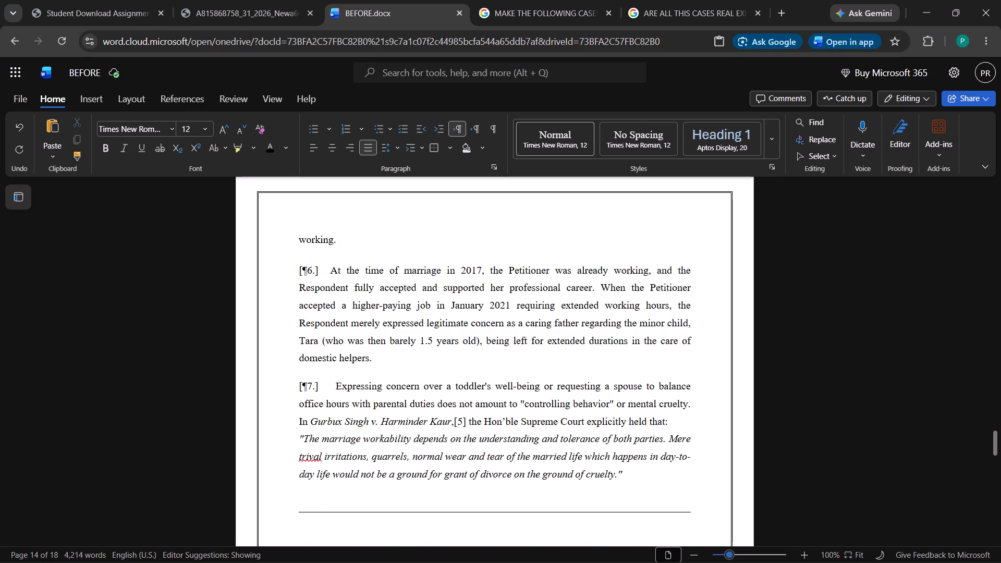
pyautogui.moveTo(313, 387); pyautogui.dragTo(300, 387)
pyautogui.rightClick(310, 386)
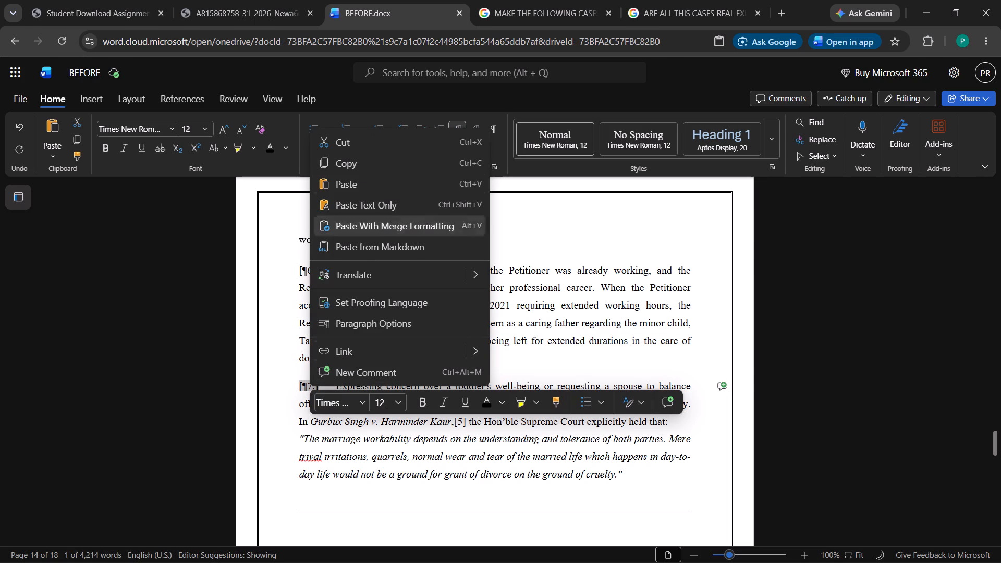
pyautogui.click(351, 158)
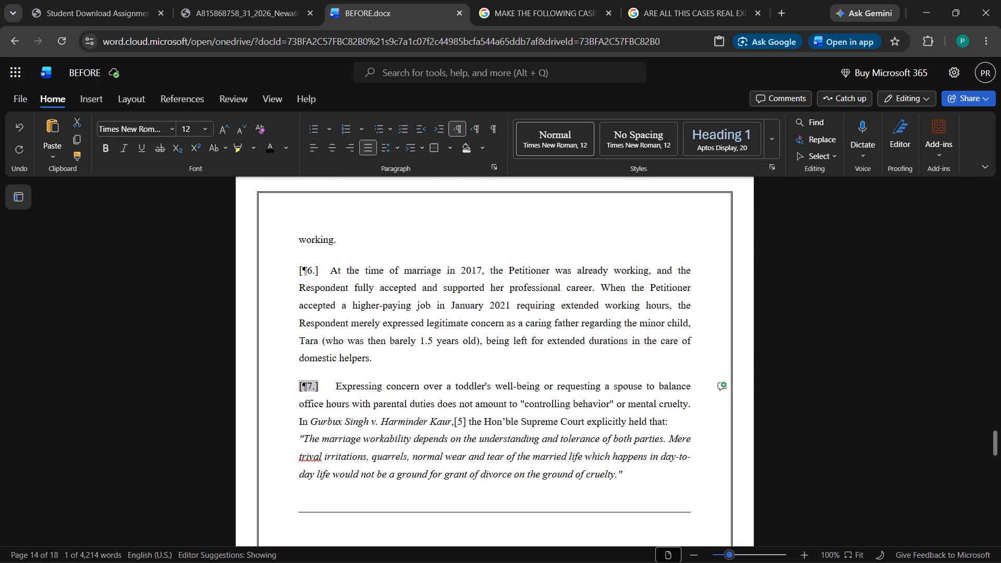
pyautogui.click(649, 480)
pyautogui.press('Return')
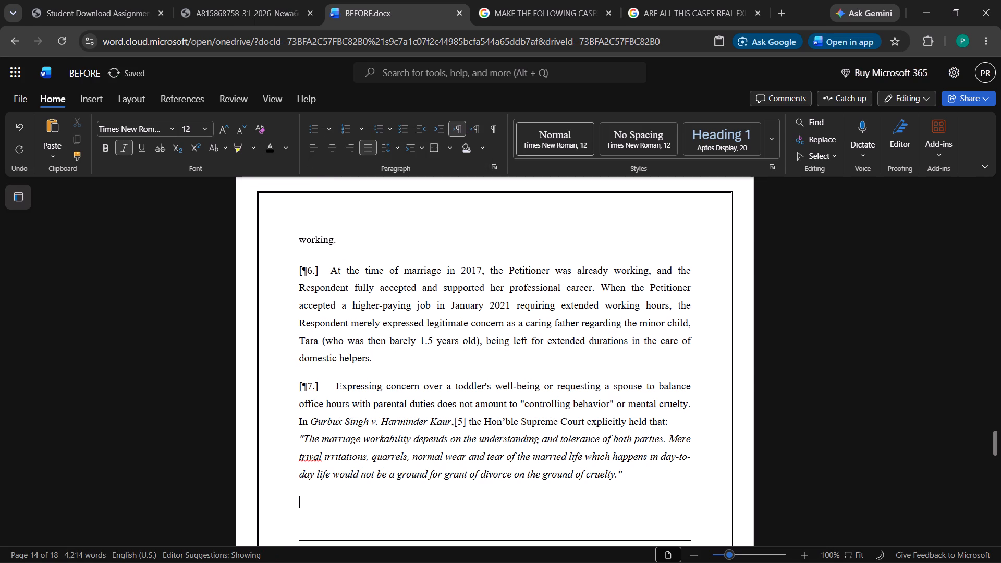
pyautogui.hotkey('ctrl', 'v')
pyautogui.press('Return')
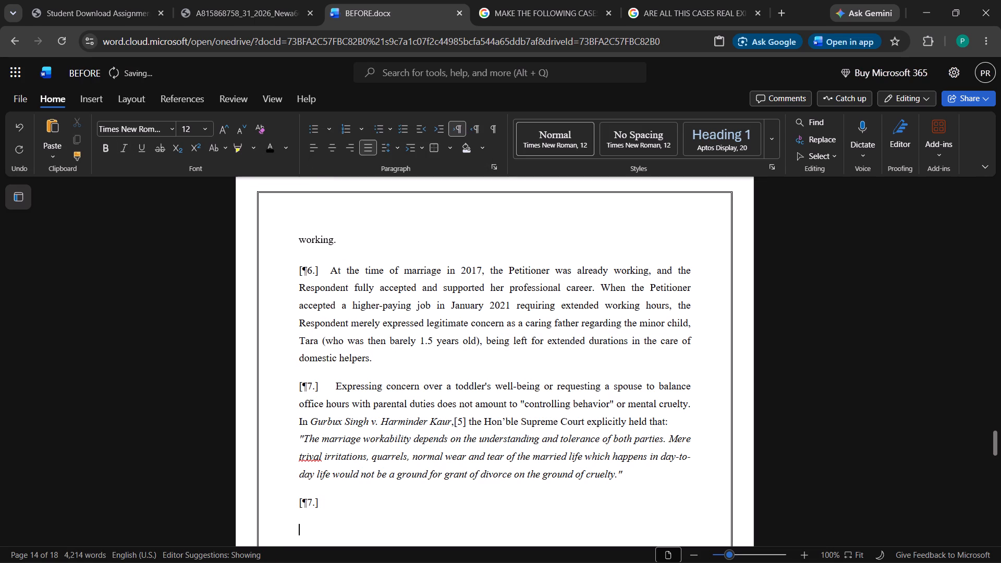
# Paste eleven more copies of the [¶7.] label below the first, each on its own line, without a trailing empty line.
pyautogui.hotkey('ctrl', 'v')
pyautogui.press('Return')
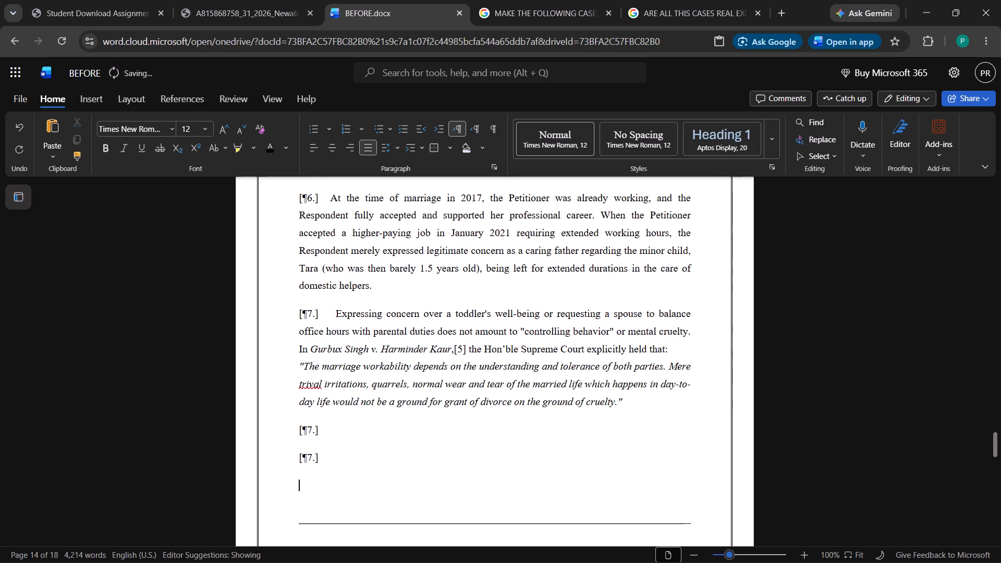
pyautogui.hotkey('ctrl', 'v')
pyautogui.press('Return')
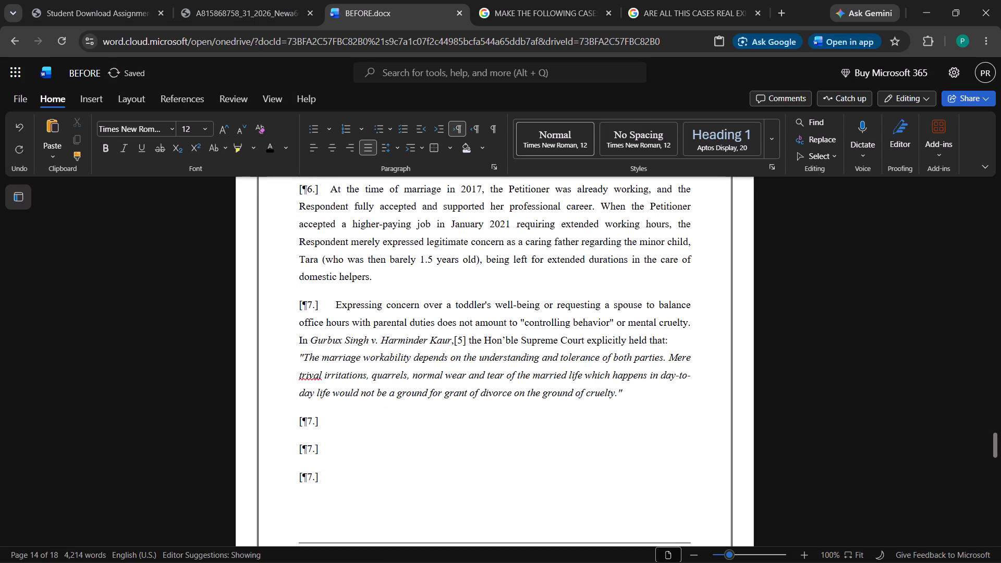
pyautogui.hotkey('ctrl', 'v')
pyautogui.press('Return')
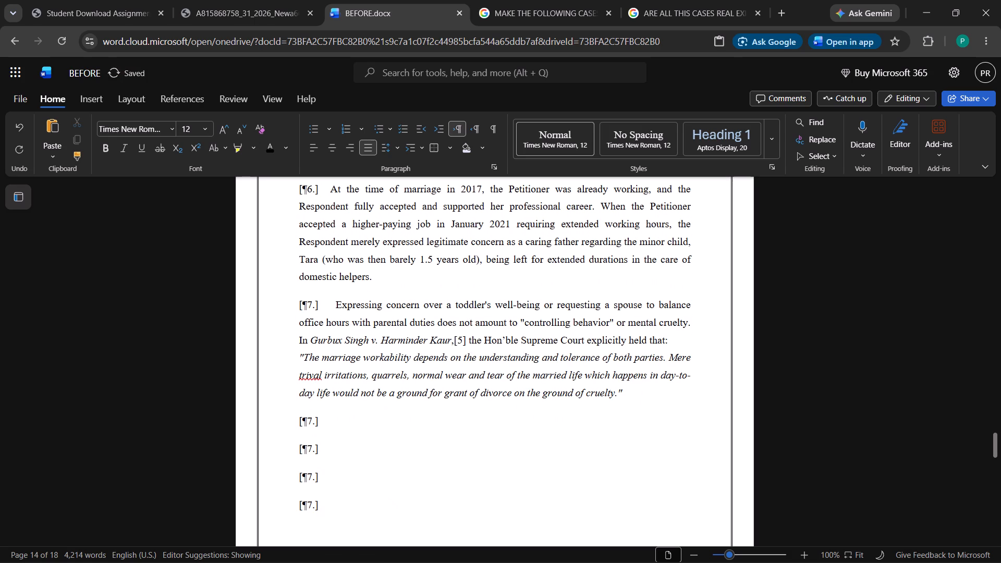
pyautogui.hotkey('ctrl', 'v')
pyautogui.press('Return')
pyautogui.hotkey('ctrl', 'v')
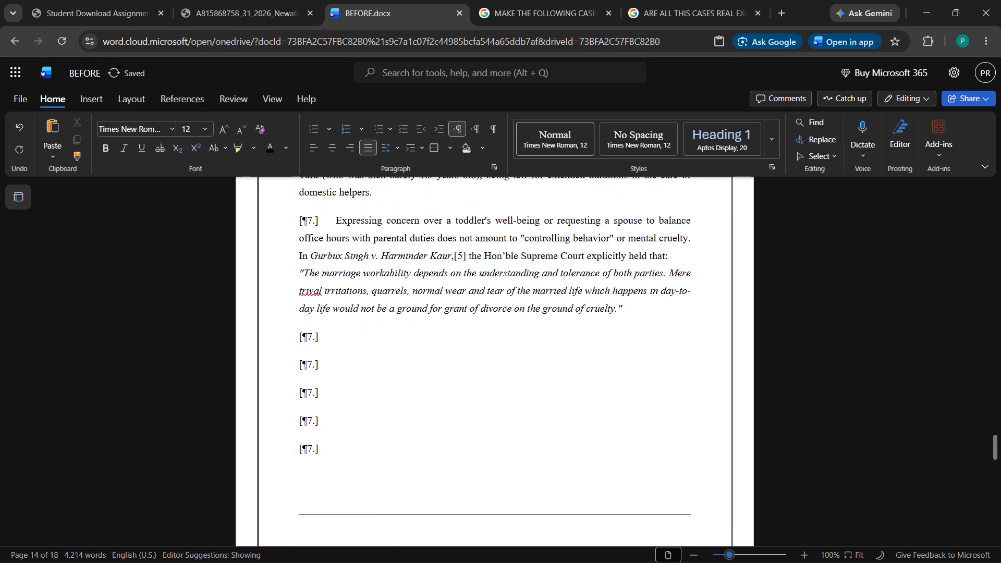
pyautogui.press('Return')
pyautogui.hotkey('ctrl', 'v')
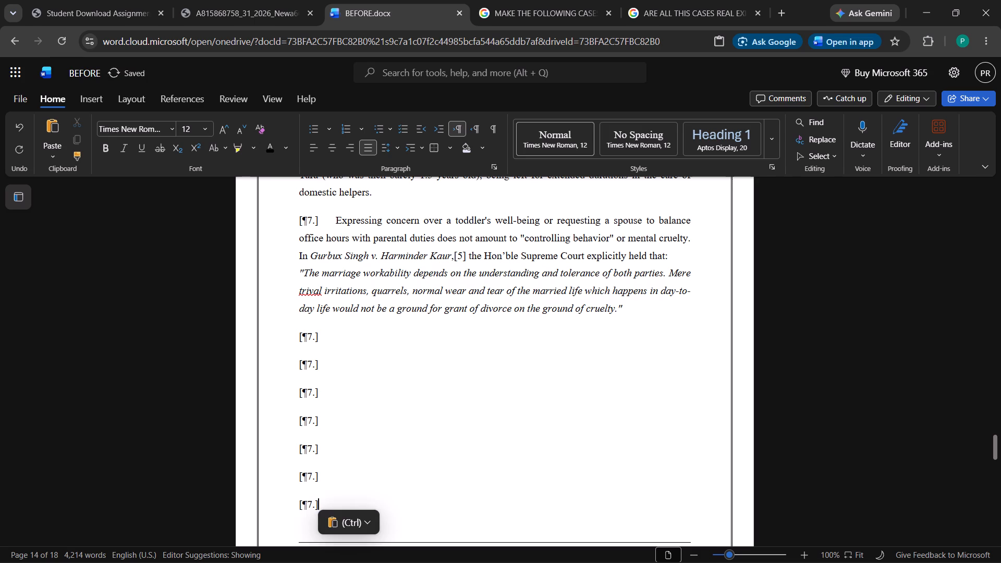
pyautogui.press('Return')
pyautogui.hotkey('ctrl', 'v')
pyautogui.press('Return')
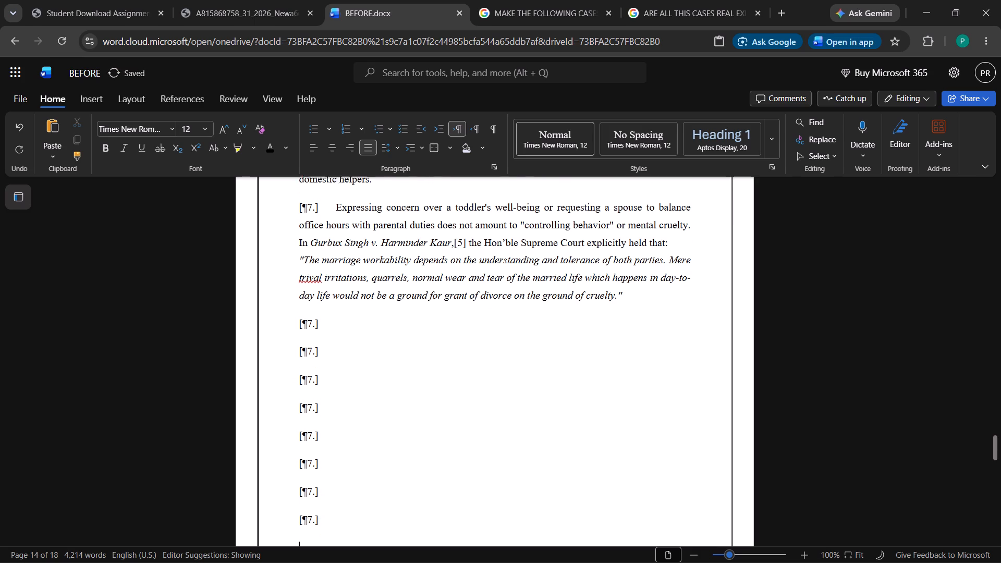
pyautogui.hotkey('ctrl', 'v')
pyautogui.press('Return')
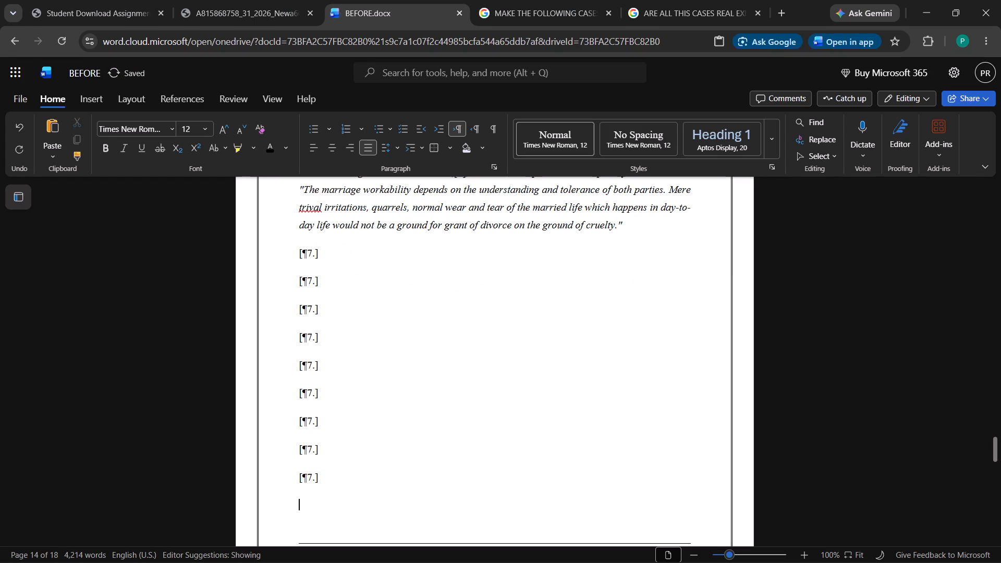
pyautogui.hotkey('ctrl', 'v')
pyautogui.press('Return')
pyautogui.hotkey('ctrl', 'v')
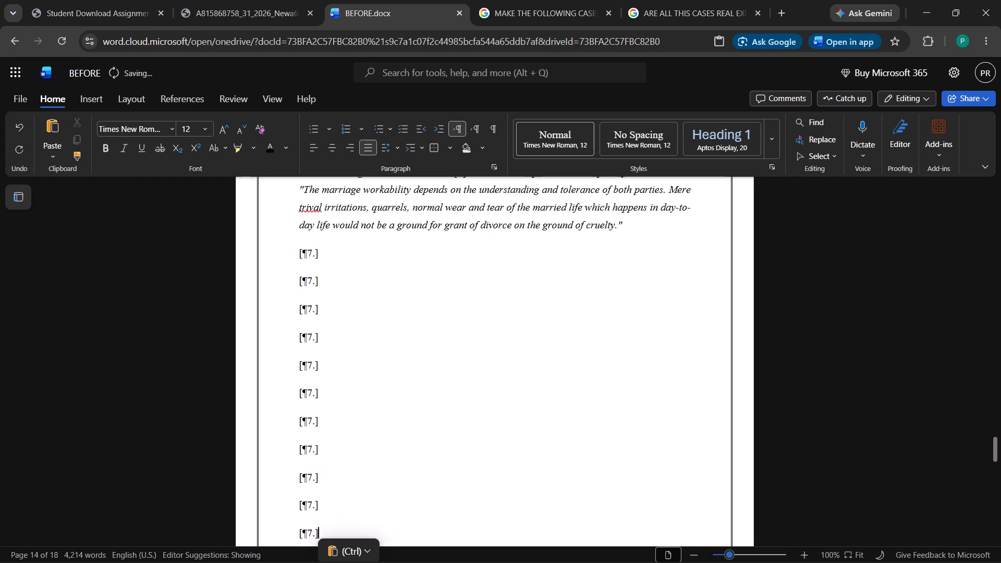
pyautogui.press('Return')
pyautogui.hotkey('ctrl', 'v')
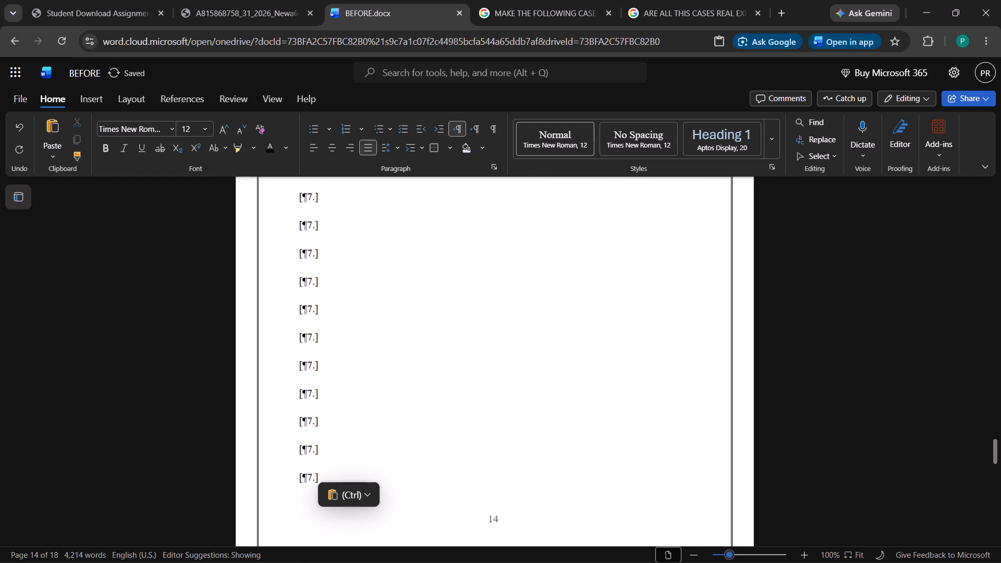
pyautogui.press('Return')
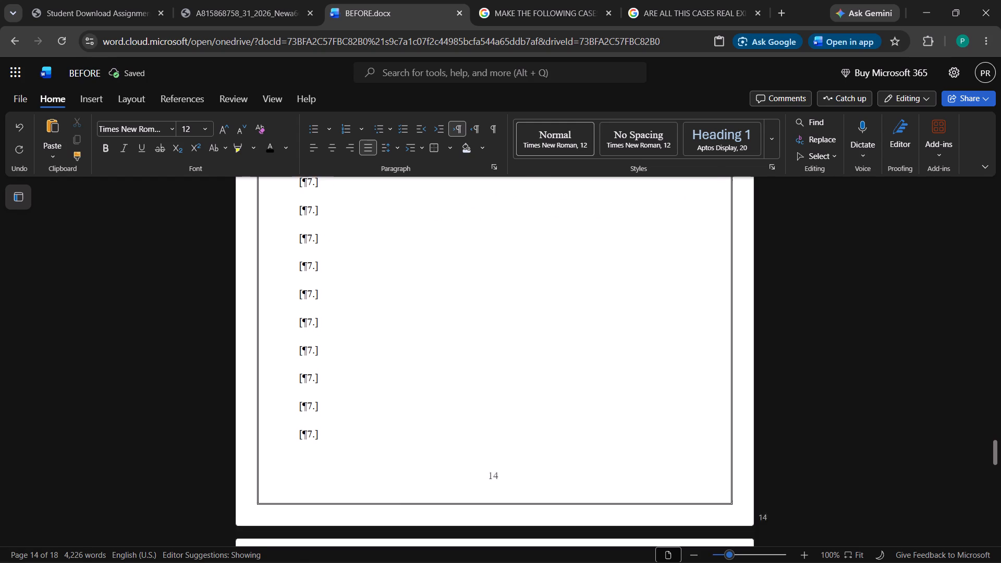
pyautogui.press('BackSpace')
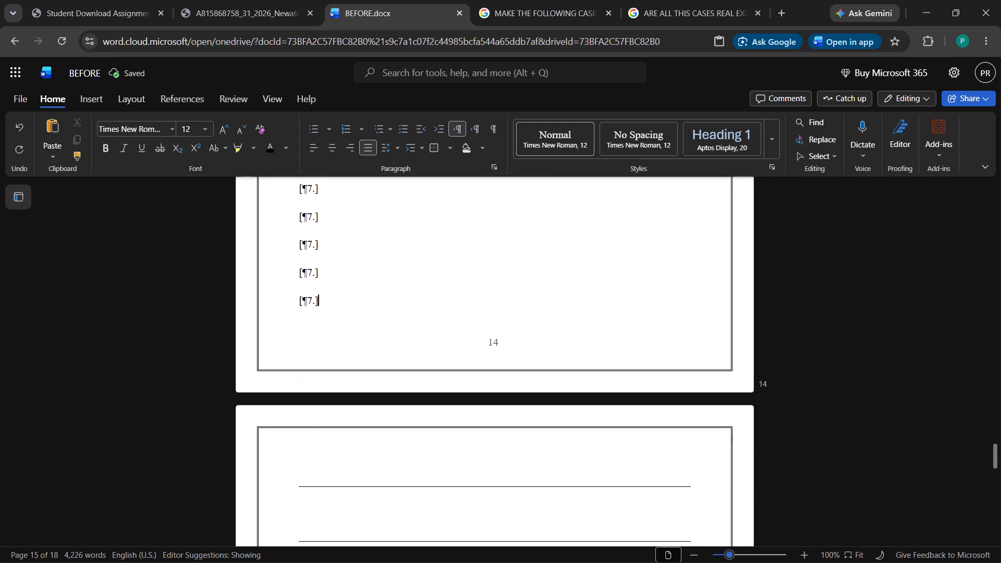
# Renumber the first three duplicate [¶7.] labels below the italic quotation as [¶8.], [¶9.] and [¶10.].
pyautogui.scroll(6, 660, 451)
pyautogui.scroll(-1, 668, 435)
pyautogui.scroll(1, 669, 435)
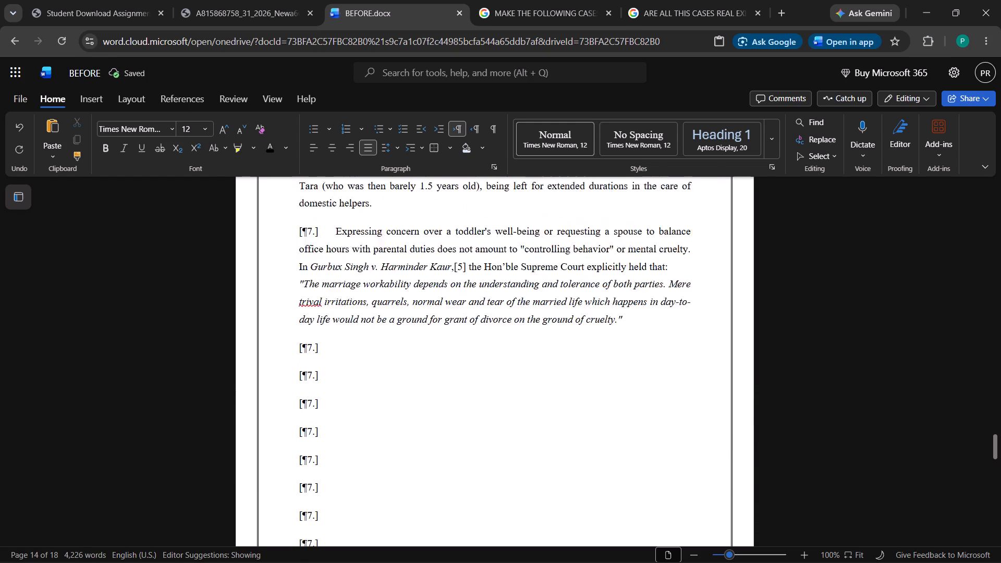
pyautogui.scroll(1, 674, 429)
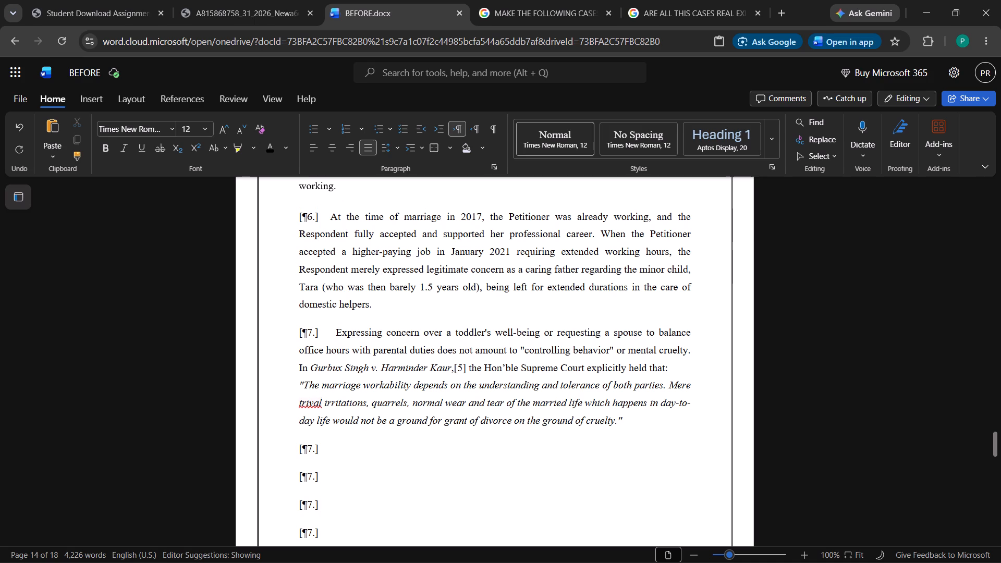
pyautogui.click(311, 447)
pyautogui.press('BackSpace')
pyautogui.press('8')
pyautogui.press('Down')
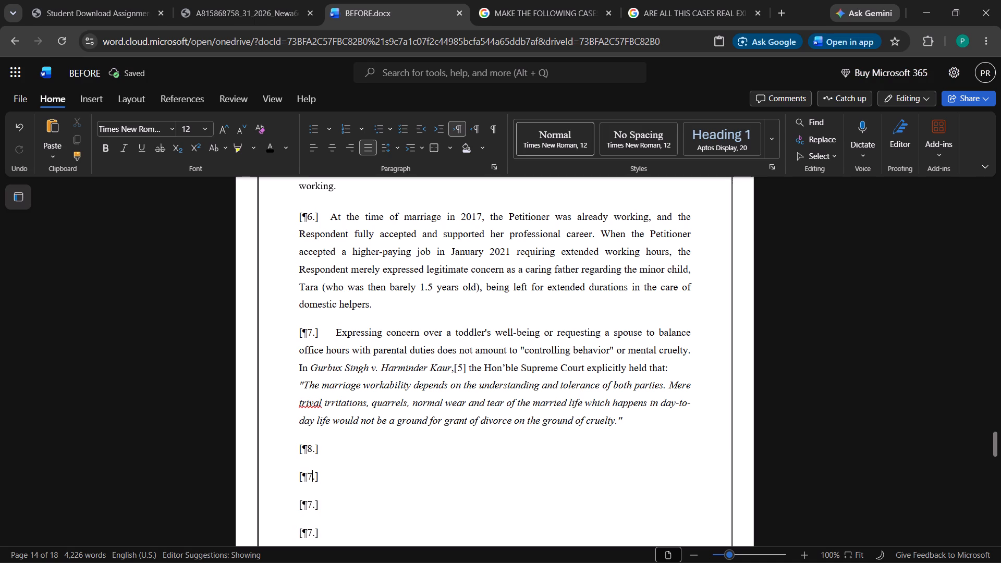
pyautogui.press('BackSpace')
pyautogui.press('9')
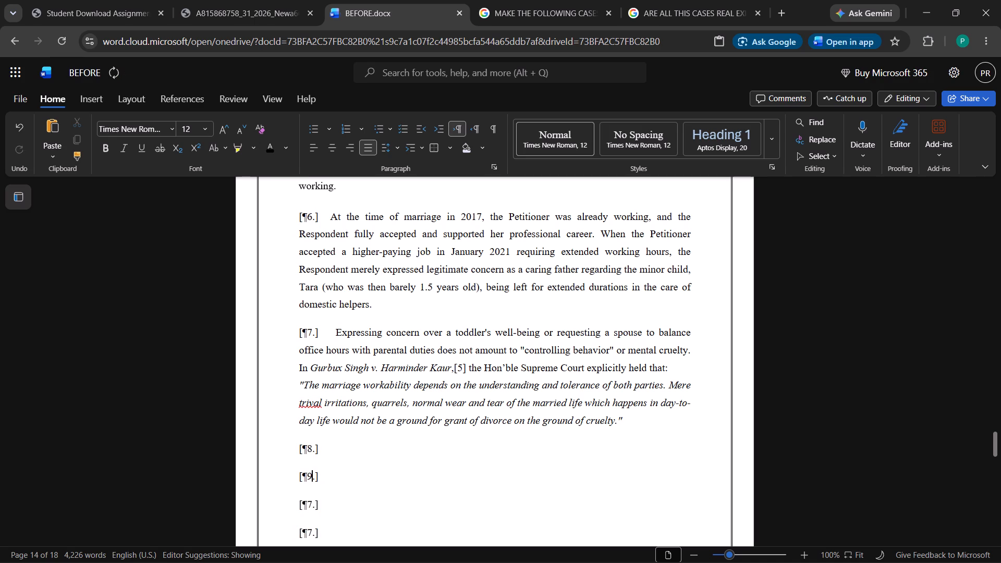
pyautogui.press('Down')
pyautogui.press('BackSpace')
pyautogui.write('10')
# Renumber the three duplicate [¶7.] labels following [¶10.] as [¶11.], [¶12.] and [¶13.].
pyautogui.press('Down')
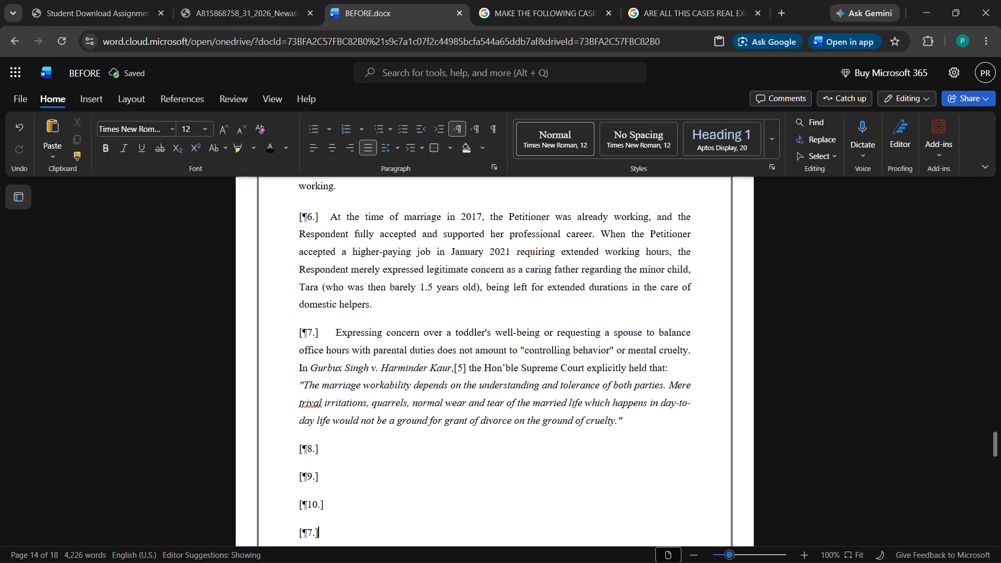
pyautogui.press('Left')
pyautogui.press('Left')
pyautogui.press('BackSpace')
pyautogui.write('11')
pyautogui.press('Down')
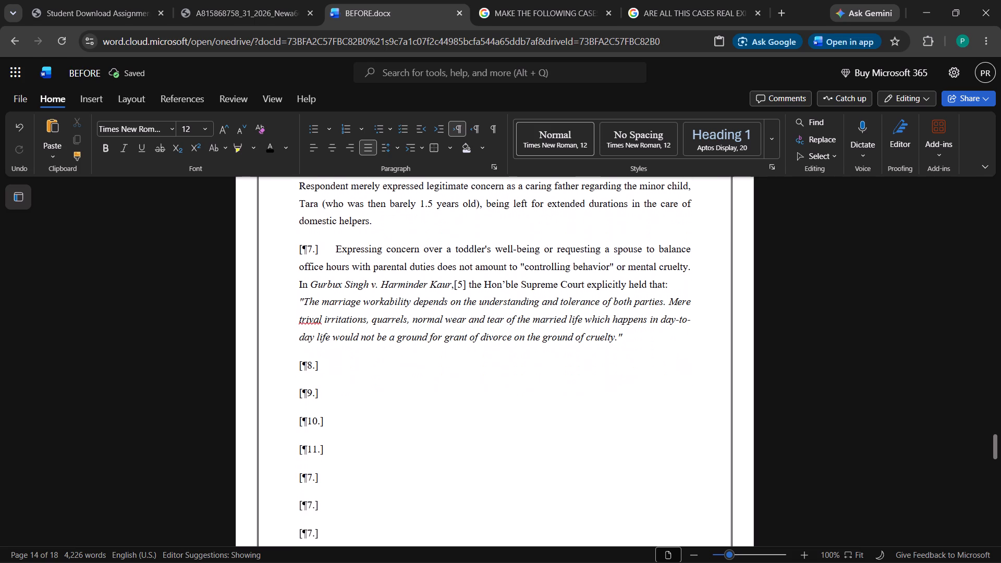
pyautogui.press('Left')
pyautogui.press('Left')
pyautogui.press('BackSpace')
pyautogui.write('12')
pyautogui.press('Down')
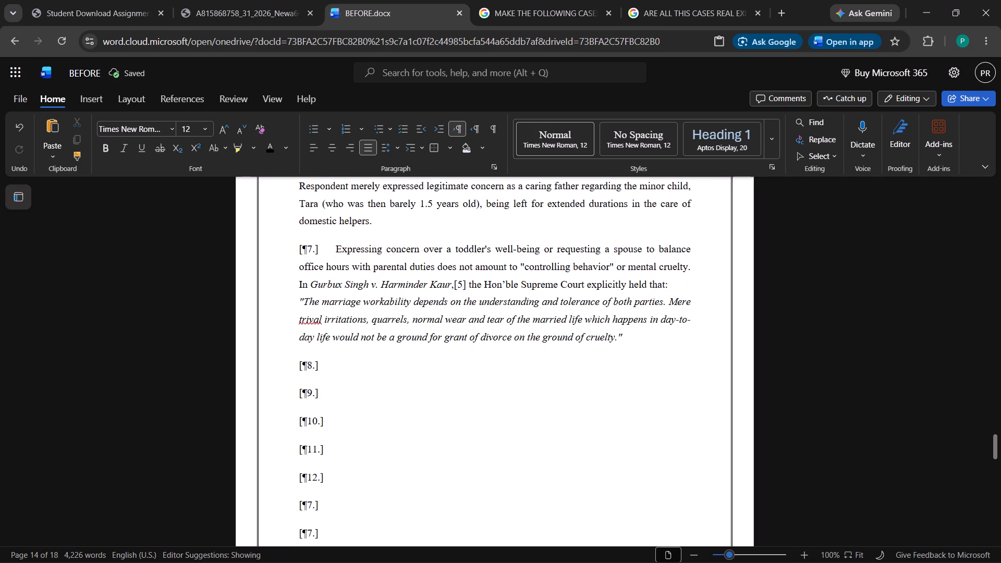
pyautogui.press('Left')
pyautogui.press('Left')
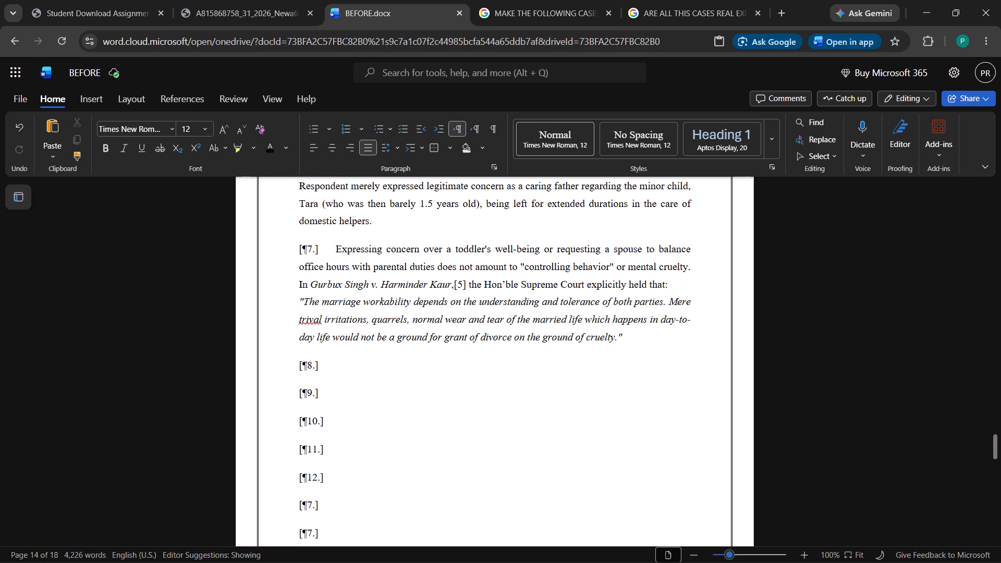
pyautogui.press('BackSpace')
pyautogui.write('13')
# Renumber the three duplicate [¶7.] labels following [¶13.] as [¶14.], [¶15.] and [¶16.].
pyautogui.press('Down')
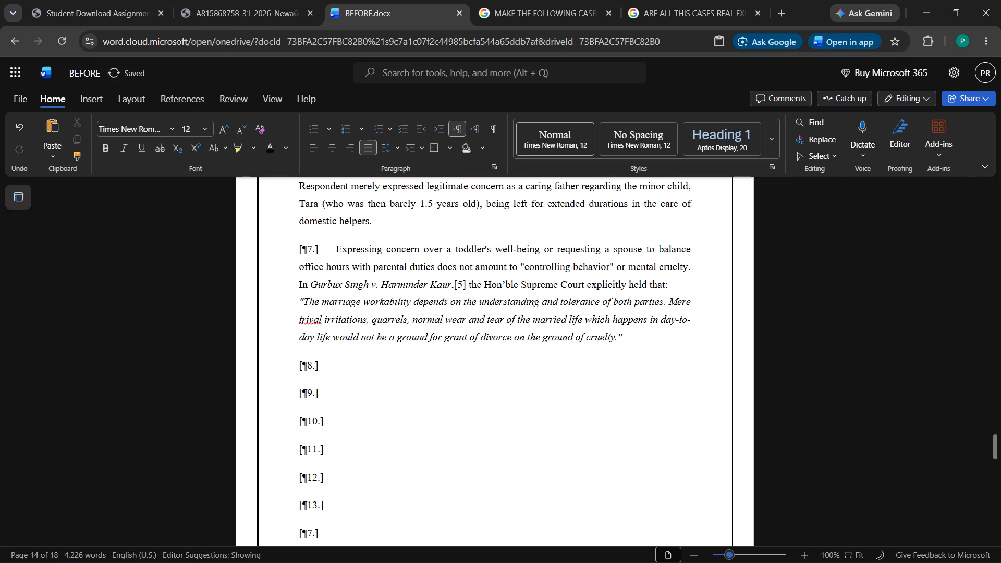
pyautogui.press('Left')
pyautogui.press('Left')
pyautogui.press('BackSpace')
pyautogui.write('14.')
pyautogui.press('BackSpace')
pyautogui.press('Down')
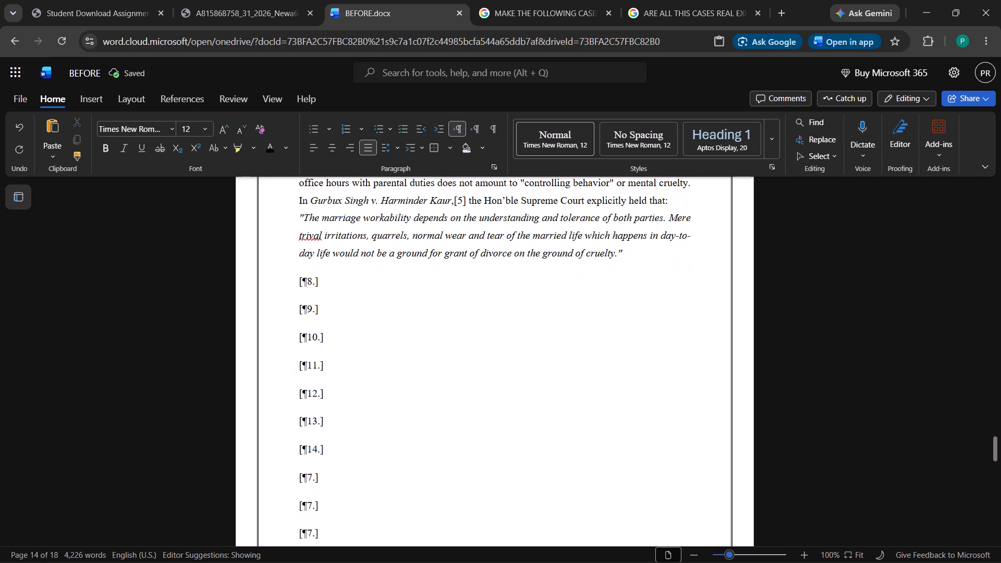
pyautogui.press('Left')
pyautogui.press('Left')
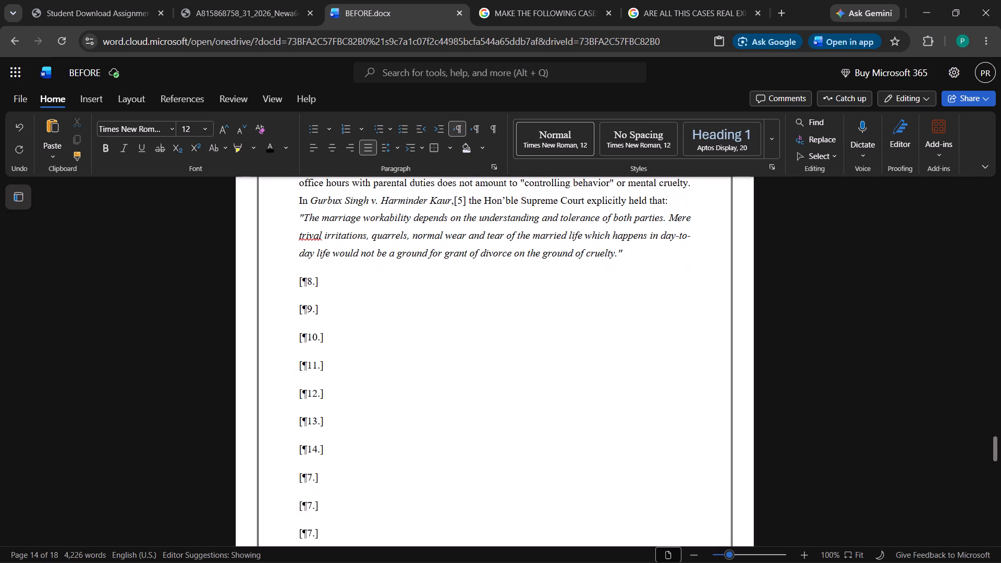
pyautogui.press('BackSpace')
pyautogui.write('15')
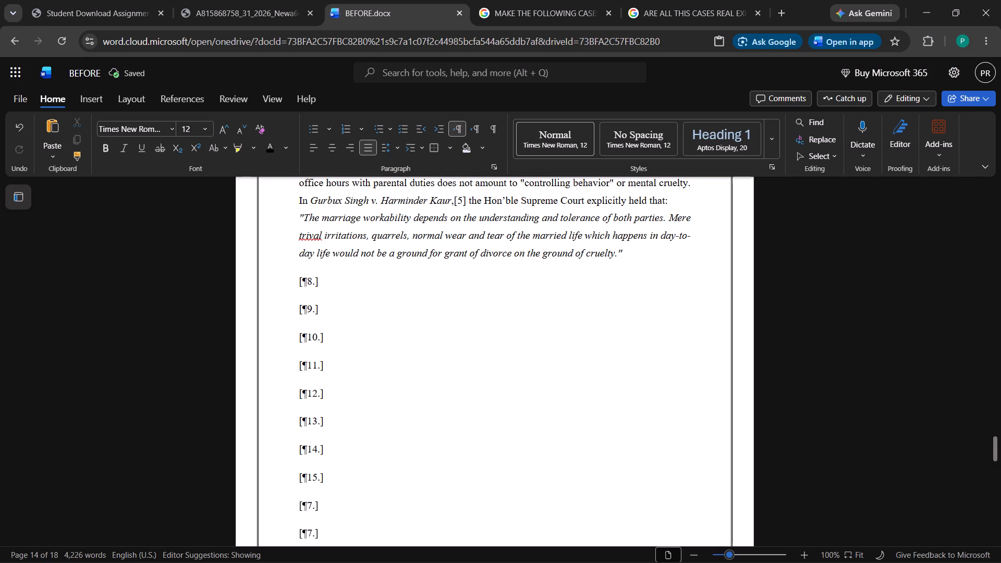
pyautogui.press('Down')
pyautogui.press('Left')
pyautogui.press('Left')
pyautogui.press('BackSpace')
pyautogui.write('16')
# Renumber the last three duplicate [¶7.] labels, following [¶16.], as [¶17.], [¶18.] and [¶19.].
pyautogui.press('Down')
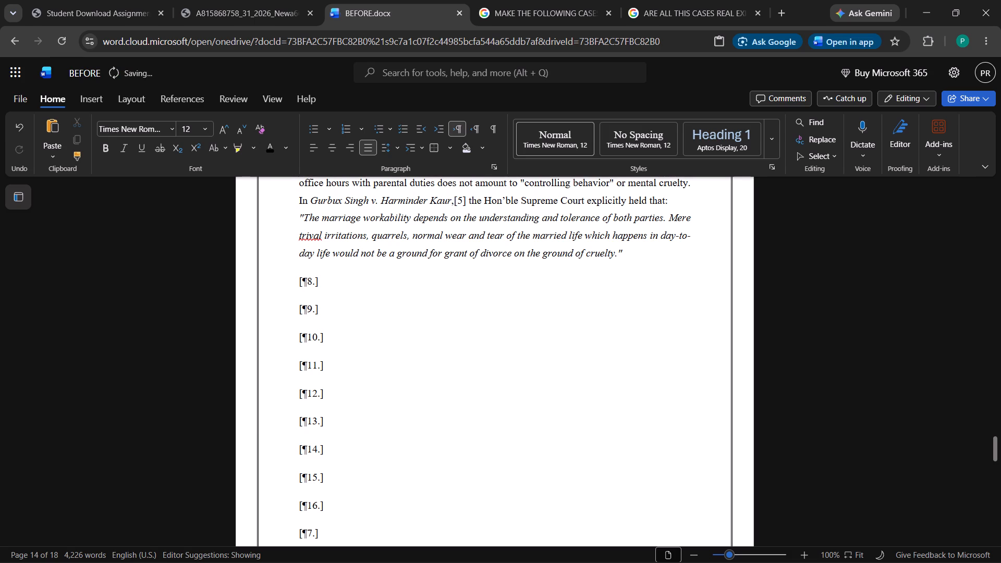
pyautogui.press('Left')
pyautogui.press('Left')
pyautogui.press('BackSpace')
pyautogui.write('17')
pyautogui.press('Down')
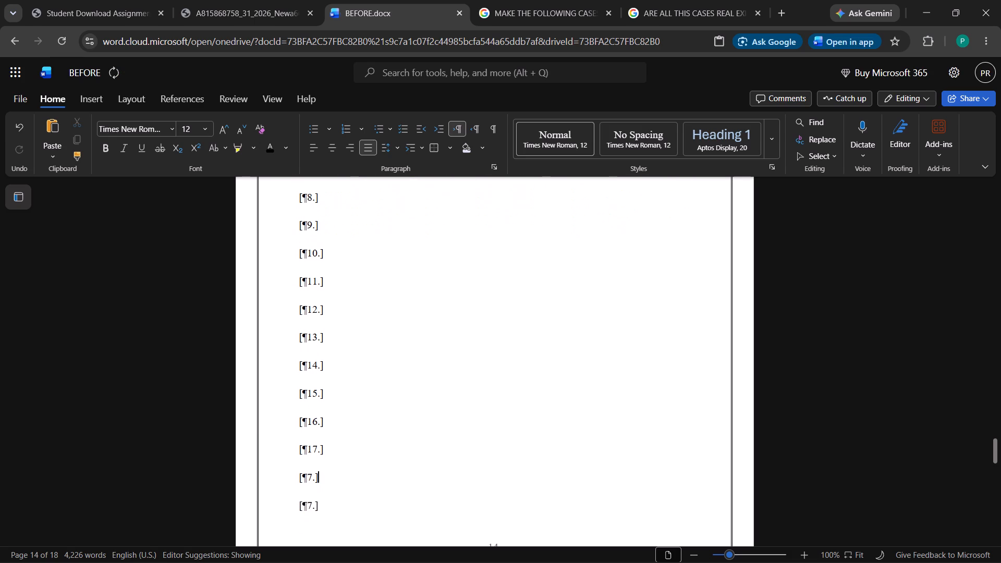
pyautogui.press('Left')
pyautogui.press('Left')
pyautogui.press('BackSpace')
pyautogui.write('18')
pyautogui.press('Down')
pyautogui.press('Left')
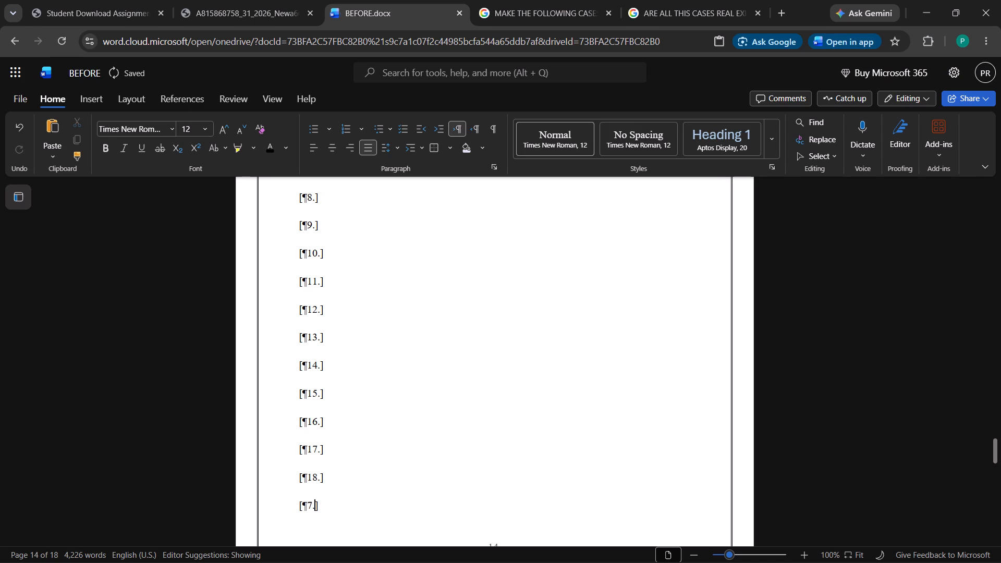
pyautogui.press('Left')
pyautogui.press('BackSpace')
pyautogui.press('1')
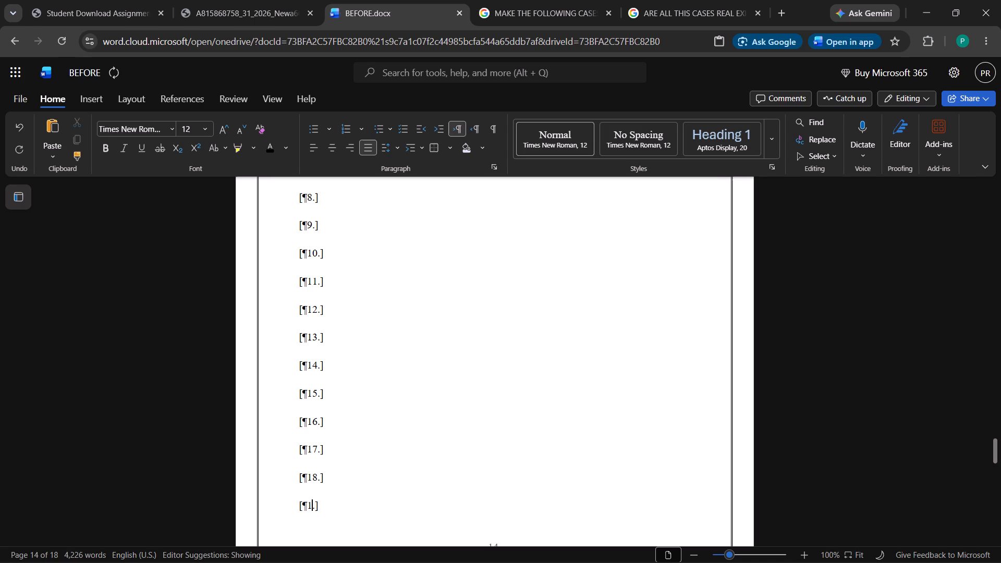
pyautogui.press('9')
pyautogui.press('Down')
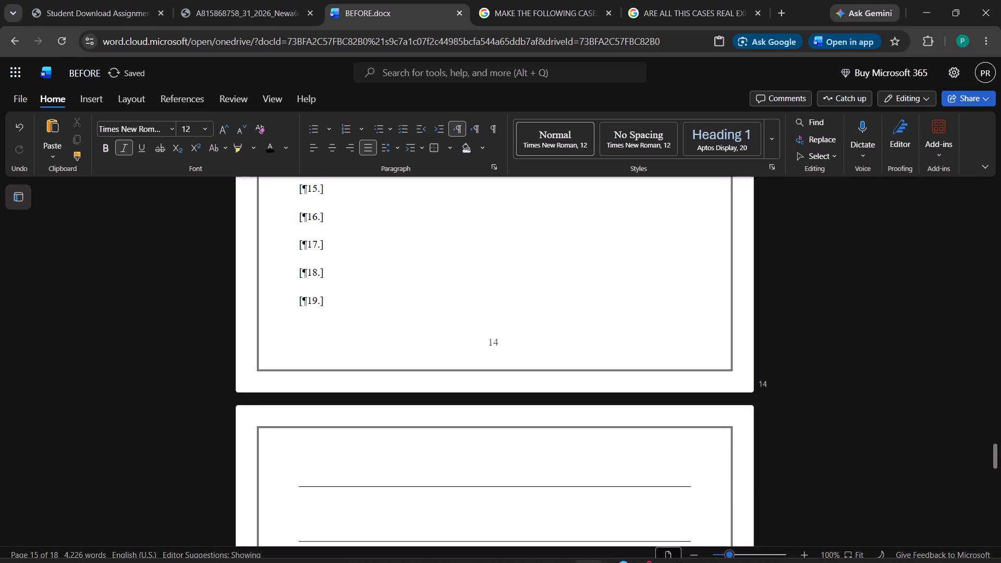
pyautogui.scroll(7, 727, 305)
pyautogui.scroll(-1, 671, 382)
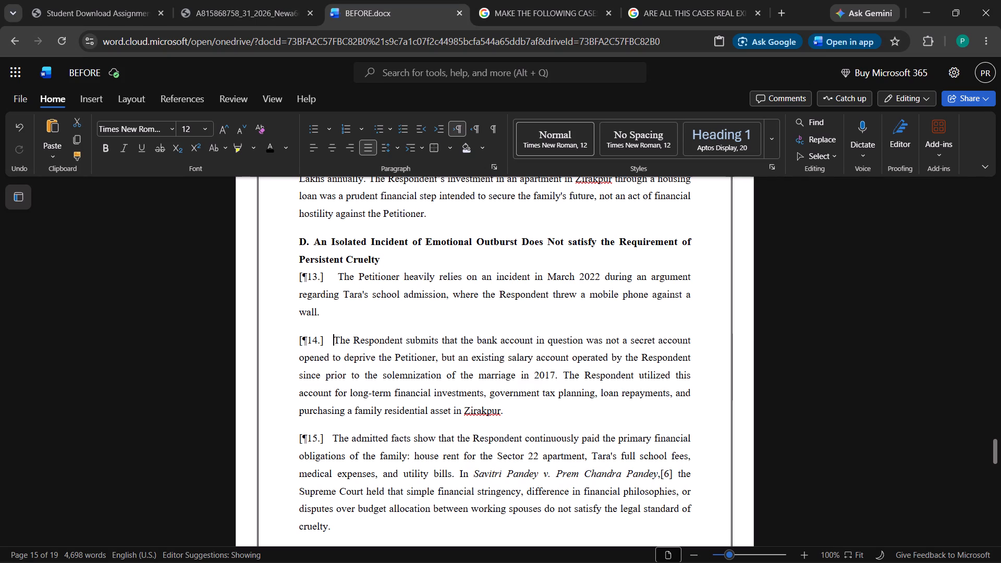
pyautogui.moveTo(334, 337); pyautogui.dragTo(501, 413)
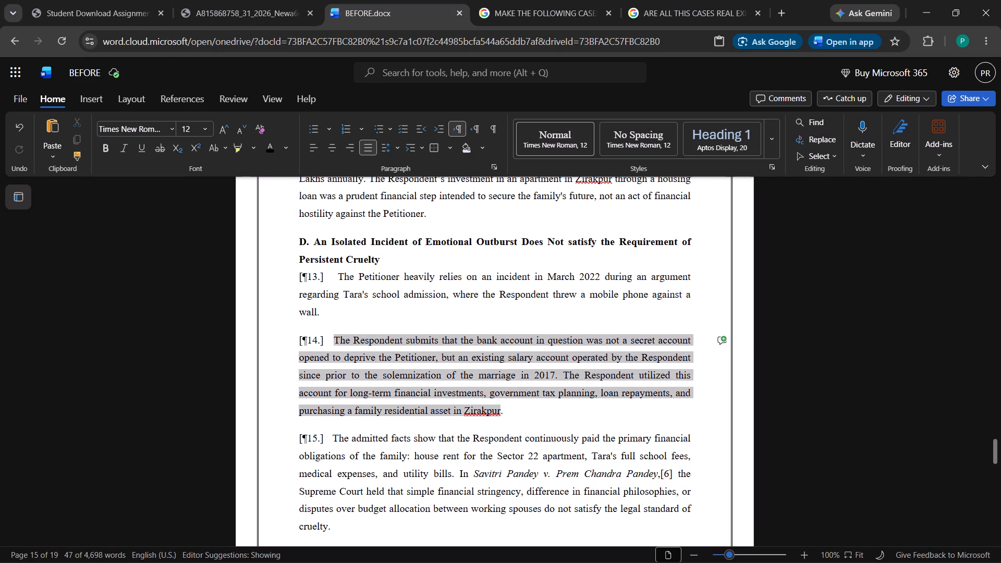
pyautogui.moveTo(501, 413); pyautogui.dragTo(503, 413)
pyautogui.hotkey('ctrl', 'v')
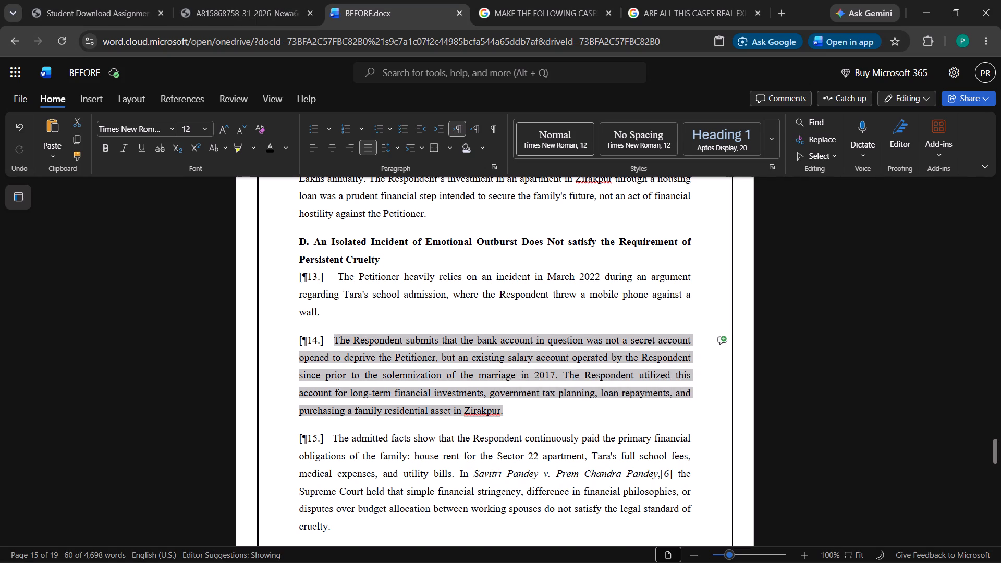
# Match the [¶14.] paragraph's formatting to [¶13.] by joining it to that paragraph and splitting it off again.
pyautogui.click(507, 312)
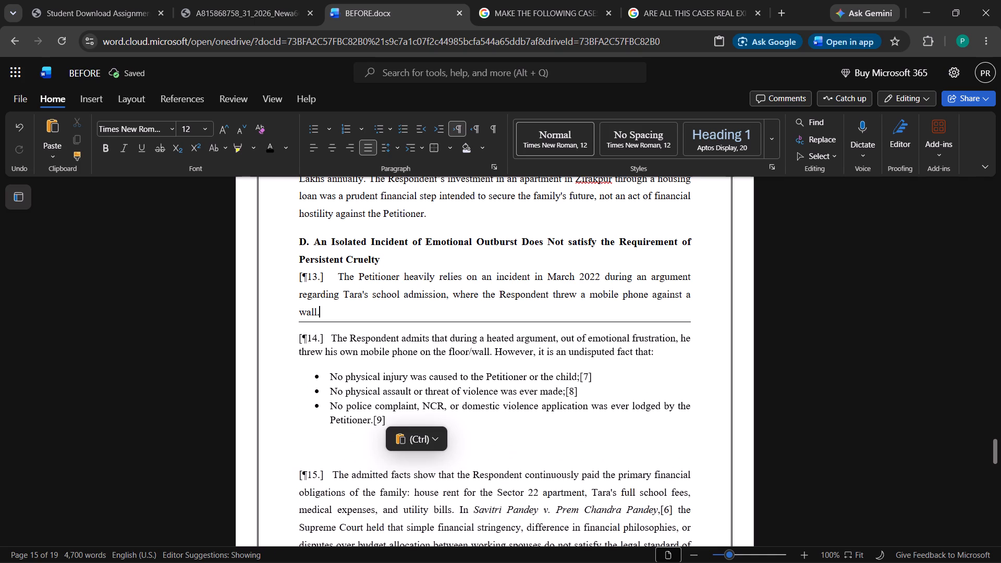
pyautogui.press('Delete')
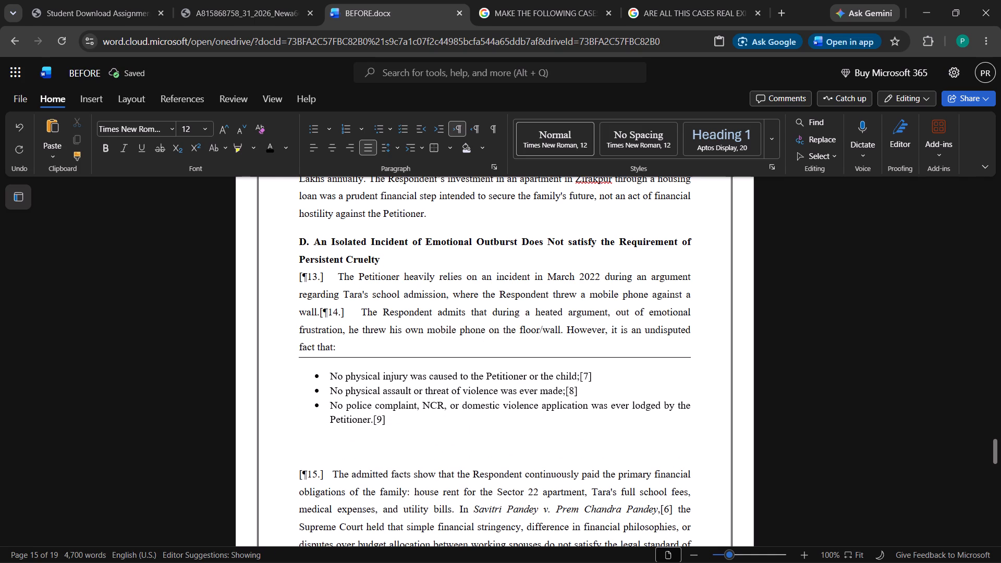
pyautogui.press('Return')
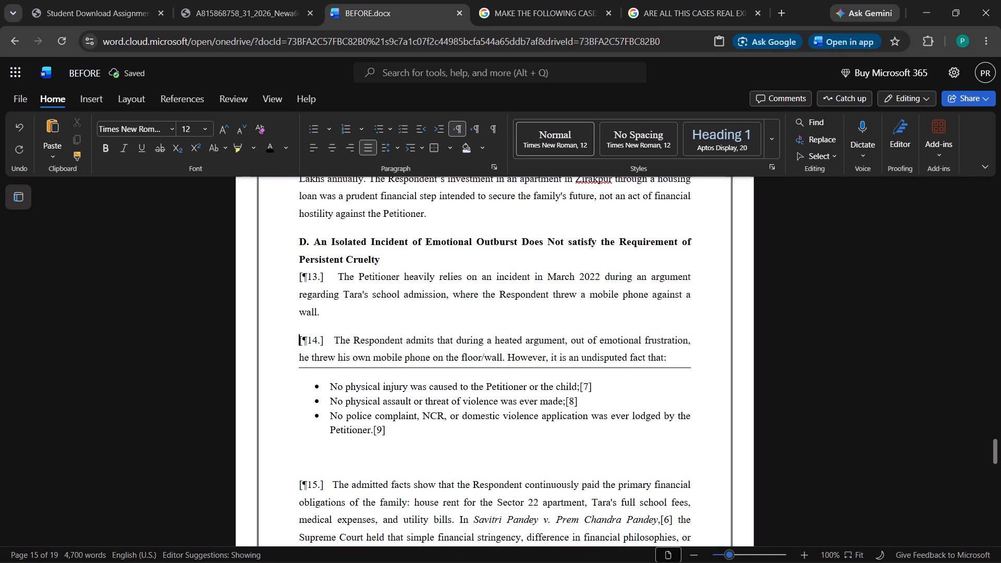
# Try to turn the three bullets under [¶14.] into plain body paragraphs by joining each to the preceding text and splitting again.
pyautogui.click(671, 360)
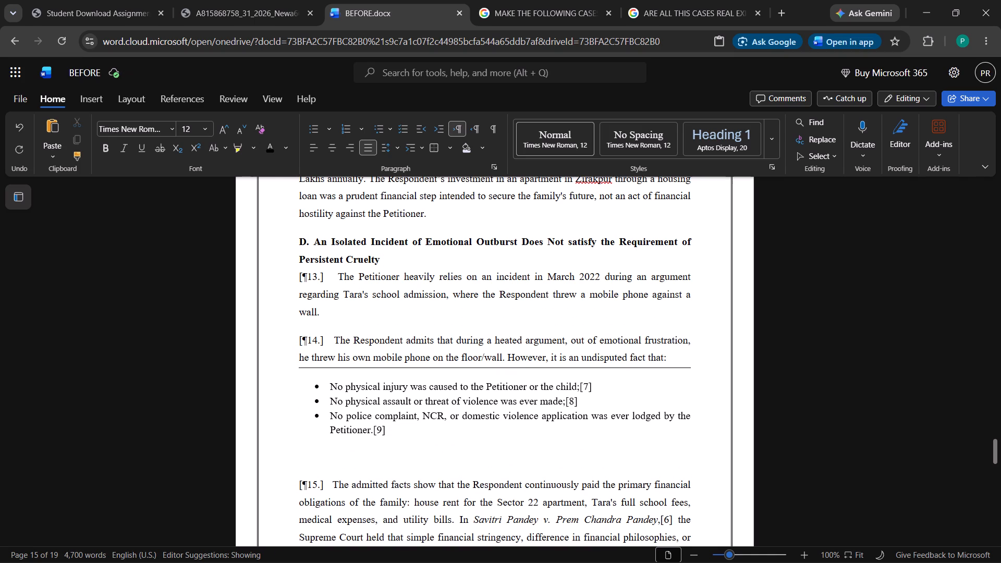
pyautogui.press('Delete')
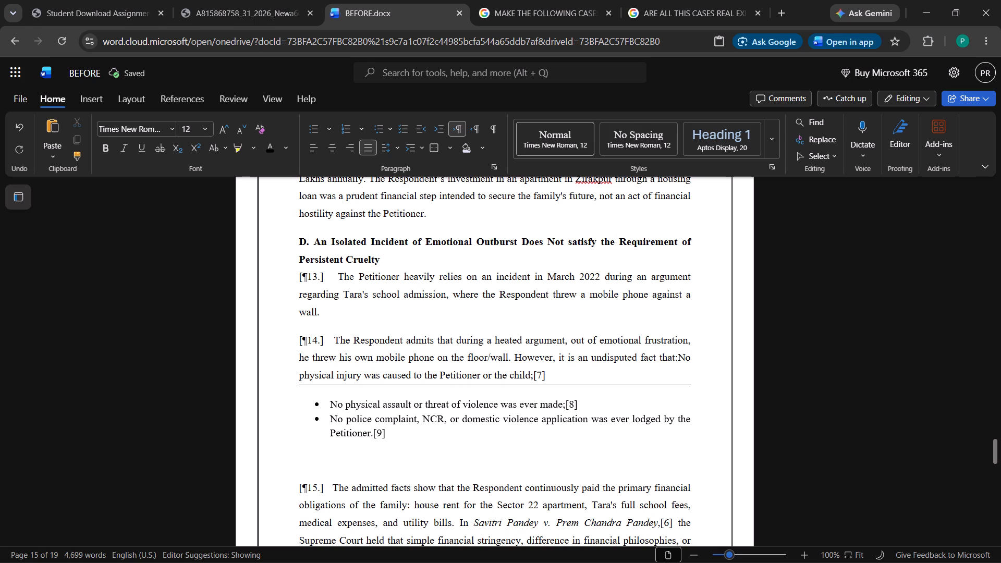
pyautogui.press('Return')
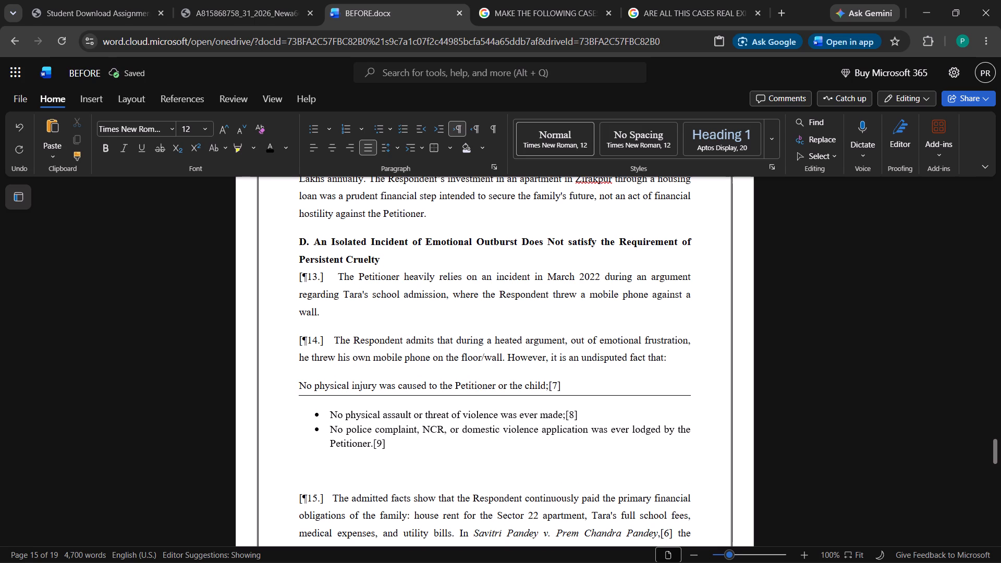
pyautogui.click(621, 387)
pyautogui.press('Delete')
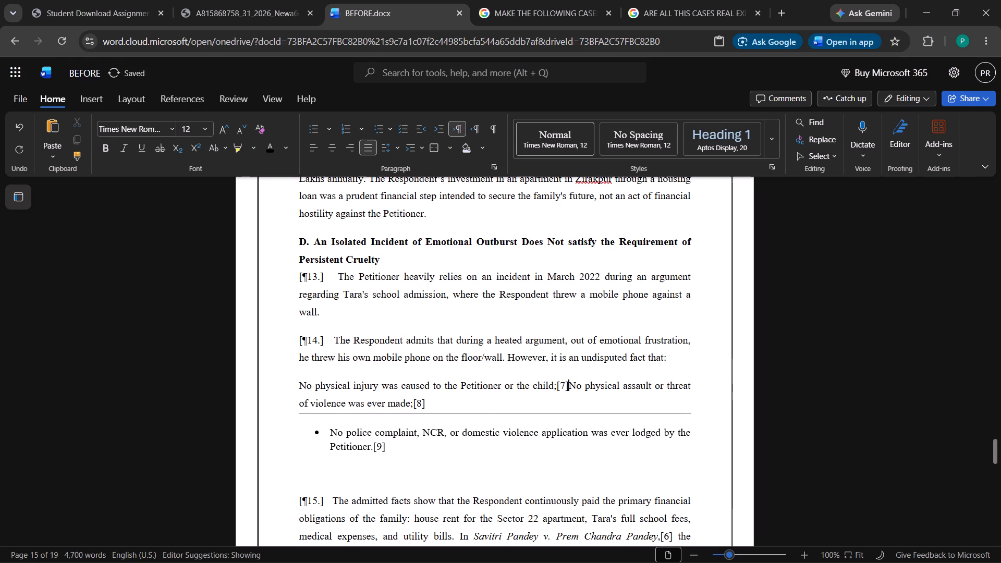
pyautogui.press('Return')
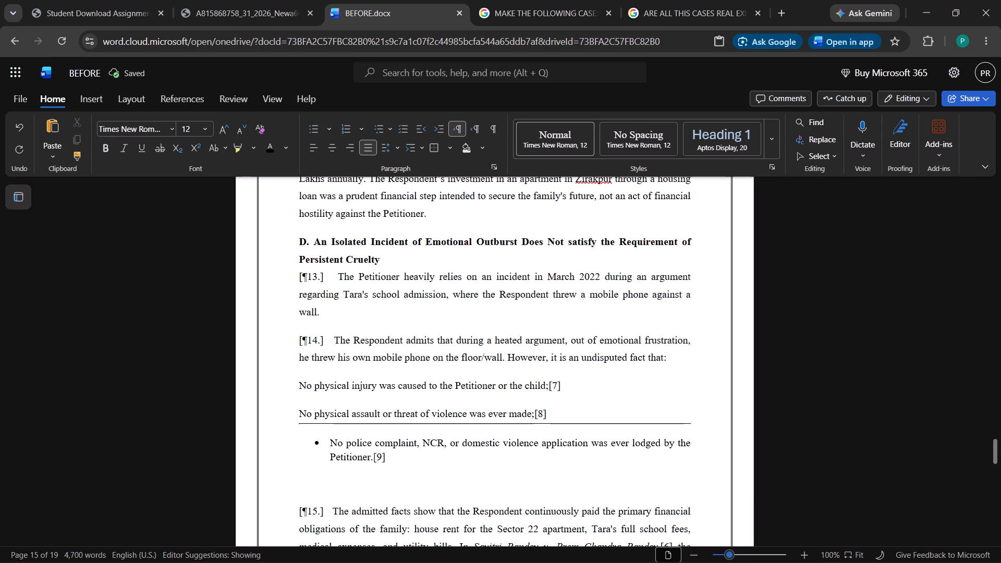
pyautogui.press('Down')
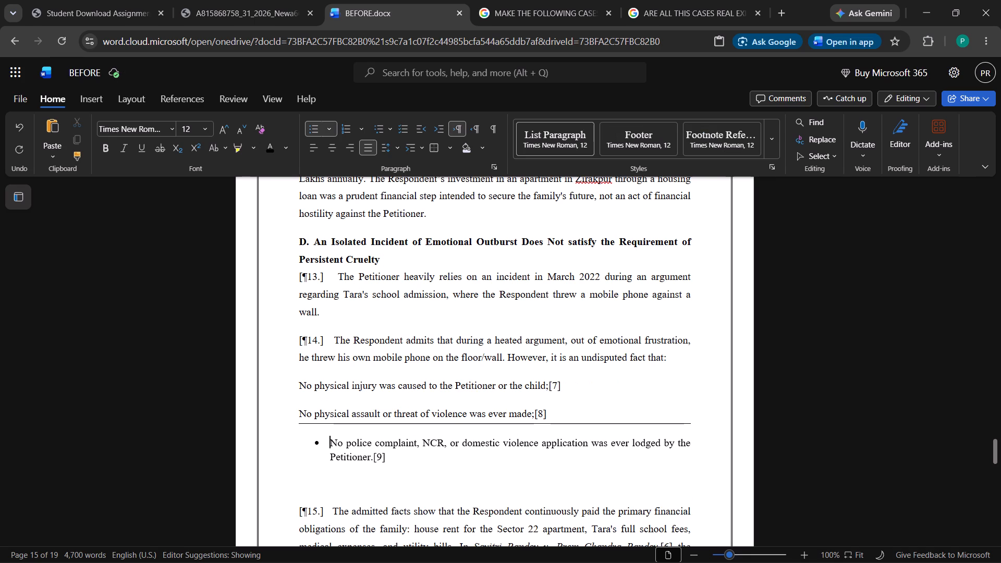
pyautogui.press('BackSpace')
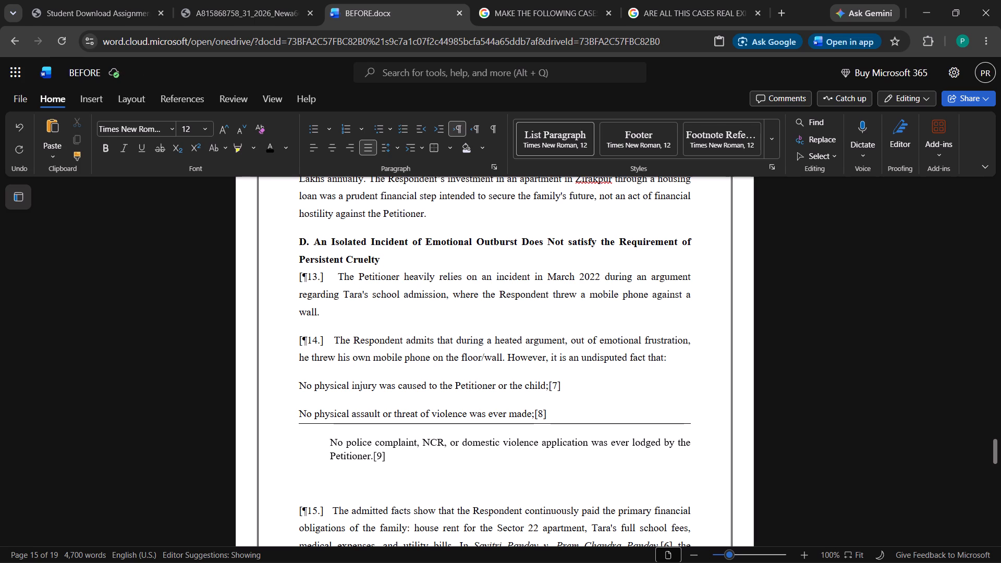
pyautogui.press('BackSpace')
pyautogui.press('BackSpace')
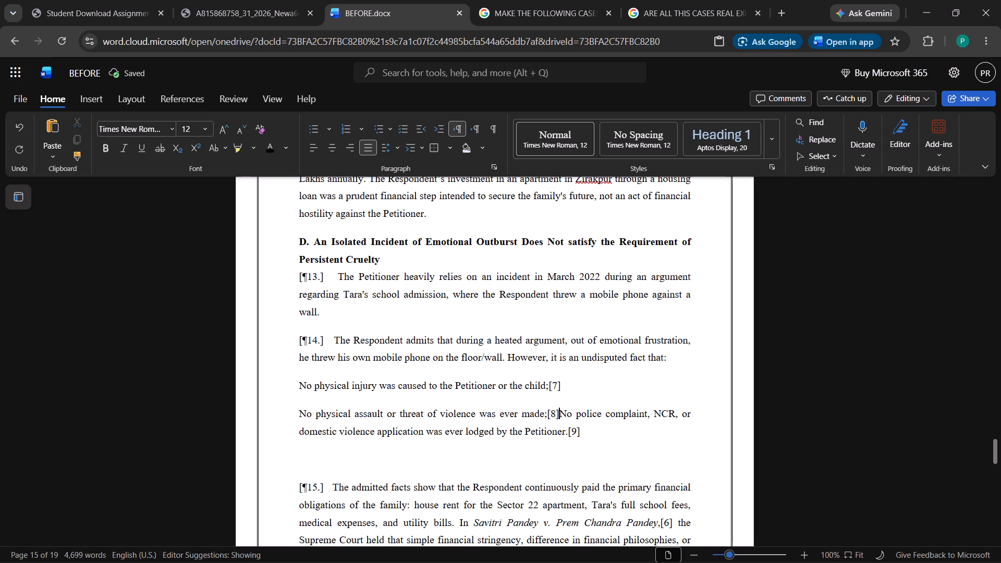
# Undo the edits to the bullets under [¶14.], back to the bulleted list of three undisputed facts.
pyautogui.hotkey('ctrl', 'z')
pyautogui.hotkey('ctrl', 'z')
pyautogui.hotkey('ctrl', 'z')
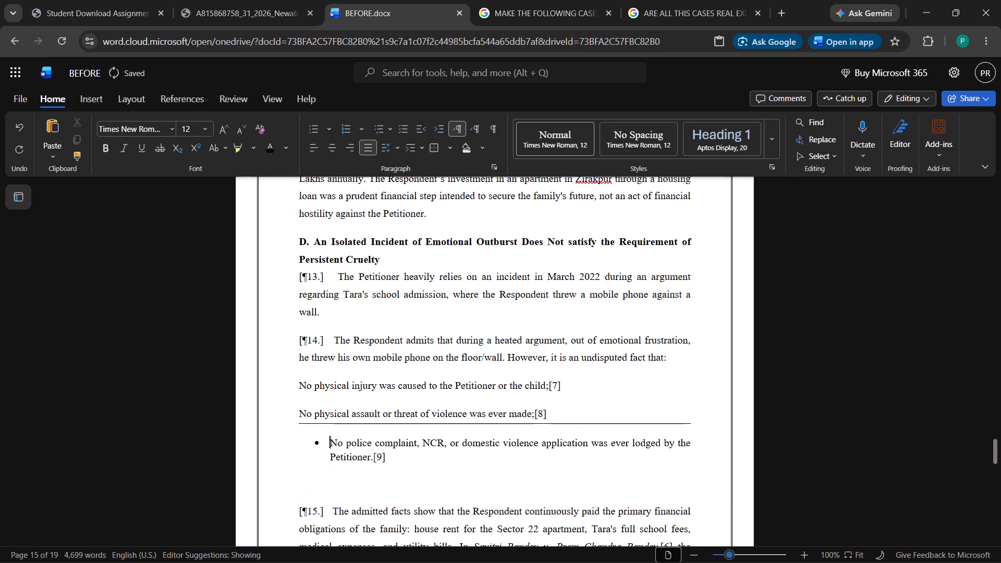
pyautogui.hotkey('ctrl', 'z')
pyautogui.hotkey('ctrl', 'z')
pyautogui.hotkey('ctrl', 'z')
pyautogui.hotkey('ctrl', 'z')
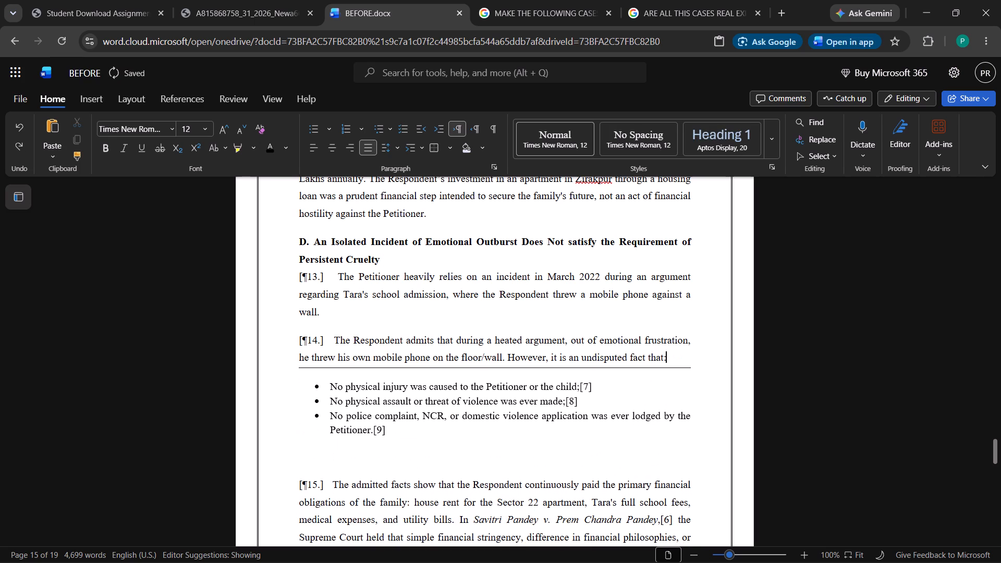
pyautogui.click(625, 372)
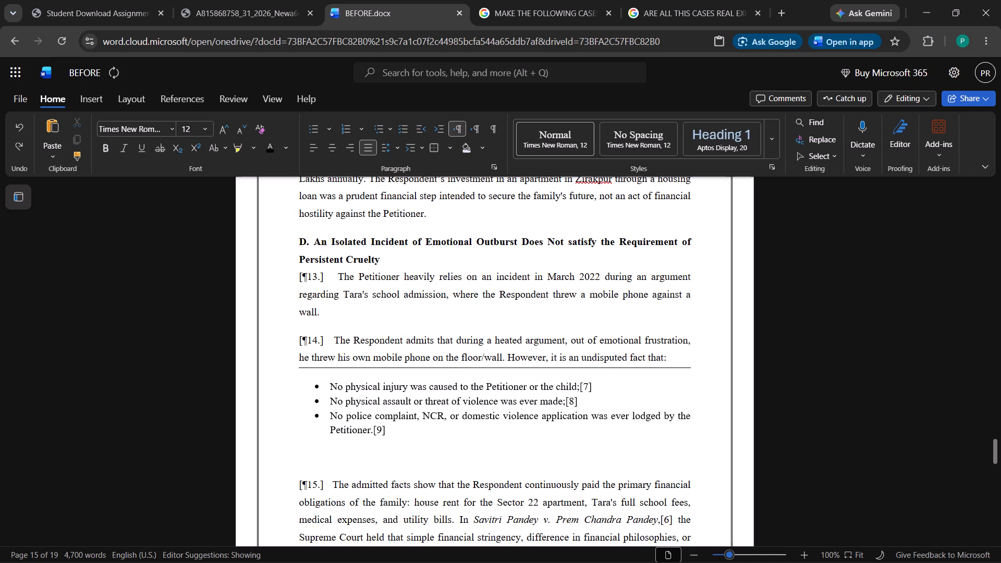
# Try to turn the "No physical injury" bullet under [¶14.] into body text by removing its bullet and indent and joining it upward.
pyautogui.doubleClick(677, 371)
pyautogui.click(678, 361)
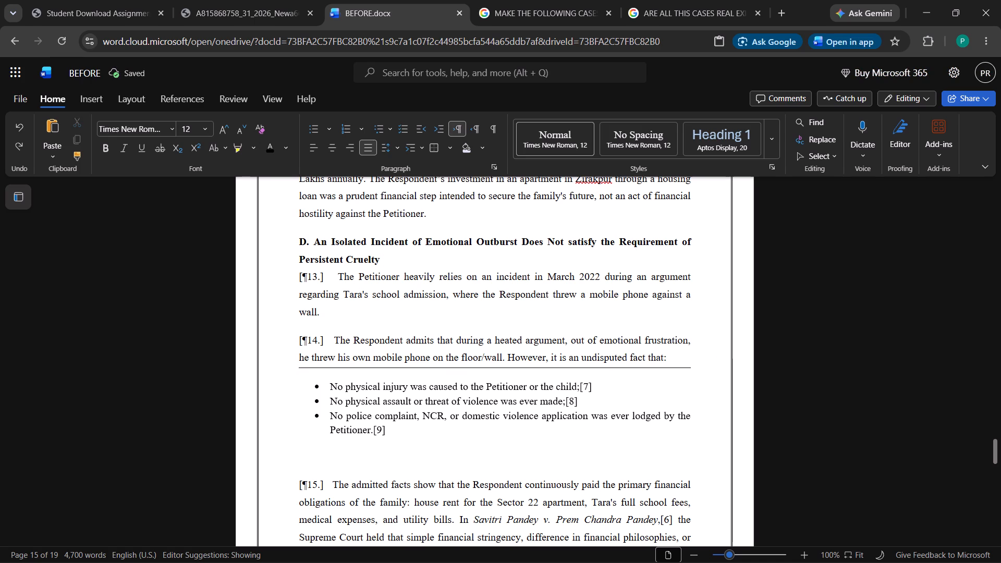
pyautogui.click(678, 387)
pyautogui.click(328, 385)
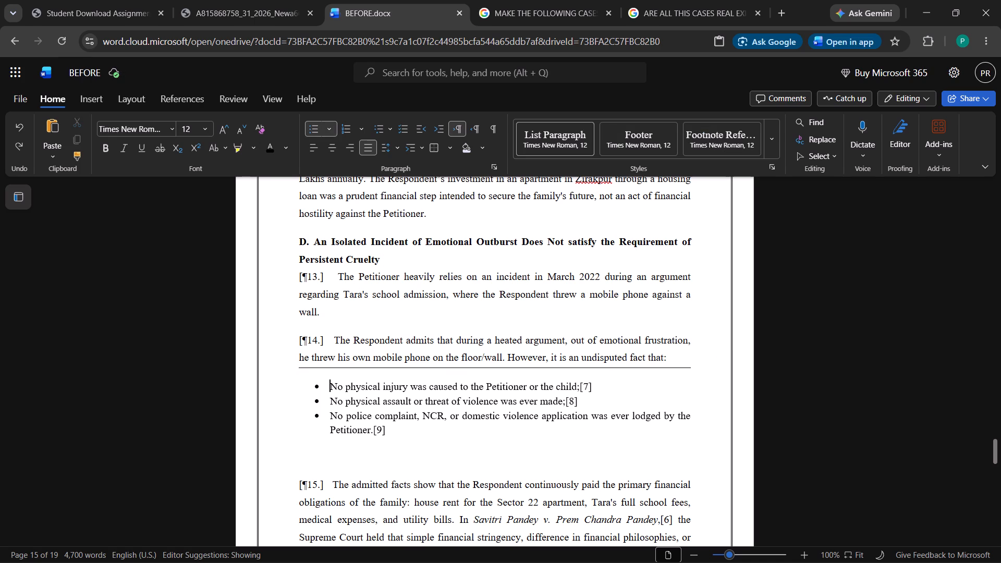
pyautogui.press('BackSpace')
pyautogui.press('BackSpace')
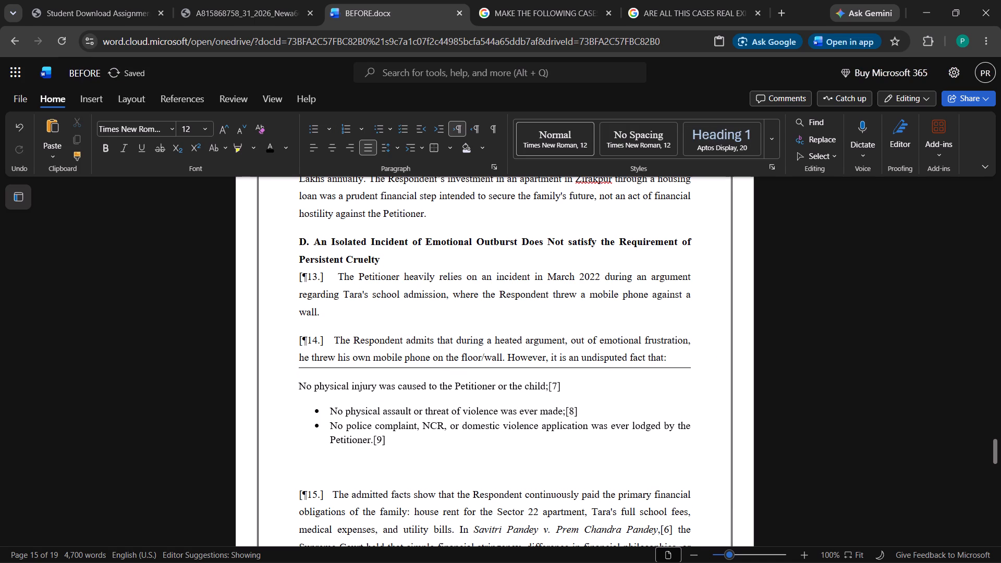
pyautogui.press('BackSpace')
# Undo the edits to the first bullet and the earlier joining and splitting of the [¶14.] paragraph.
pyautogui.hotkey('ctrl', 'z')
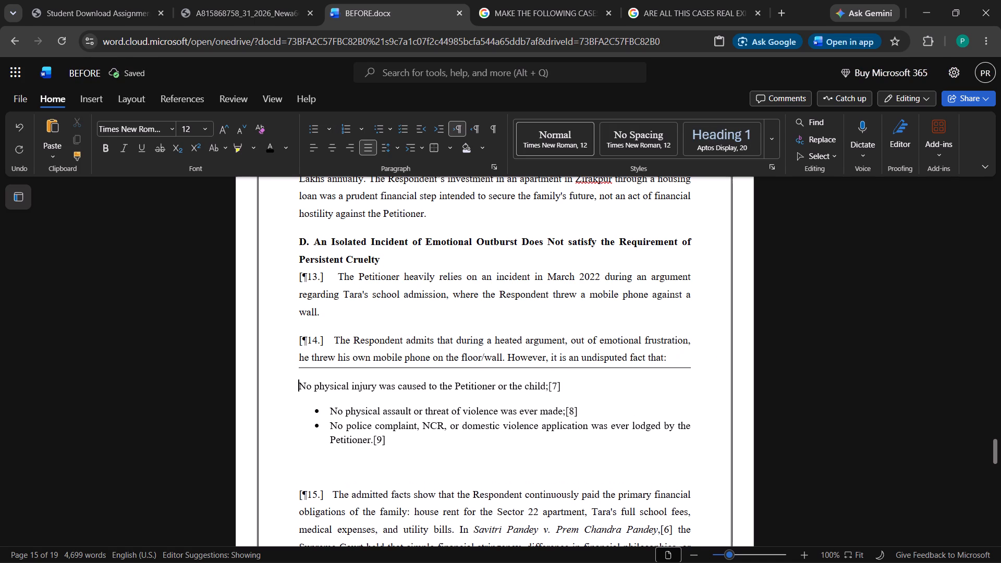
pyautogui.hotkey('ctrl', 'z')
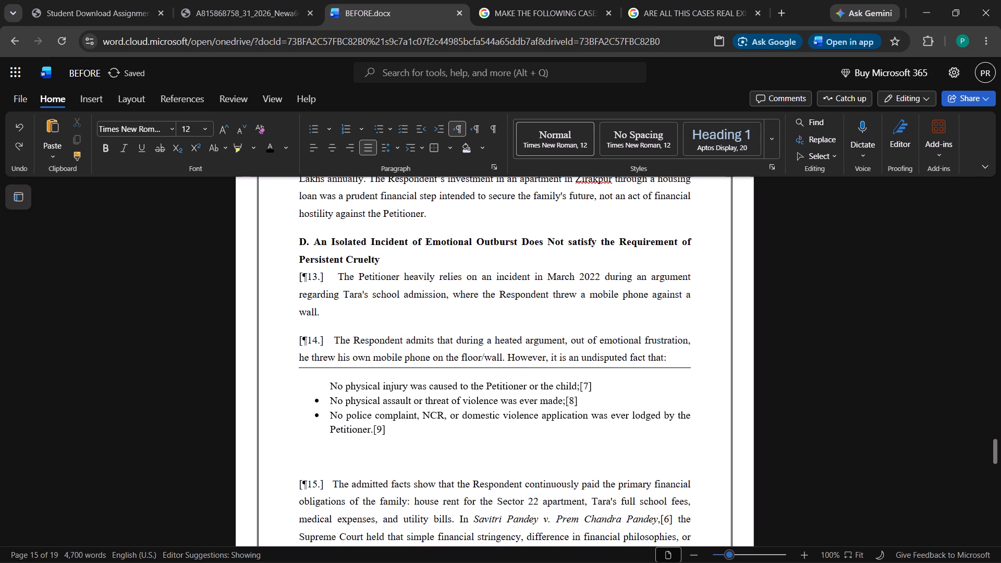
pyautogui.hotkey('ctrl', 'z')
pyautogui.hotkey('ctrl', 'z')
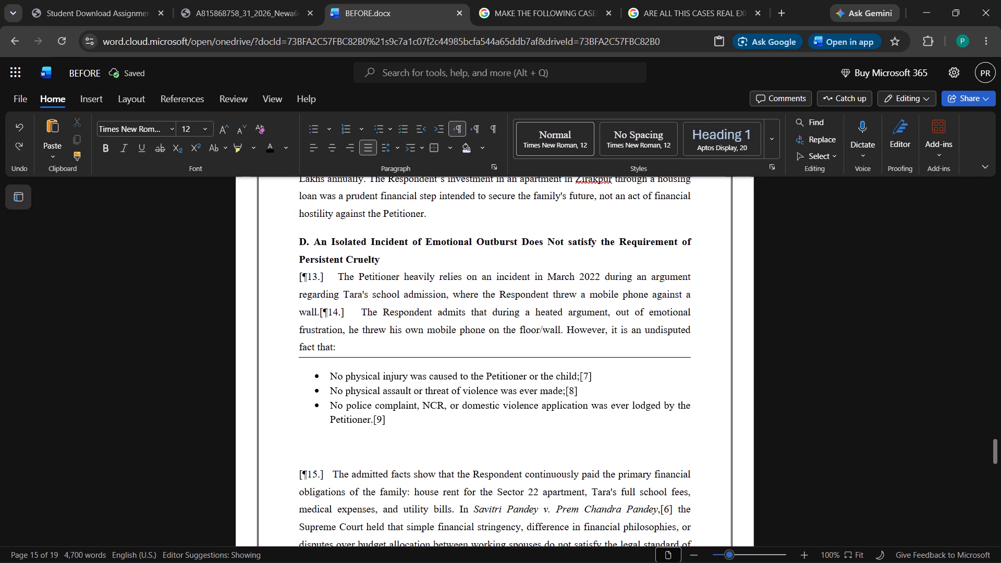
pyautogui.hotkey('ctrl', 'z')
# Match the [¶14.] paragraph's formatting to [¶13.] by joining it to that paragraph and splitting it off again.
pyautogui.click(489, 326)
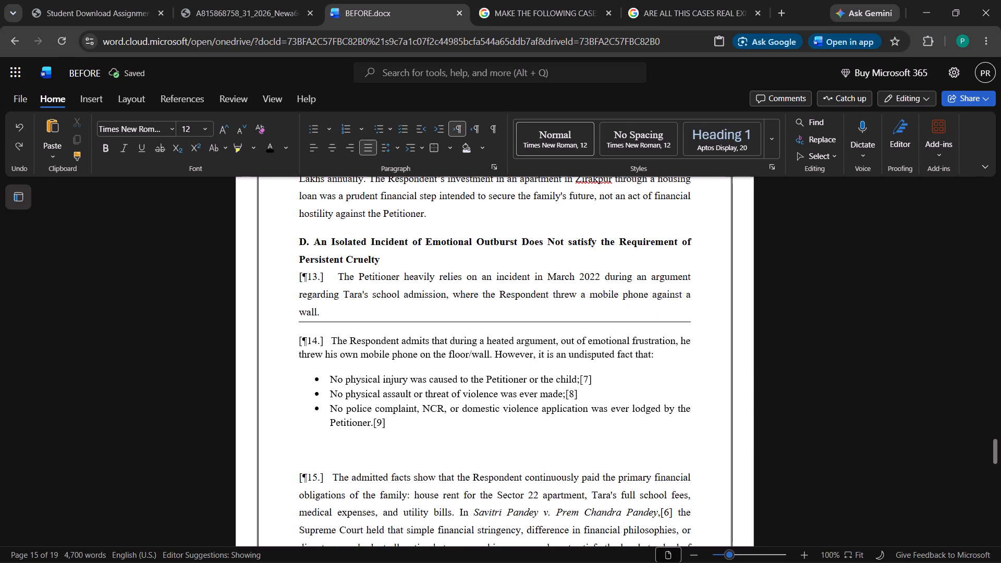
pyautogui.click(299, 335)
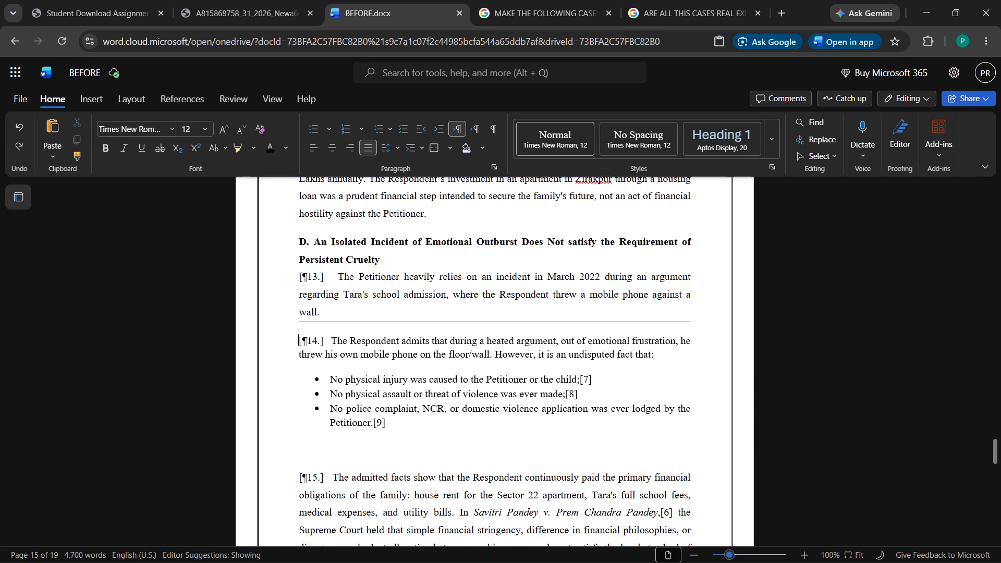
pyautogui.press('BackSpace')
pyautogui.press('Return')
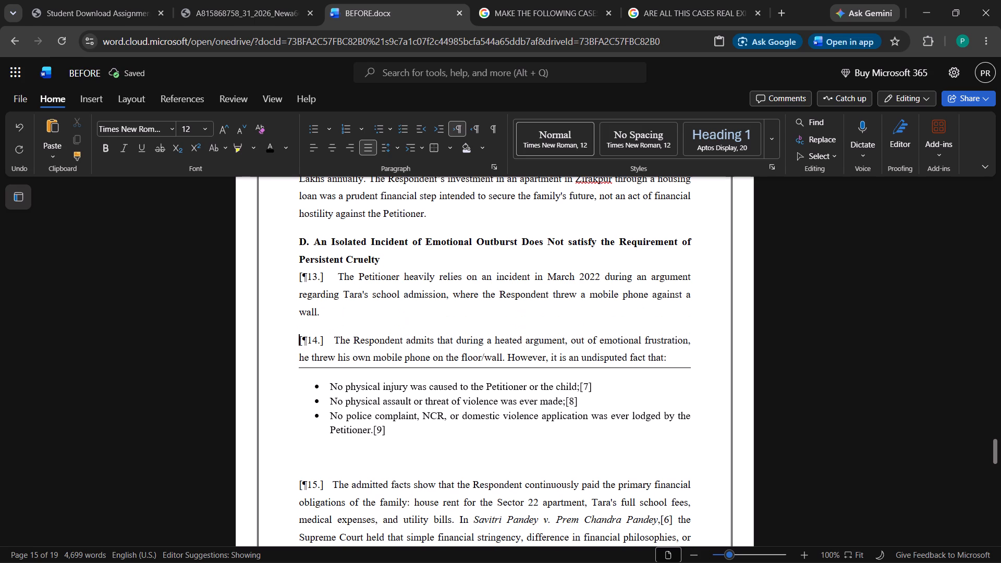
# Turn the three bullets under [¶14.] into plain body paragraphs by joining each to the preceding text and splitting it off again.
pyautogui.press('Down')
pyautogui.press('Down')
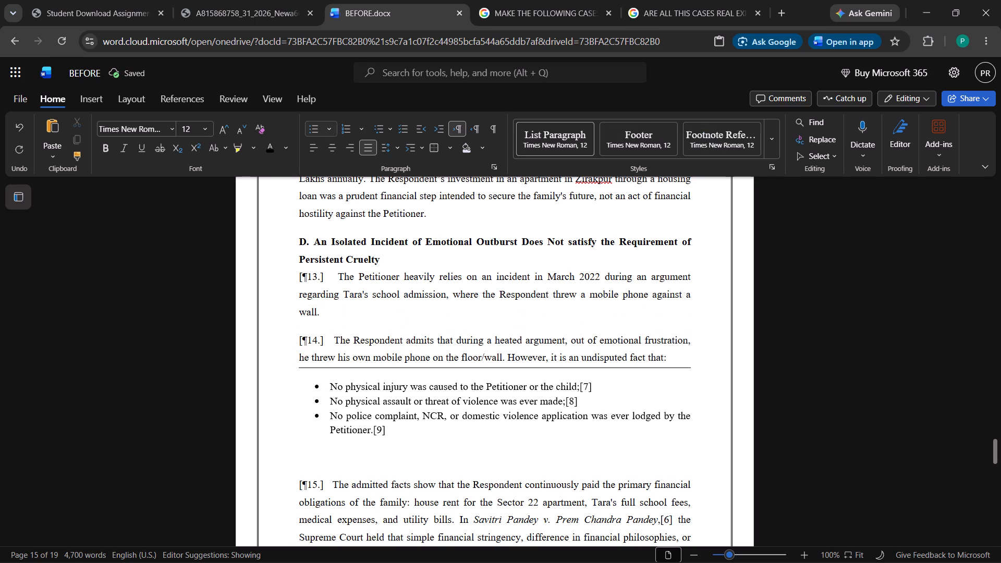
pyautogui.click(700, 366)
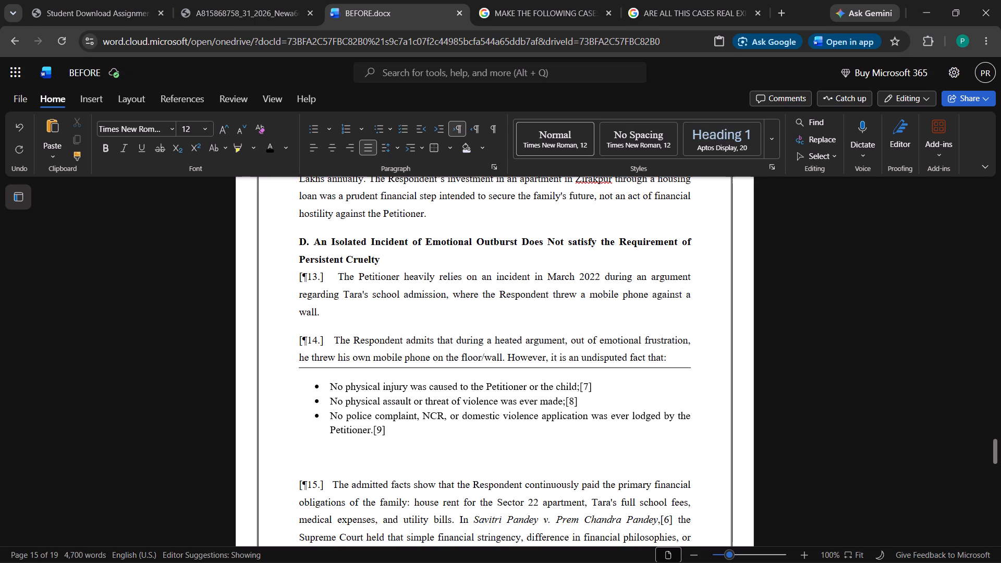
pyautogui.press('Delete')
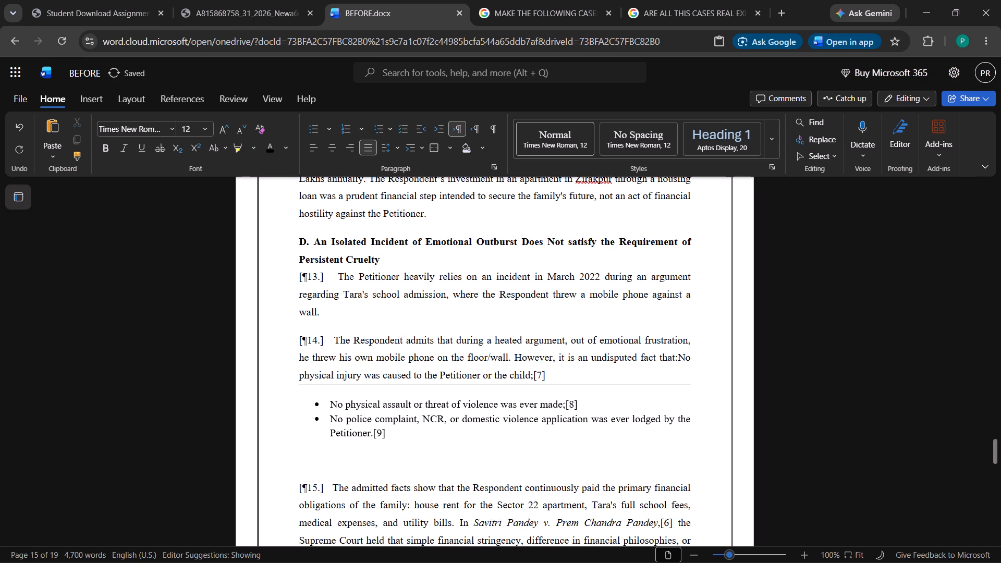
pyautogui.press('Return')
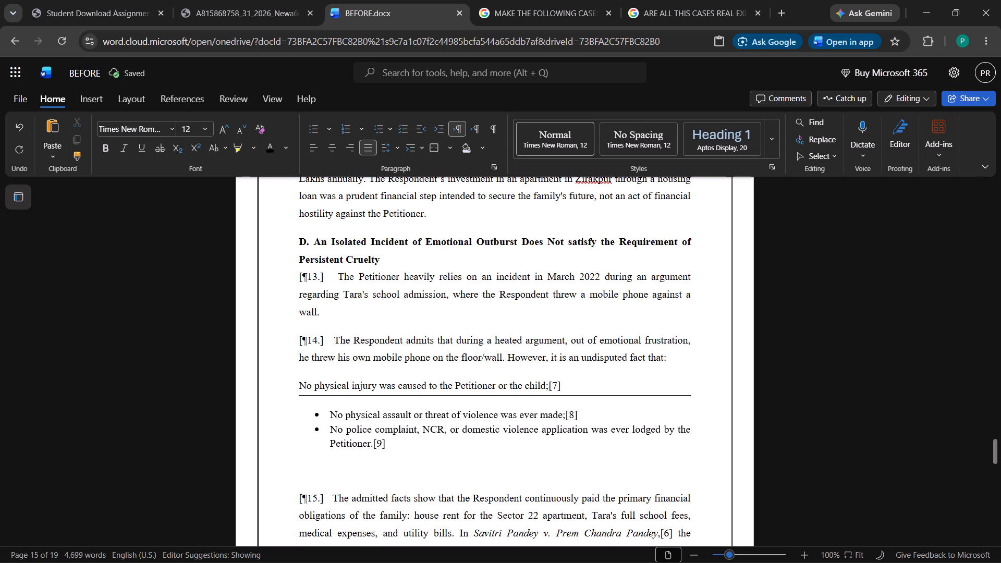
pyautogui.press('Down')
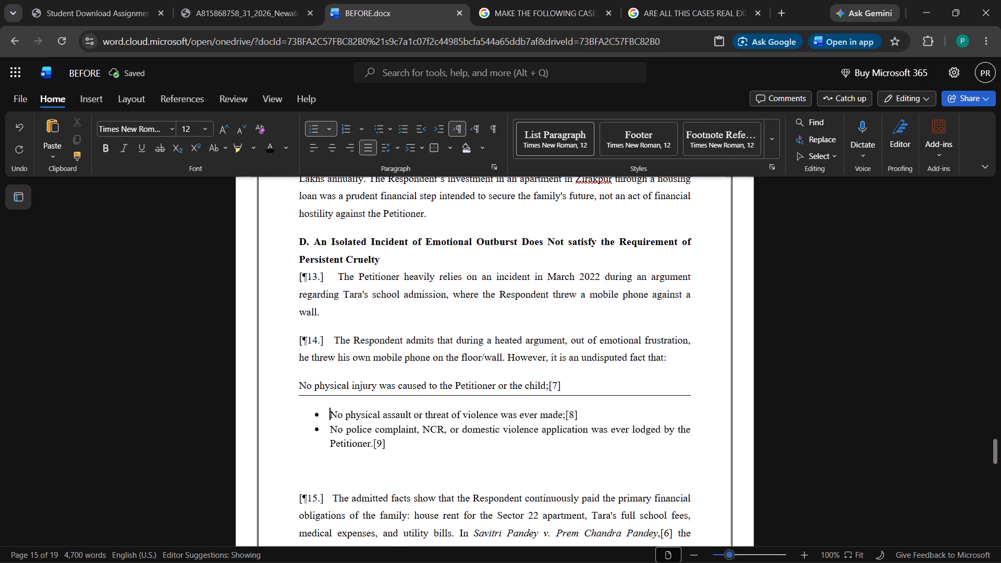
pyautogui.press('Up')
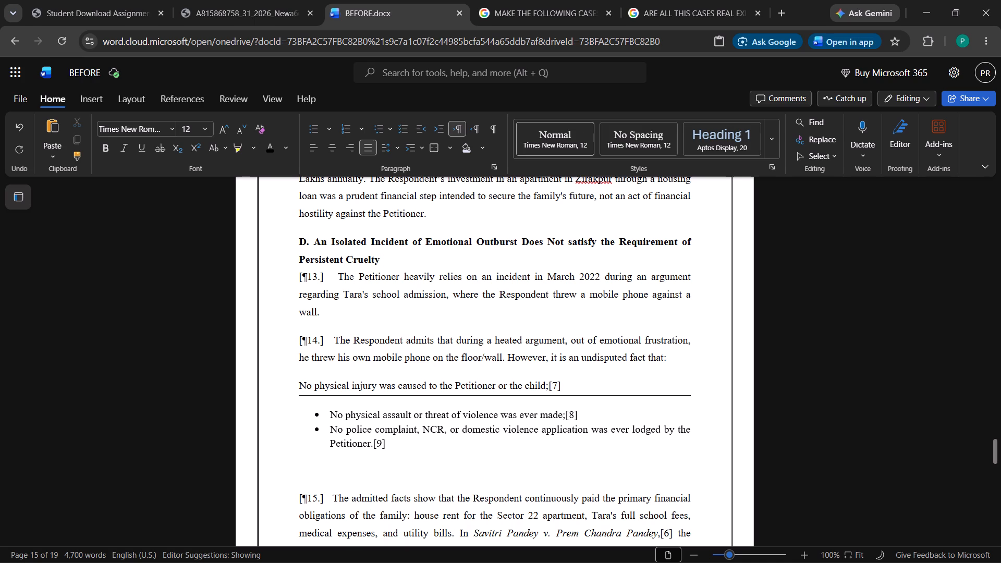
pyautogui.click(646, 397)
pyautogui.press('Delete')
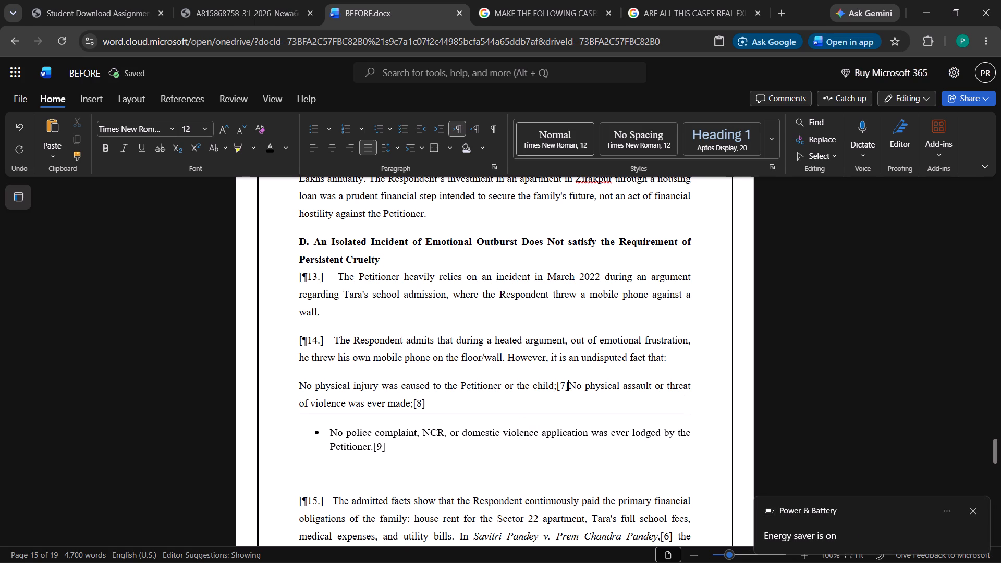
pyautogui.press('Return')
pyautogui.click(637, 413)
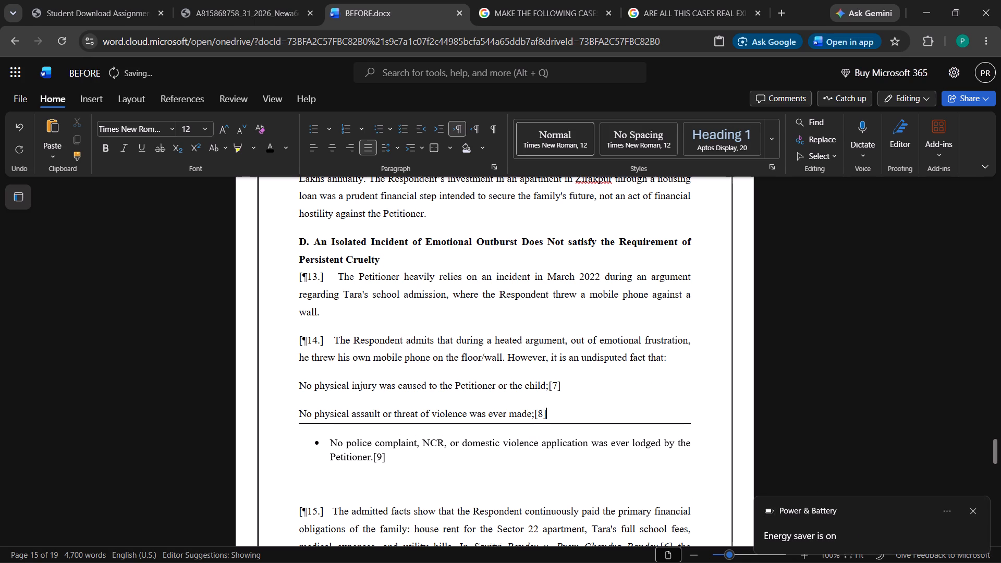
pyautogui.press('Delete')
pyautogui.press('Return')
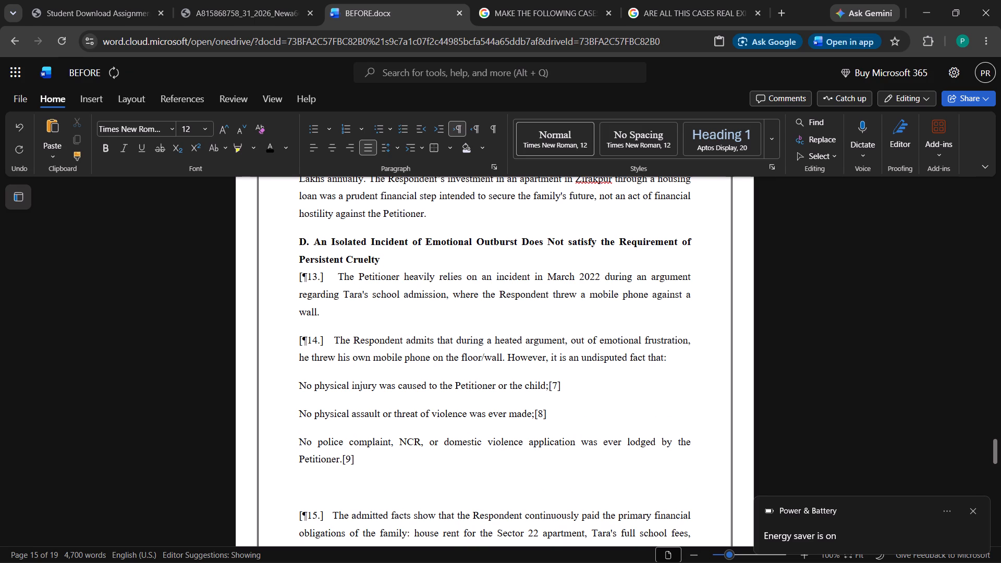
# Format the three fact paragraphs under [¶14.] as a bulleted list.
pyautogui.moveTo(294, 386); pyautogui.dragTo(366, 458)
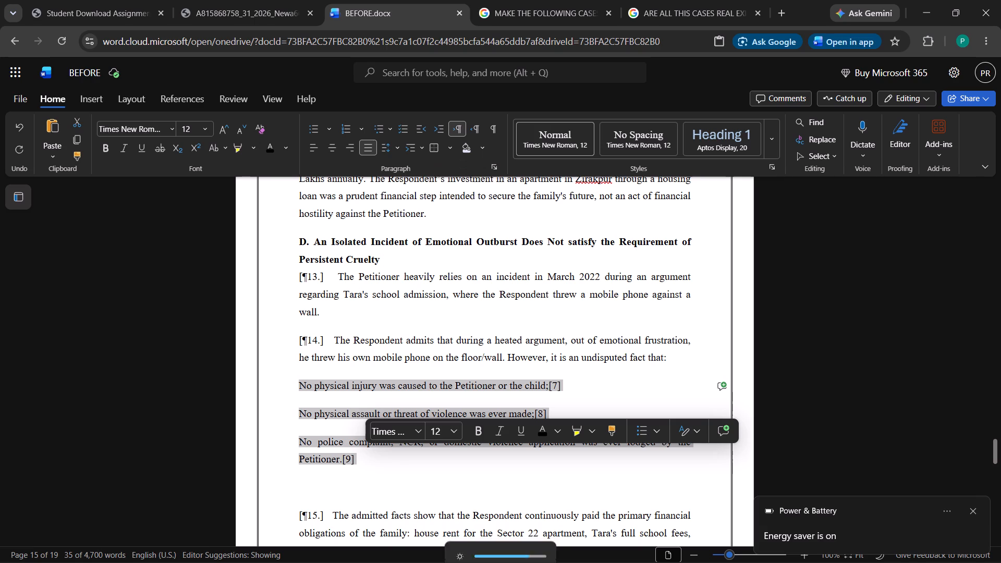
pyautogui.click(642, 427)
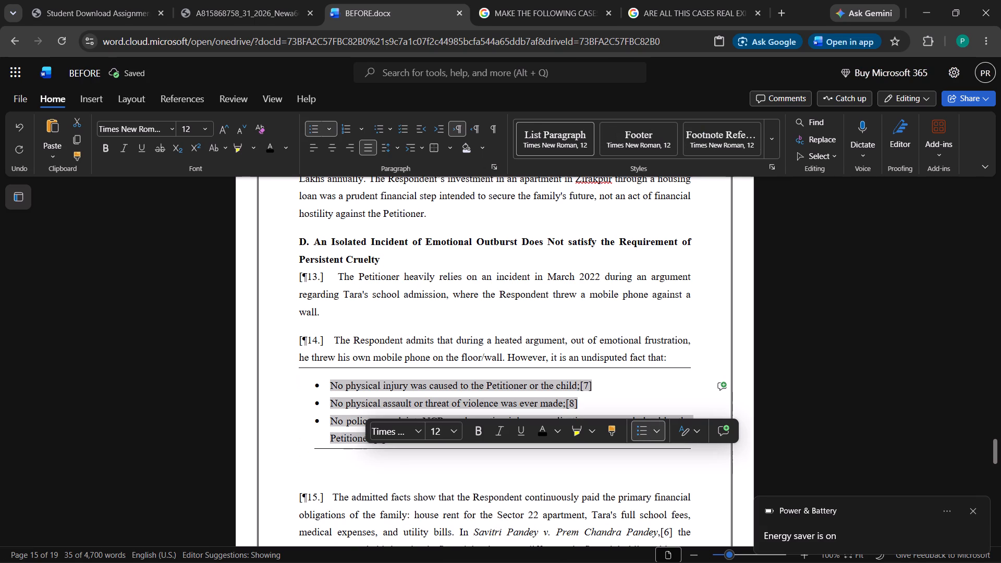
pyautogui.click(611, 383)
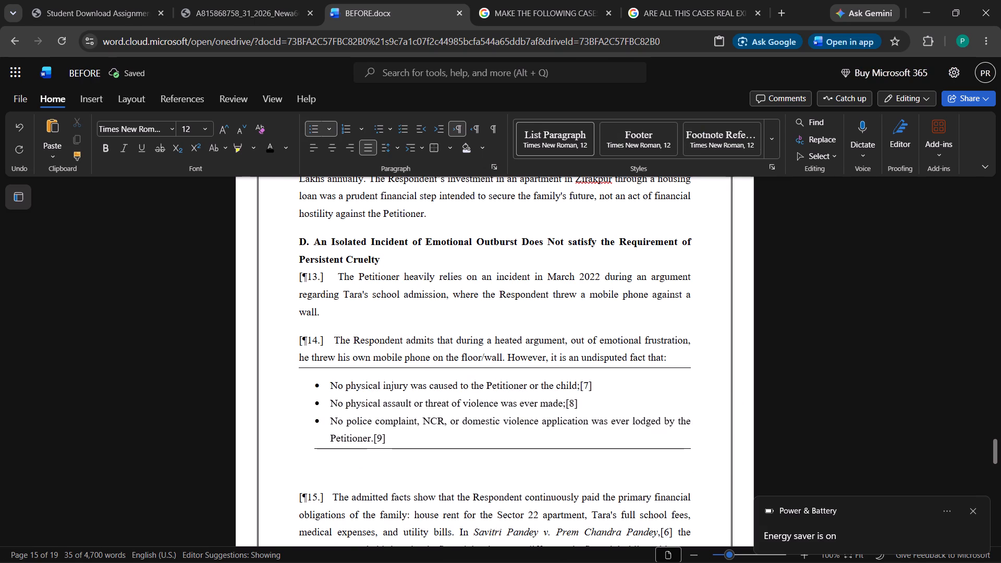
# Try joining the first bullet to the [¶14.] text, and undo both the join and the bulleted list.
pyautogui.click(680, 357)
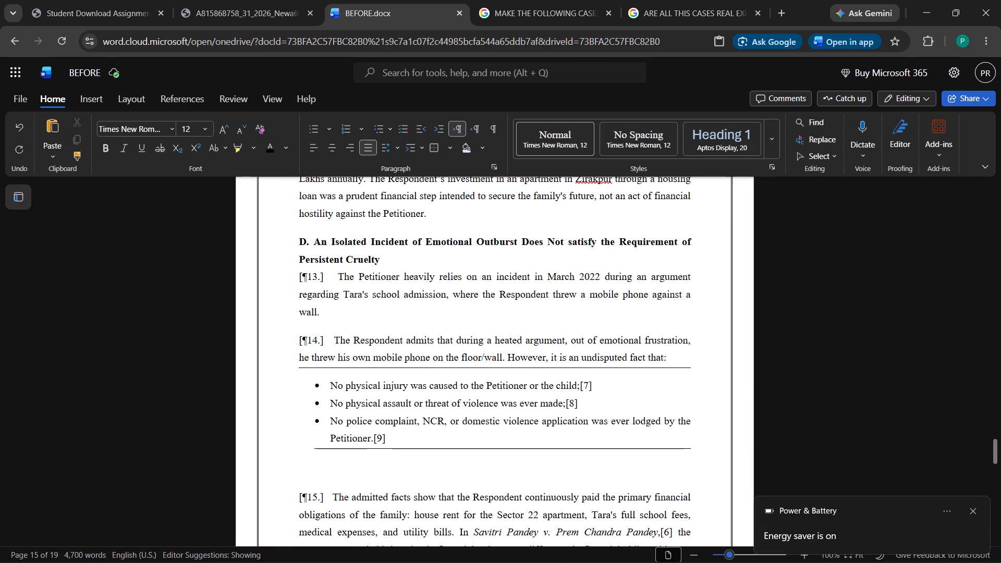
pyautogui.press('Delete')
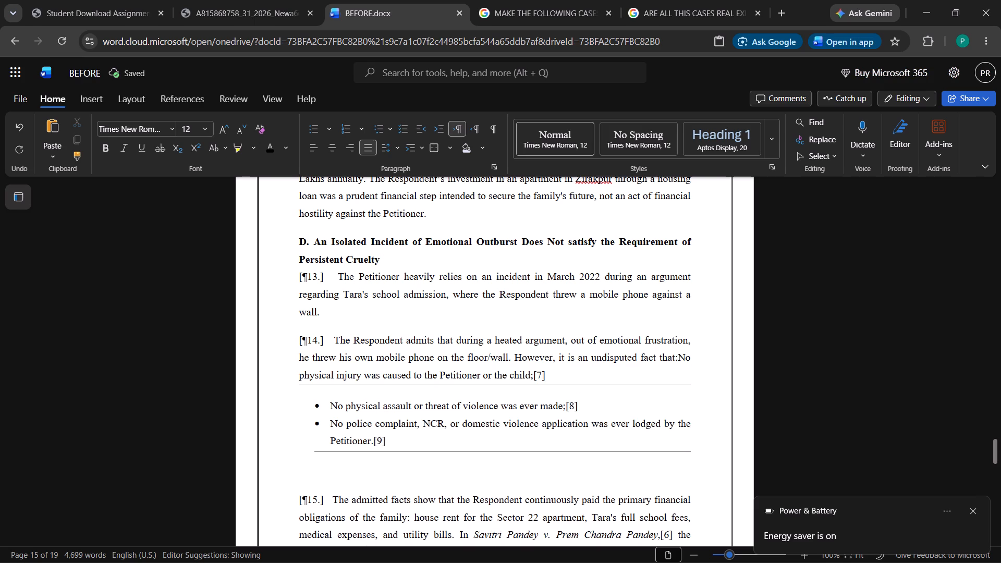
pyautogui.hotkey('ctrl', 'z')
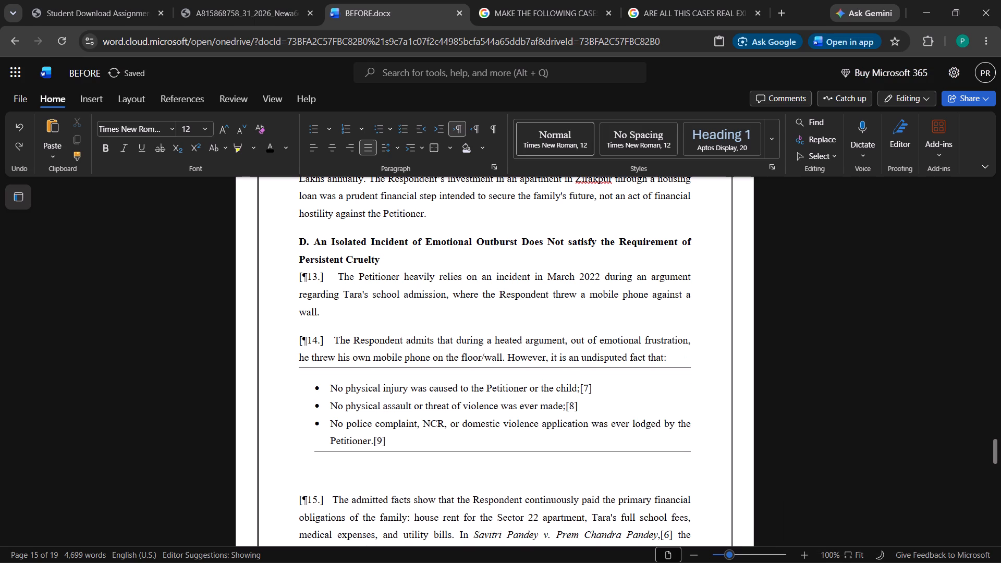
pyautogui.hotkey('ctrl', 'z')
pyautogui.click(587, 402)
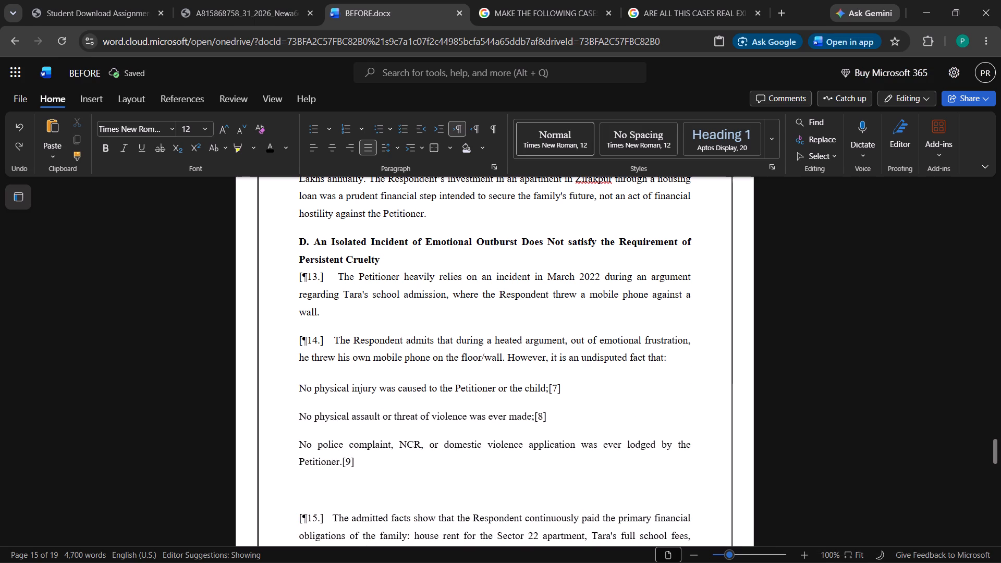
# Remove the space after the [¶14.] paragraph that introduces the undisputed facts.
pyautogui.click(292, 392)
pyautogui.click(350, 357)
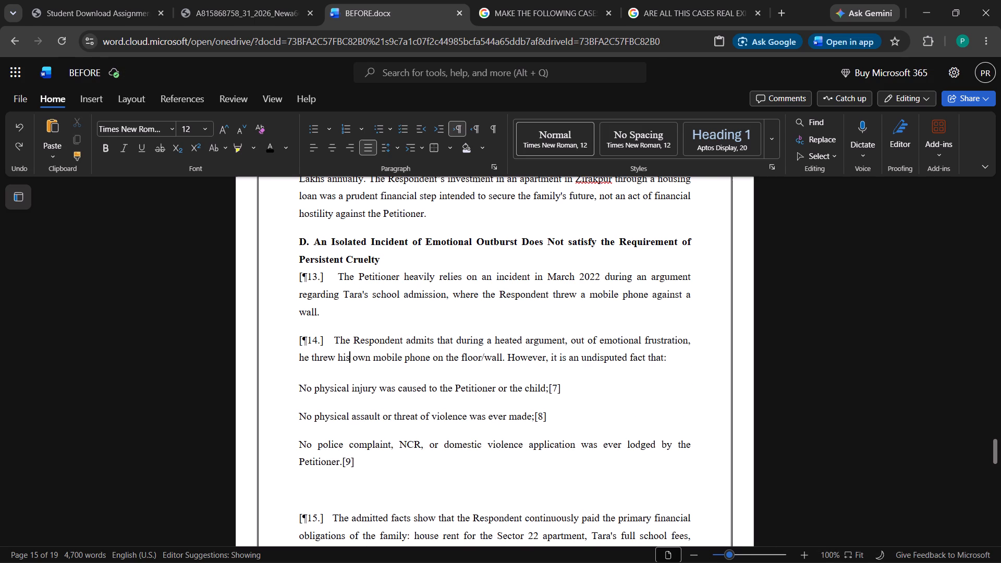
pyautogui.click(406, 144)
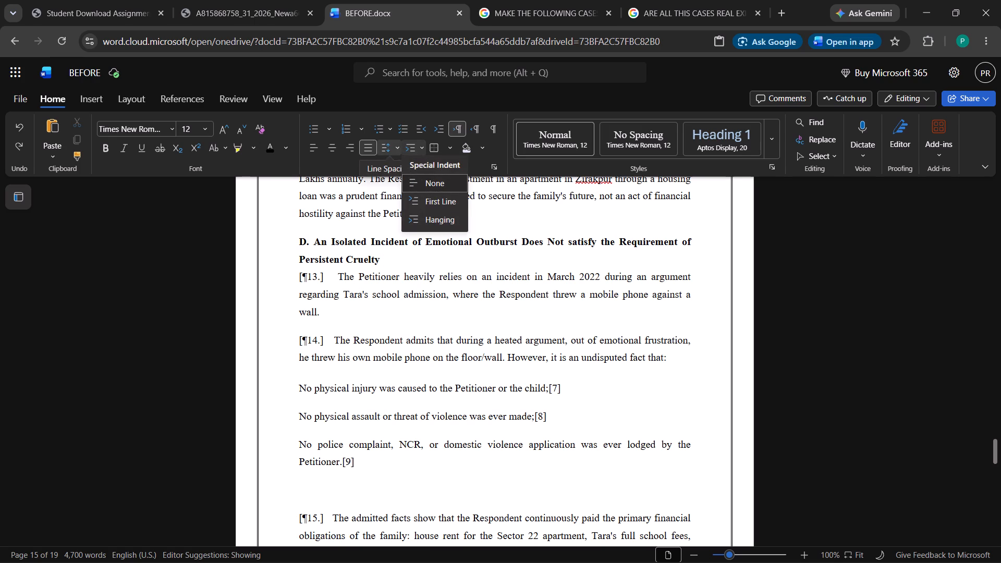
pyautogui.click(388, 148)
pyautogui.click(432, 335)
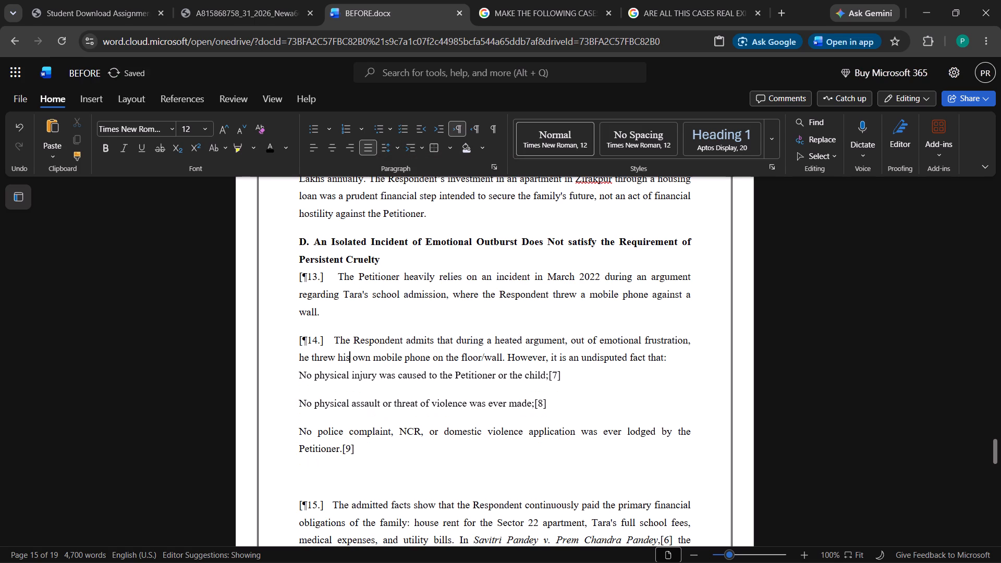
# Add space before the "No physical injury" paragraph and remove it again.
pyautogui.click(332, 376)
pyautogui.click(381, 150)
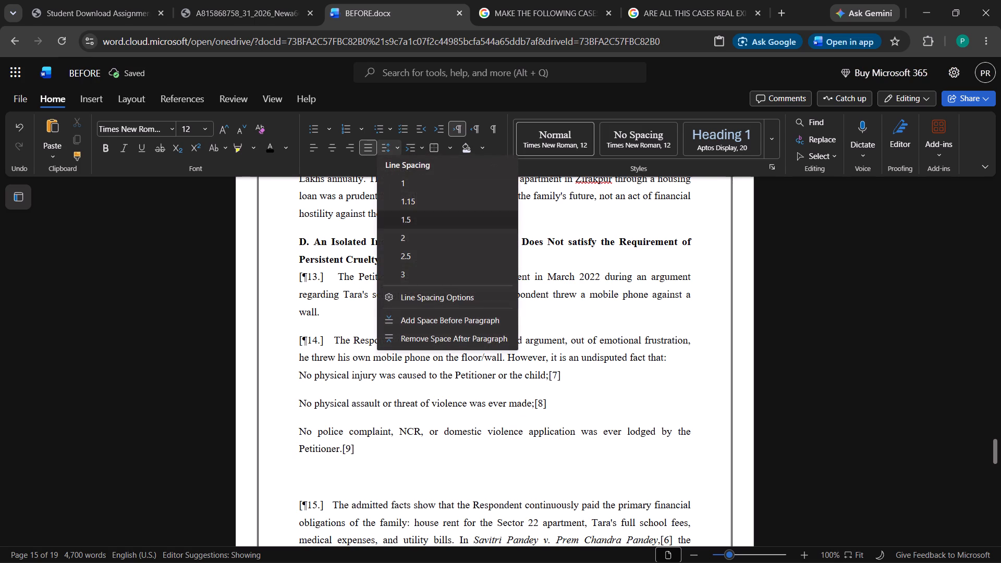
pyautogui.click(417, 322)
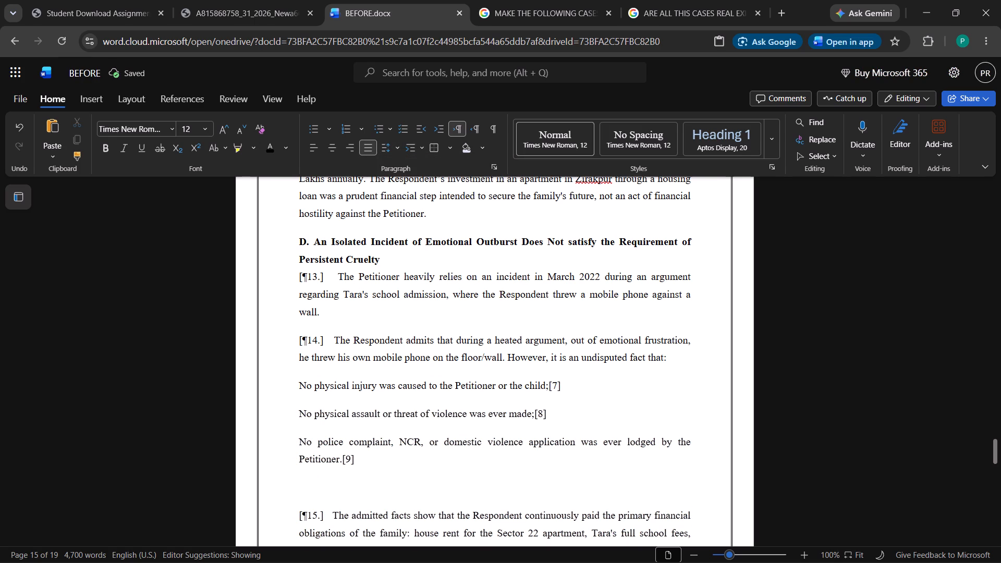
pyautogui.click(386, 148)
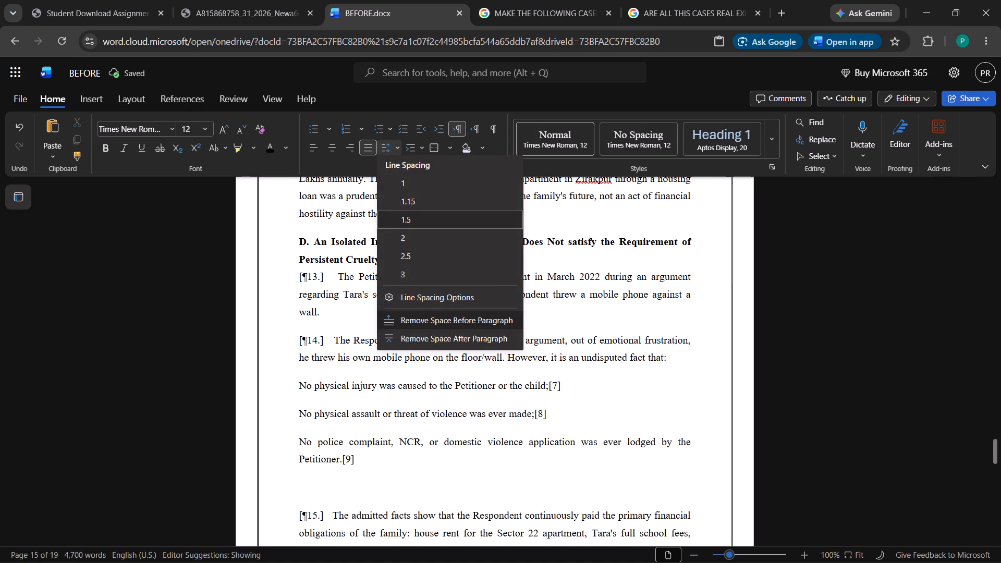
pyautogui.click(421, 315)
# Remove the space after the "No physical assault or threat of violence" paragraph.
pyautogui.click(341, 400)
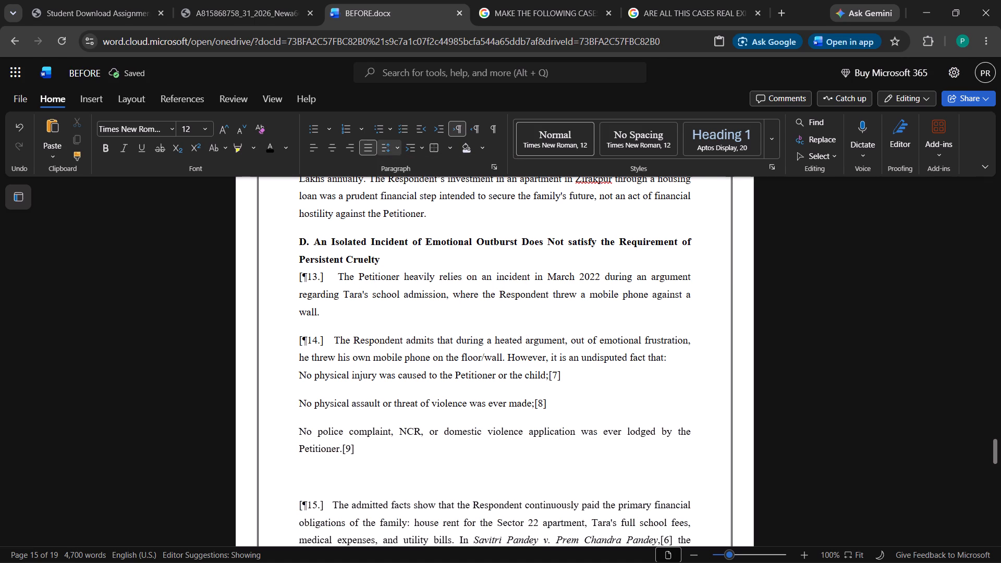
pyautogui.click(381, 143)
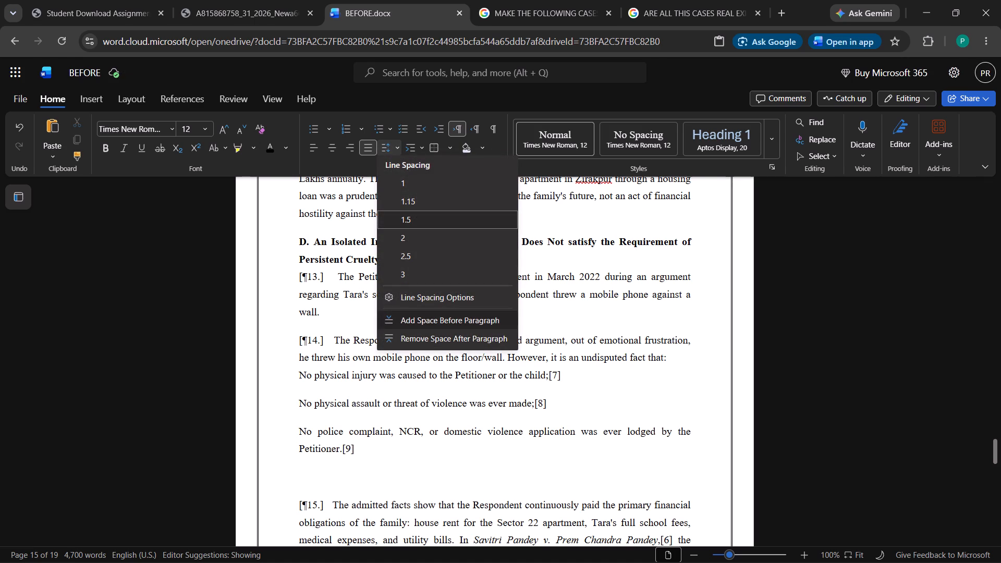
pyautogui.click(411, 330)
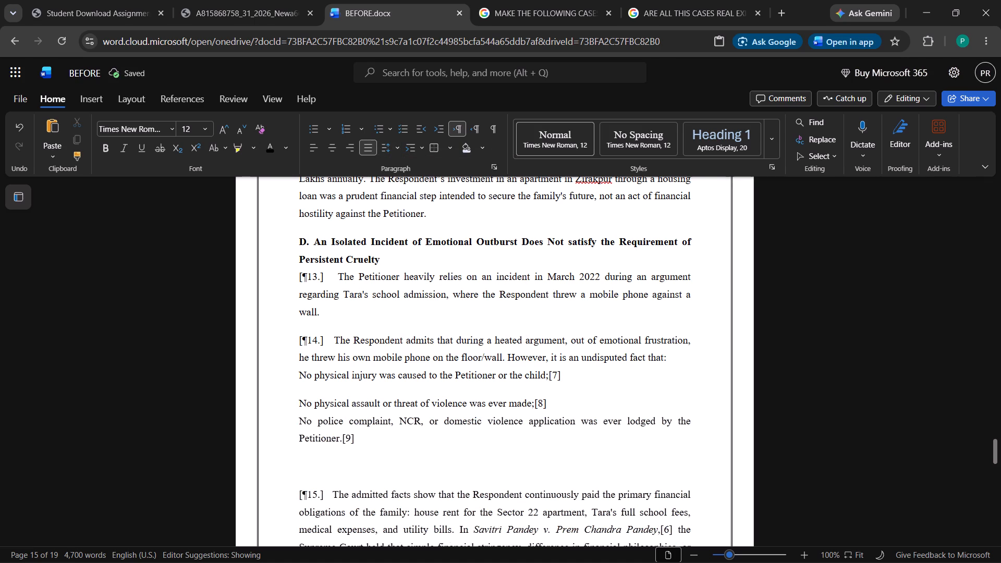
# Remove the space after the "No physical injury was caused" paragraph under [¶14.].
pyautogui.click(347, 377)
pyautogui.click(390, 149)
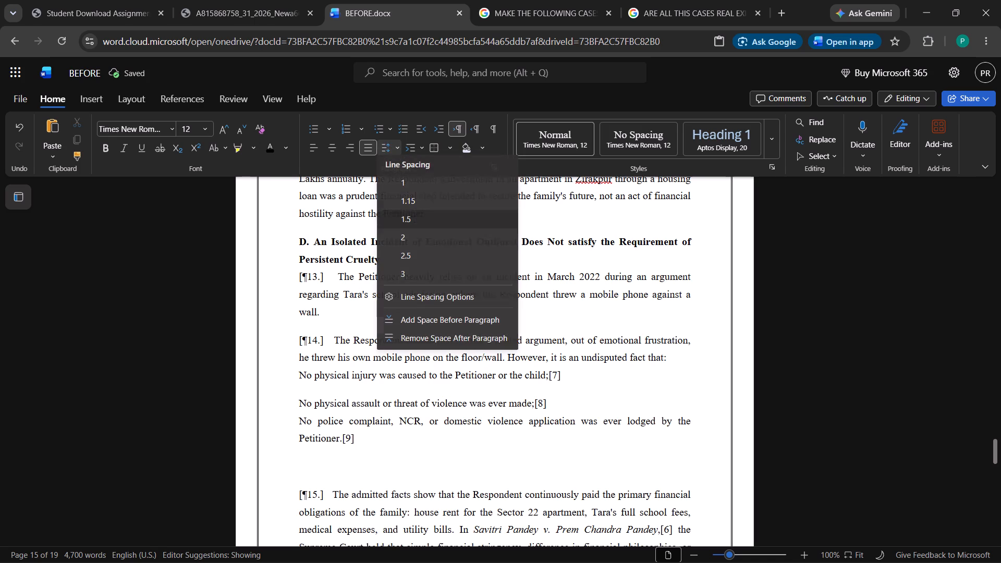
pyautogui.click(421, 335)
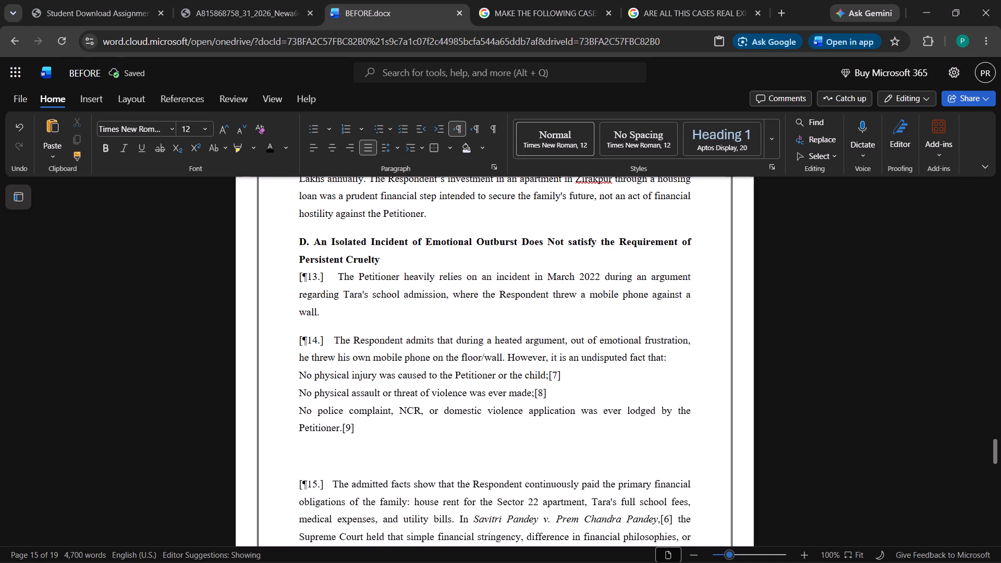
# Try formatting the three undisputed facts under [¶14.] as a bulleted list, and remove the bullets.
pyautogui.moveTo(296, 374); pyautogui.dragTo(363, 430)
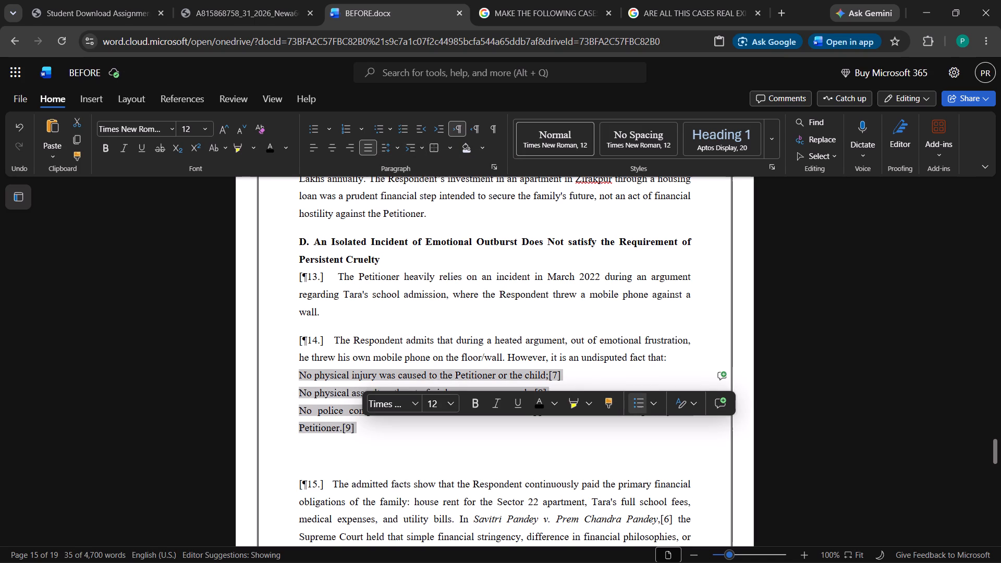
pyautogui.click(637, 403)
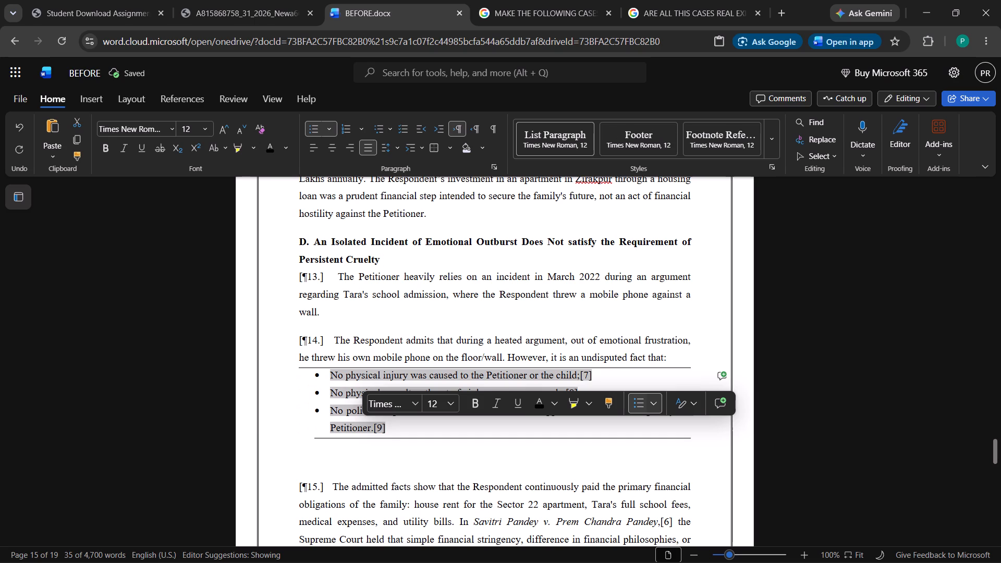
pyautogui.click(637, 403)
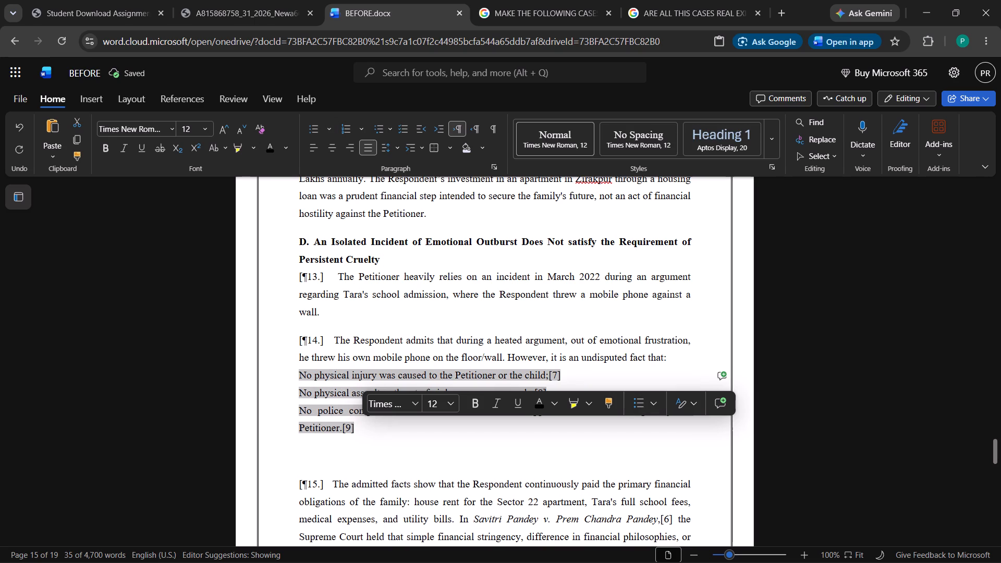
# Indent the "No physical injury" line with three leading spaces.
pyautogui.click(289, 381)
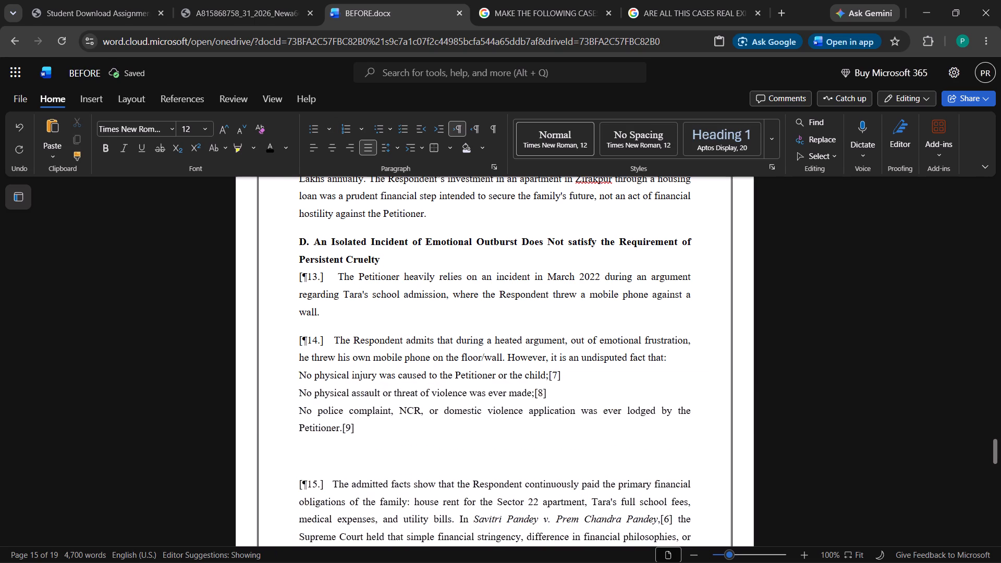
pyautogui.press('space')
pyautogui.press('space')
pyautogui.press('space')
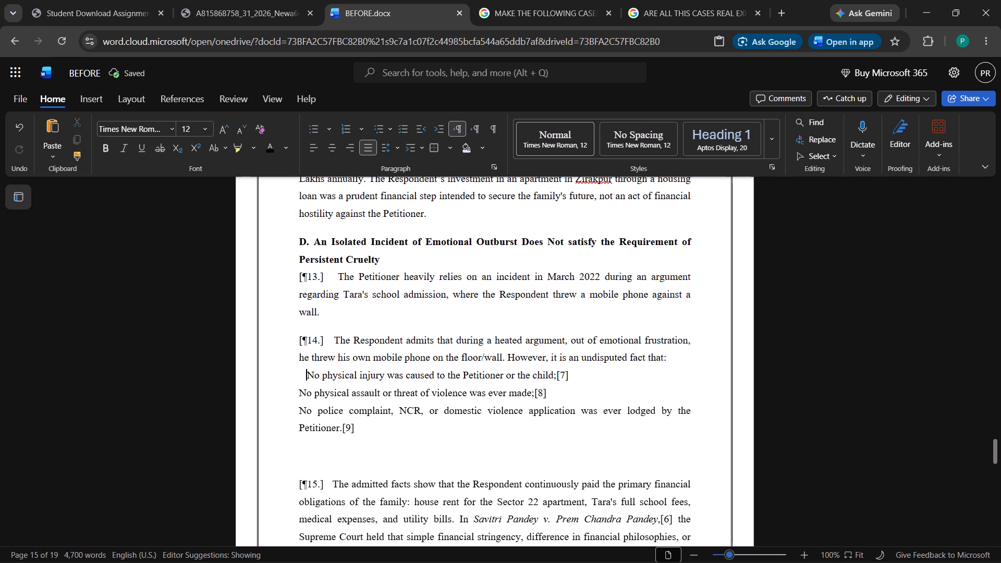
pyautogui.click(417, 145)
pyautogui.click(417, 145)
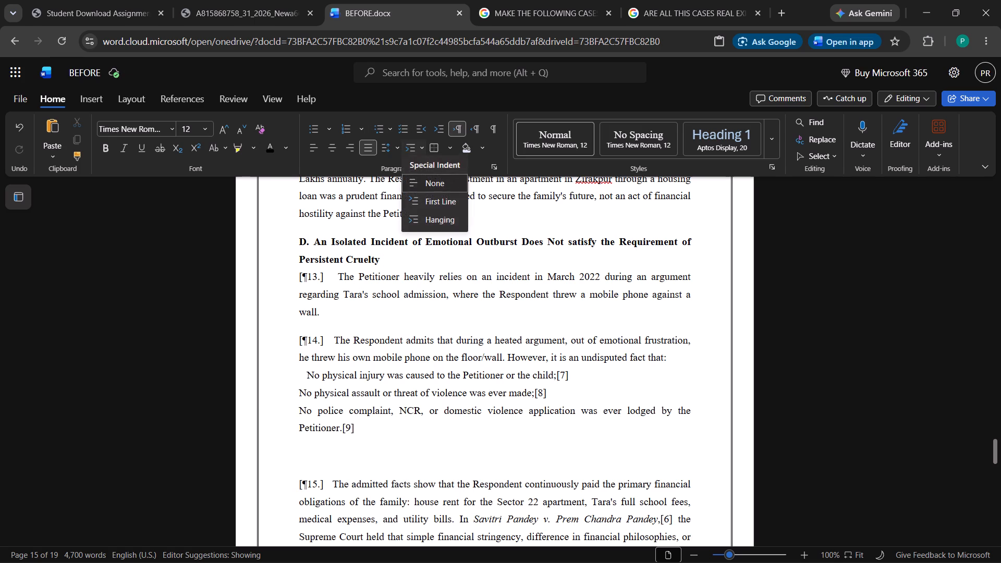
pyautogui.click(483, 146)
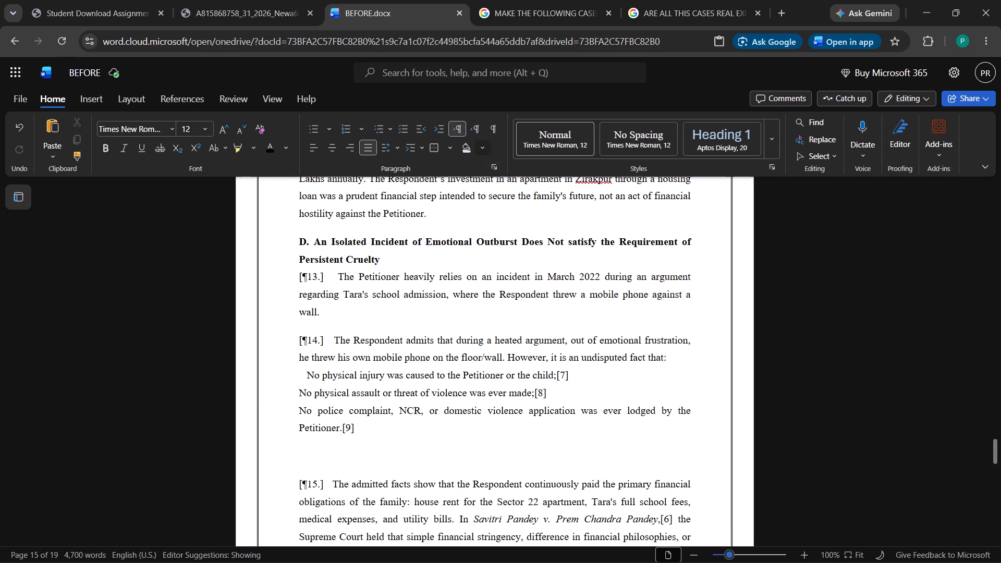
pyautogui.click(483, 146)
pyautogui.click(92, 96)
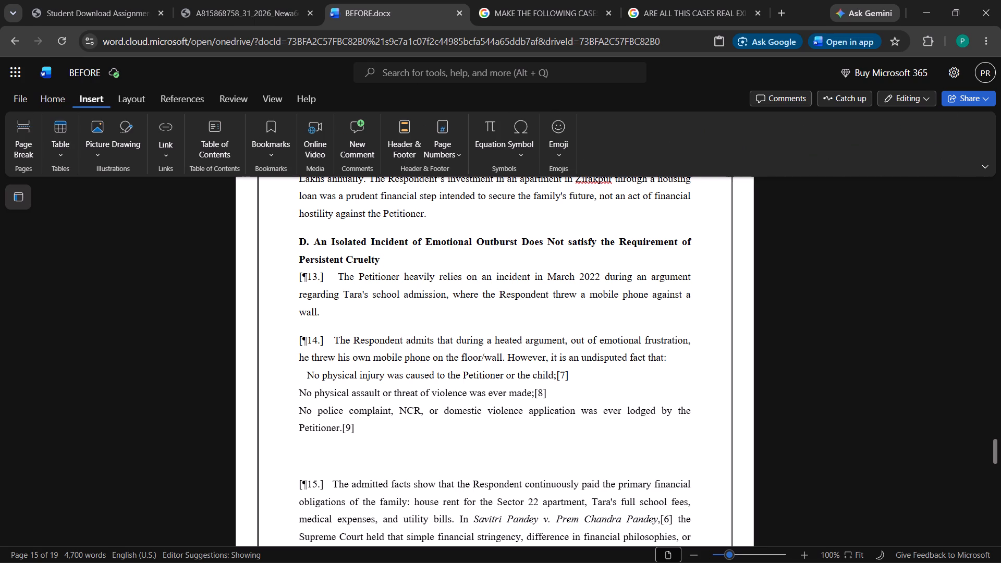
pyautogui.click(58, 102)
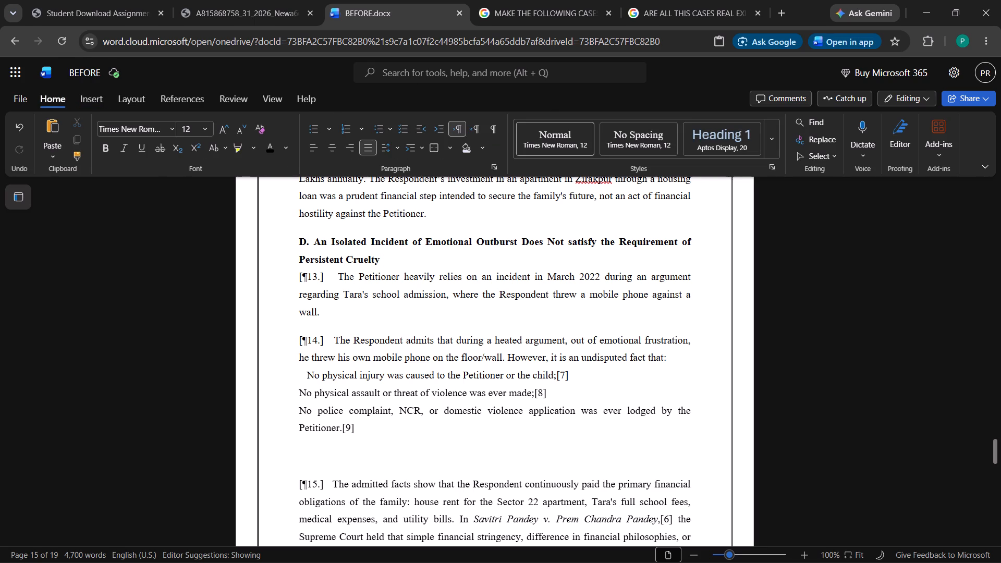
# Label the three undisputed facts under [¶14.] as a., b. and c., indenting the second and third with leading spaces.
pyautogui.write('a.')
pyautogui.press('space')
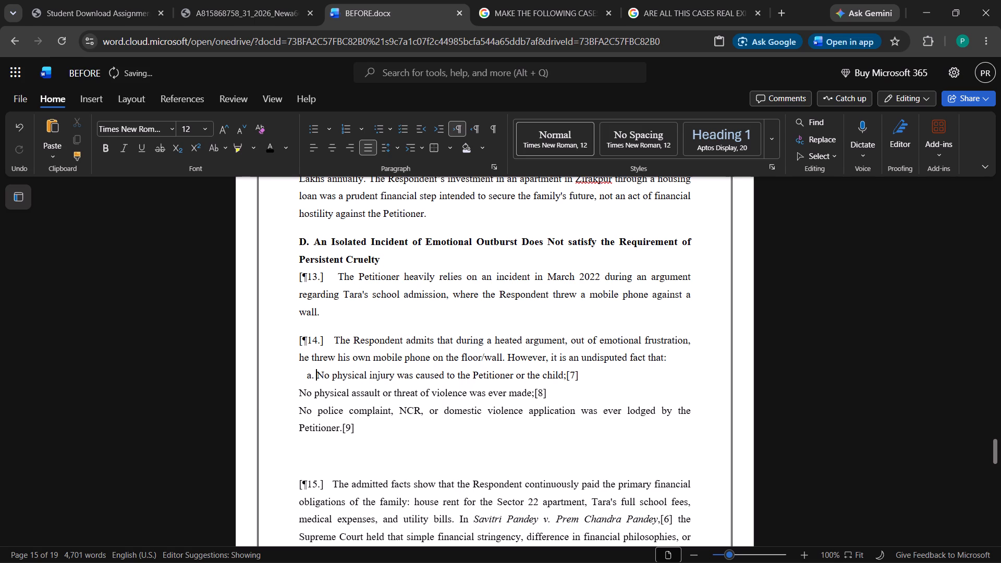
pyautogui.click(296, 396)
pyautogui.press('space')
pyautogui.press('space')
pyautogui.press('space')
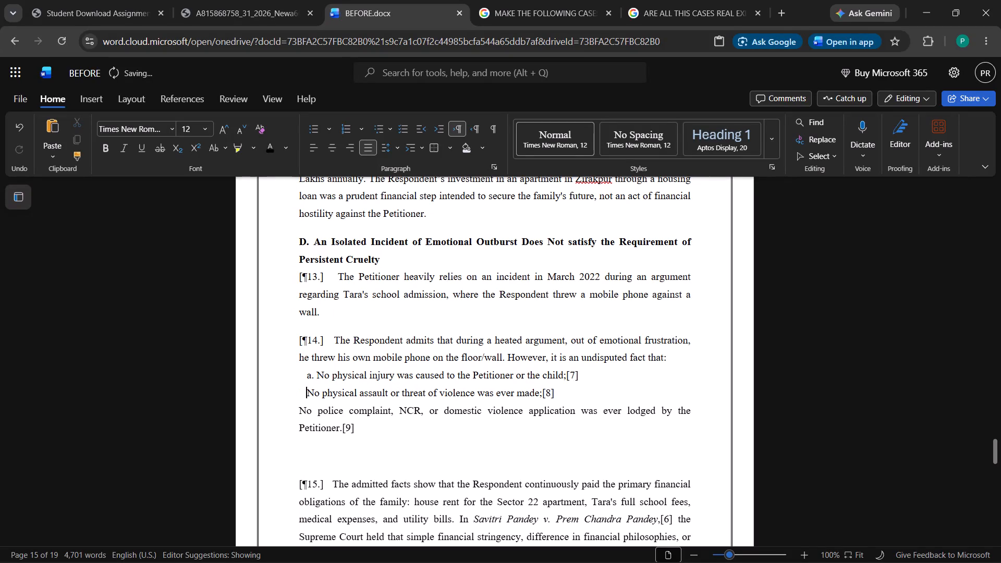
pyautogui.write('b.')
pyautogui.press('space')
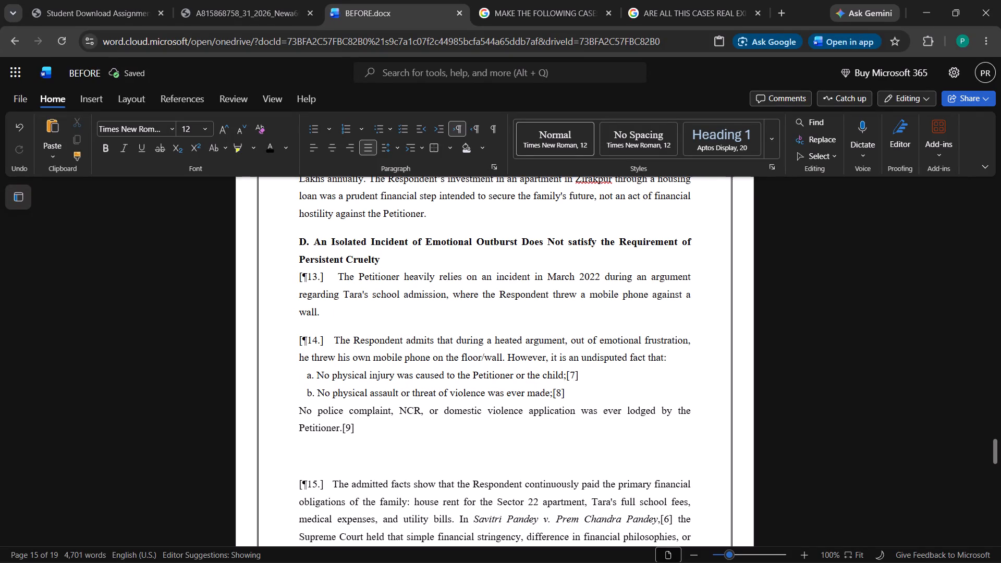
pyautogui.click(297, 416)
pyautogui.press('space')
pyautogui.press('space')
pyautogui.press('space')
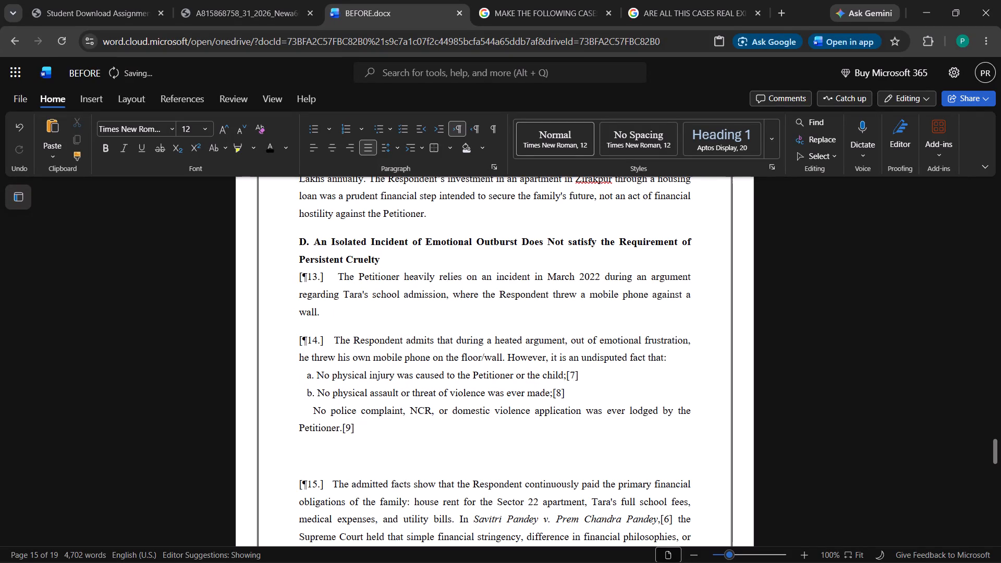
pyautogui.press('BackSpace')
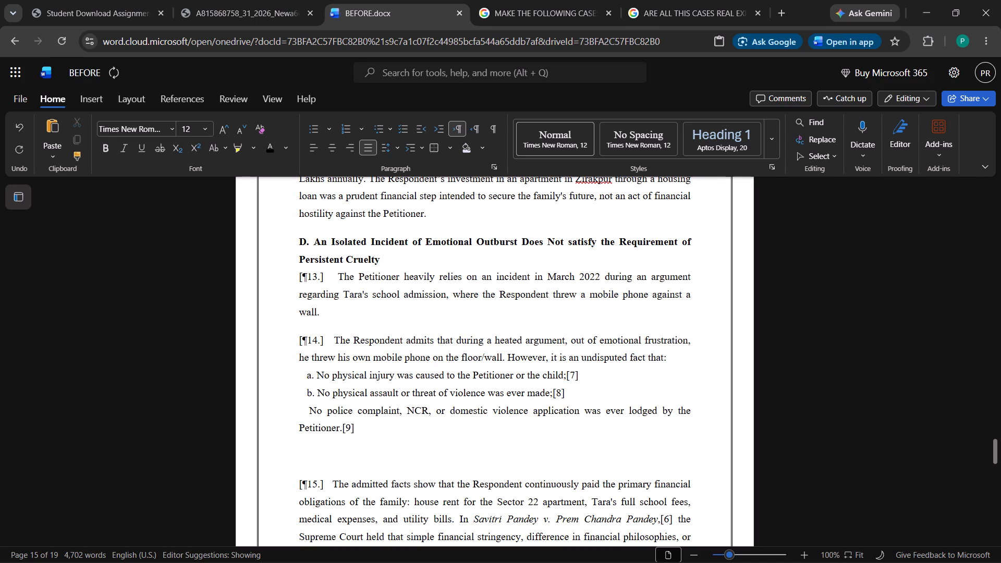
pyautogui.write('c.')
pyautogui.press('space')
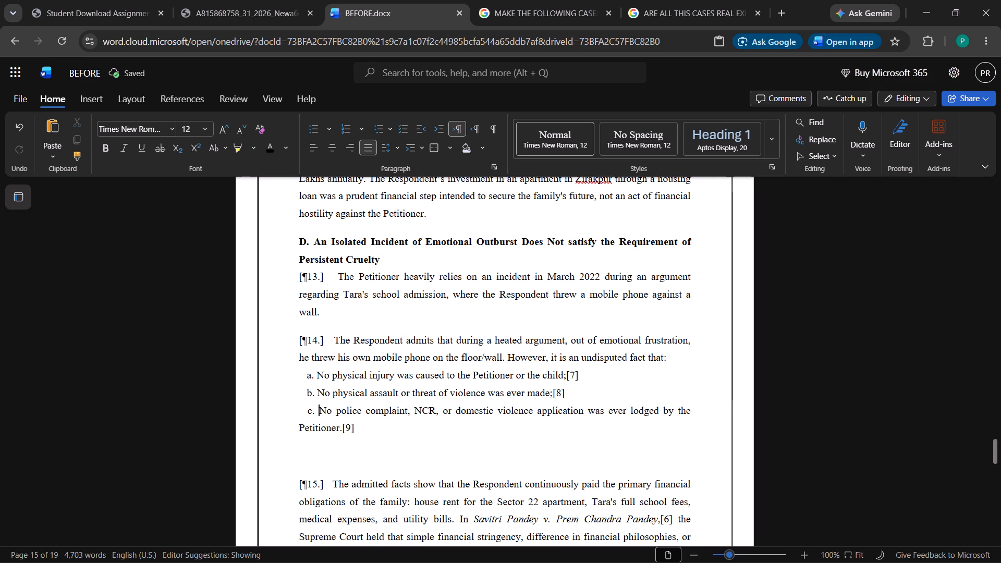
# Try to indent the wrapped "Petitioner.[9]" line of item c. with two spaces.
pyautogui.click(295, 425)
pyautogui.press('space')
pyautogui.press('space')
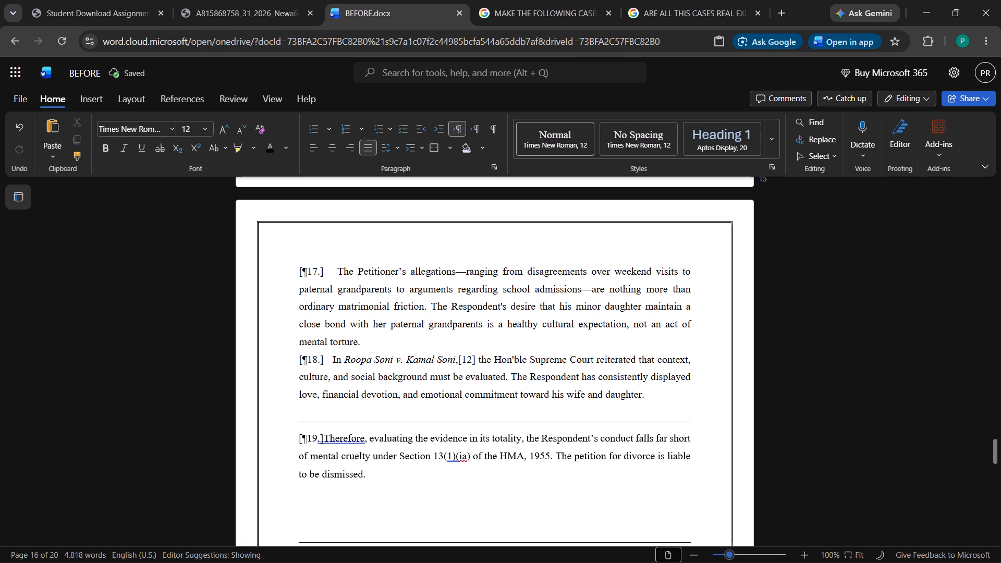
pyautogui.press('Delete')
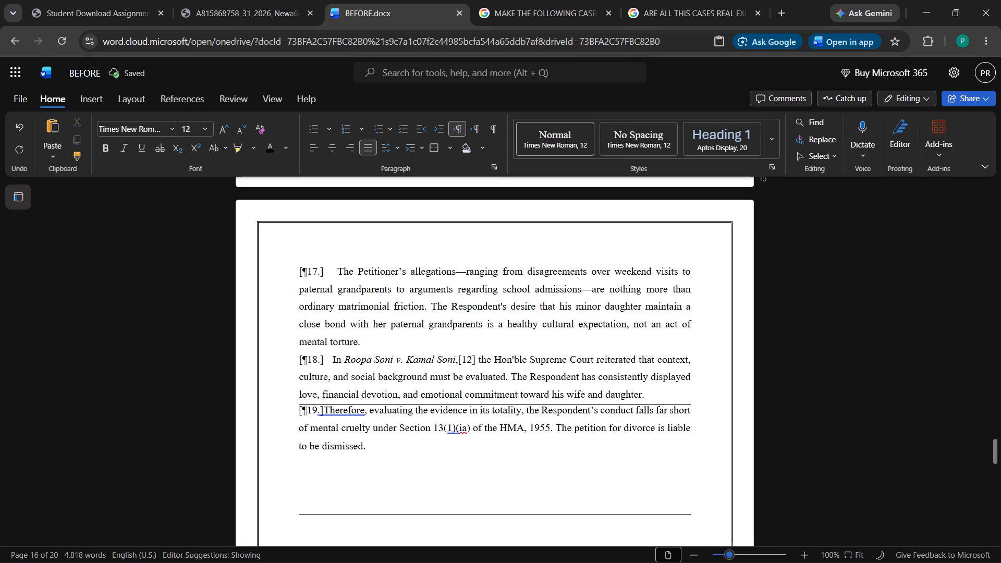
pyautogui.click(665, 397)
pyautogui.press('Delete')
pyautogui.press('Return')
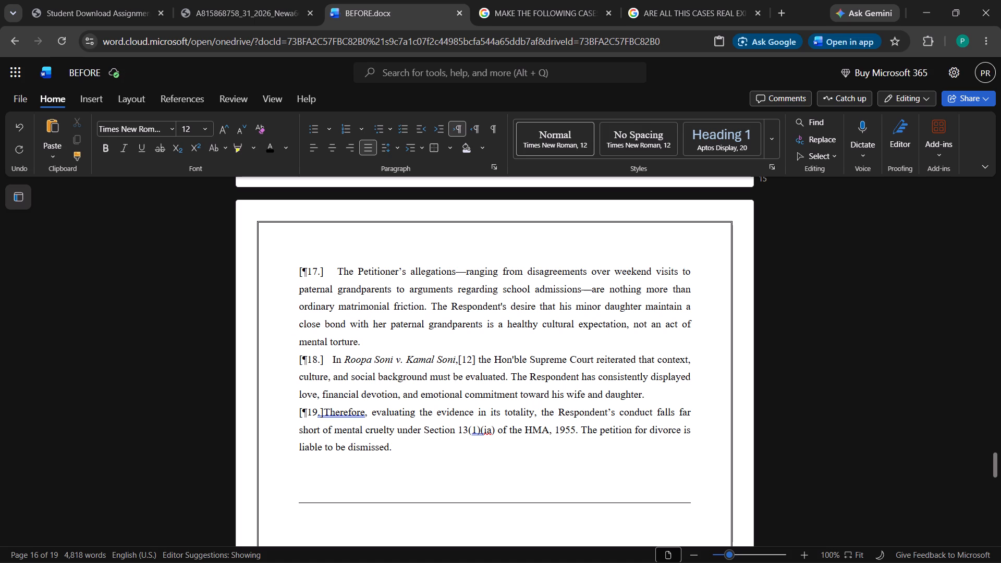
# Set the line spacing of the [¶17.], [¶18.] and [¶19.] paragraphs to 1.5.
pyautogui.scroll(5, 428, 375)
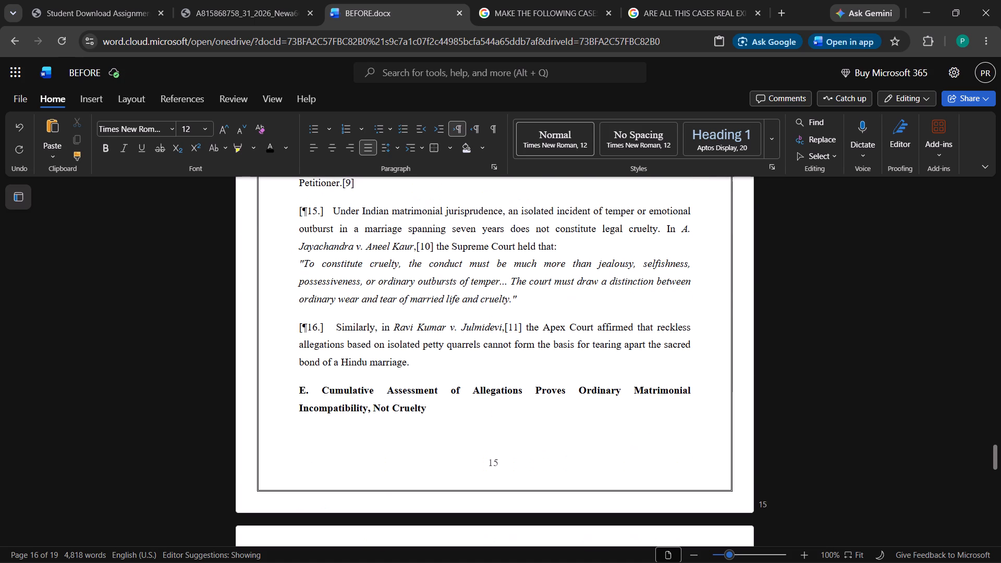
pyautogui.scroll(-4, 428, 374)
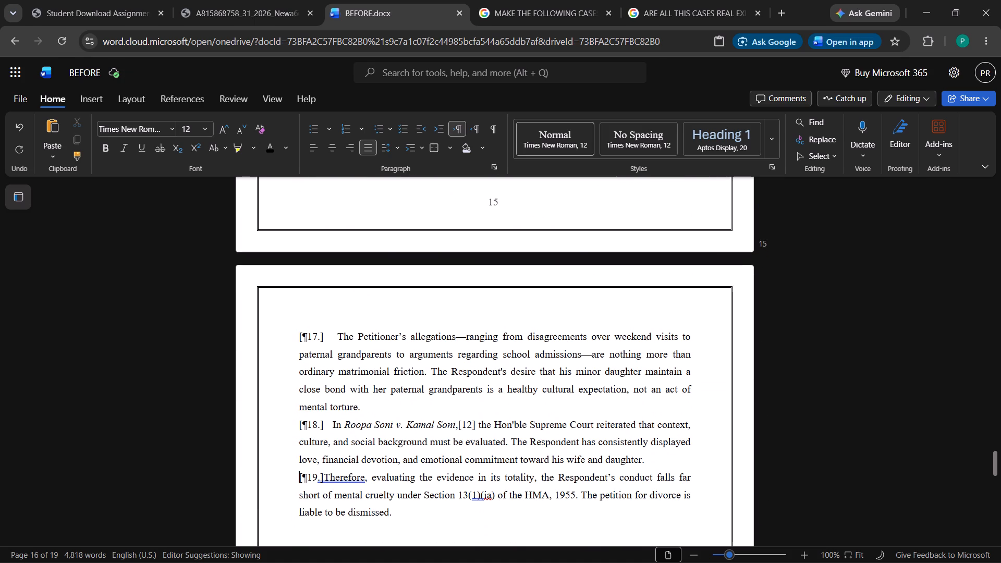
pyautogui.moveTo(292, 331); pyautogui.dragTo(418, 511)
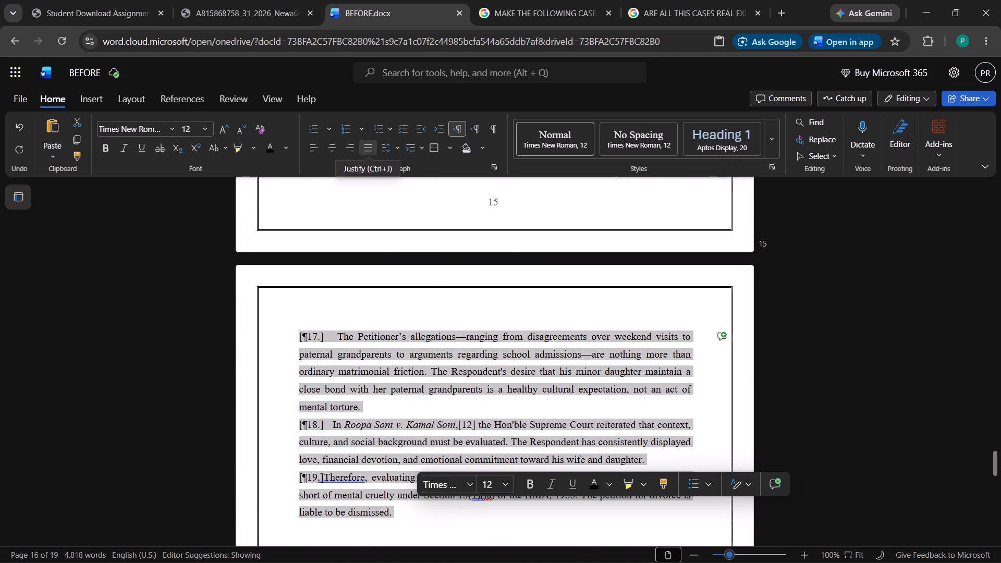
pyautogui.click(389, 150)
pyautogui.click(421, 224)
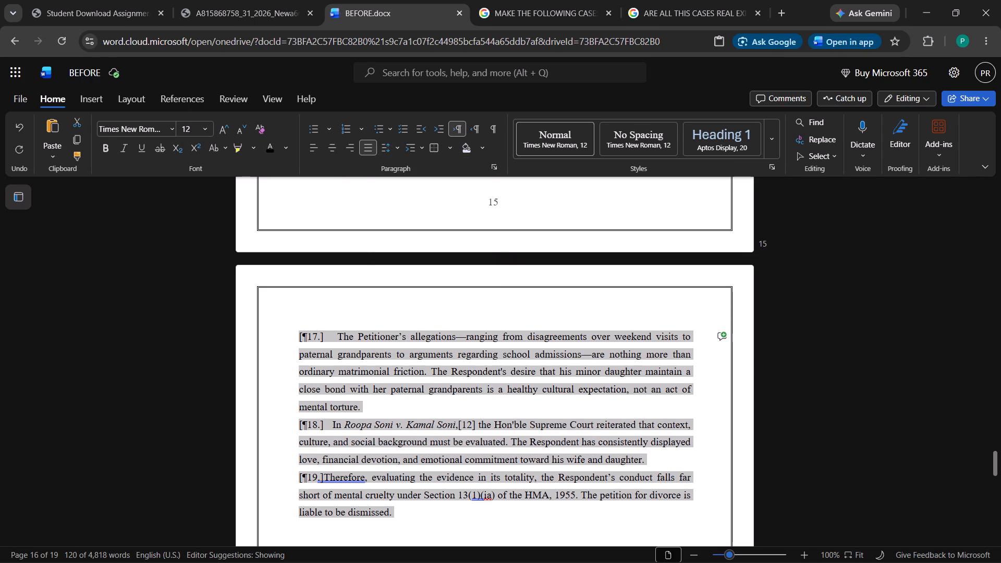
pyautogui.click(199, 372)
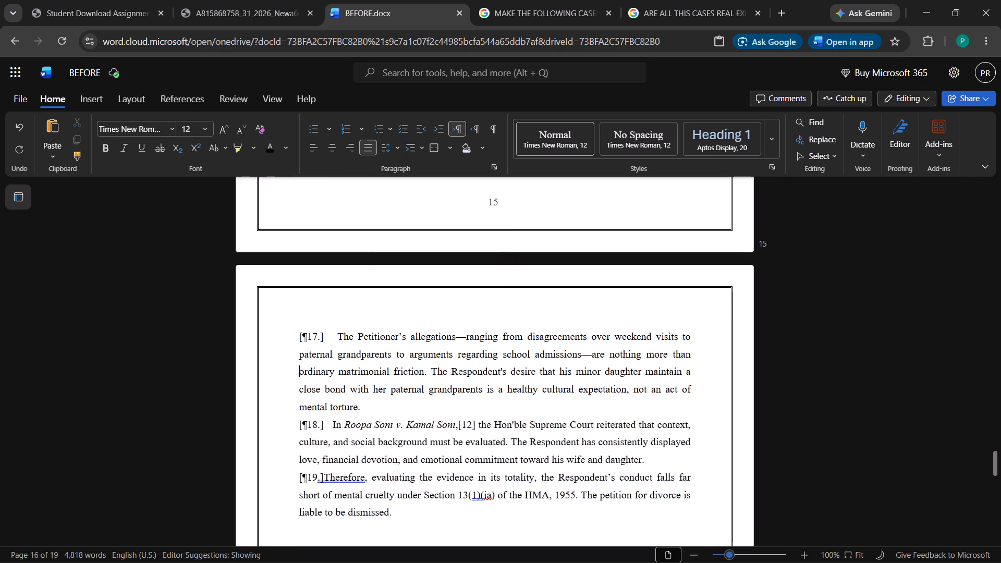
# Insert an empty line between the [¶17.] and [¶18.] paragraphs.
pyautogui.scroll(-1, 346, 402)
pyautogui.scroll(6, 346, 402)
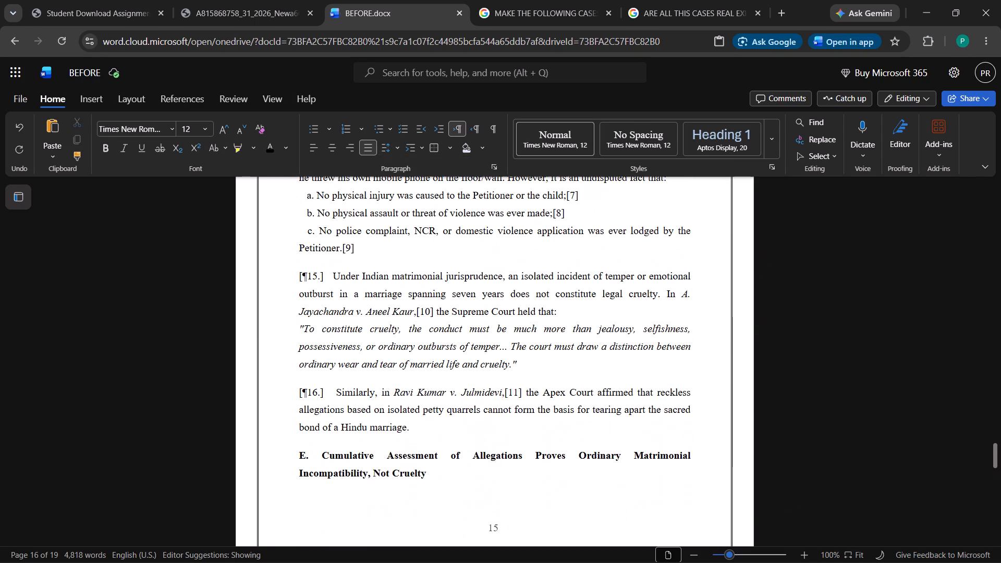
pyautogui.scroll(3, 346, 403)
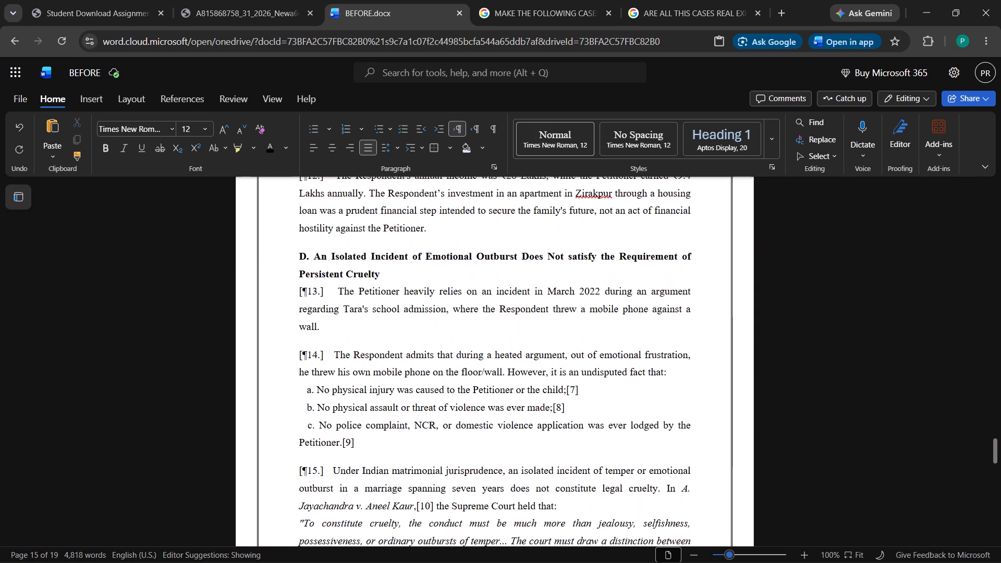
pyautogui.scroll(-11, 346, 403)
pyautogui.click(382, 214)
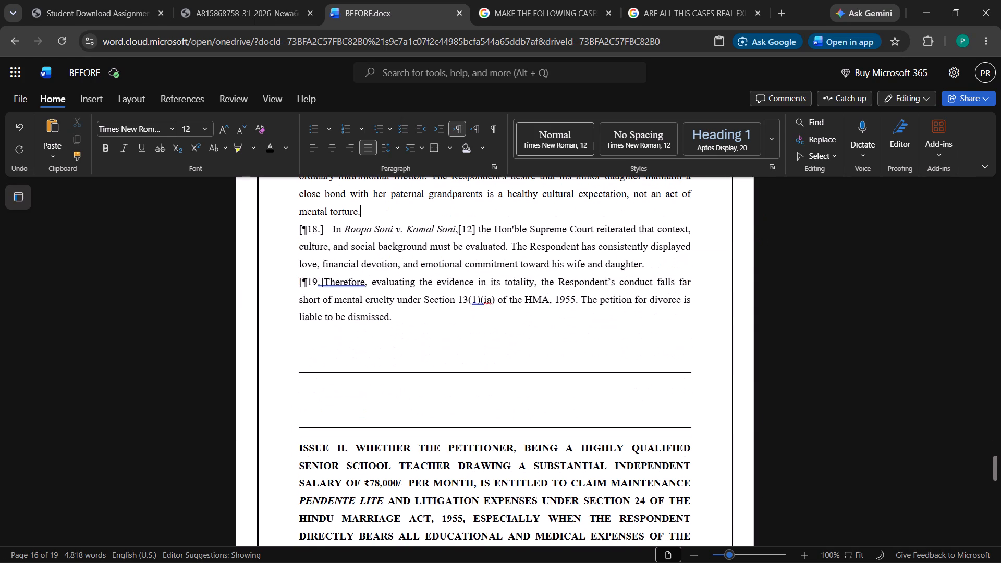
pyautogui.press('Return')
# Compare the paragraph spacing in sections D and E, from [¶13.] through [¶19.].
pyautogui.scroll(2, 396, 298)
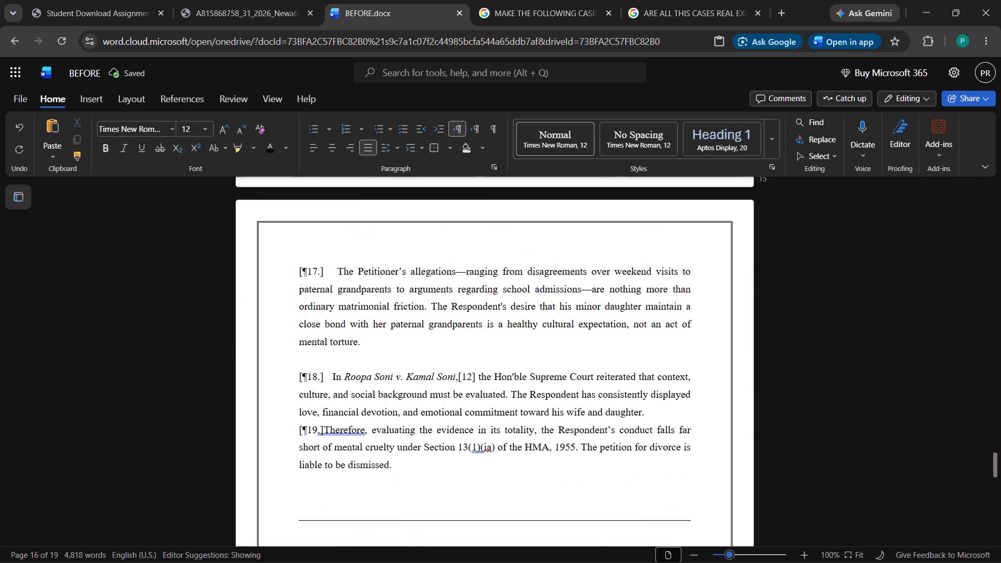
pyautogui.scroll(3, 396, 326)
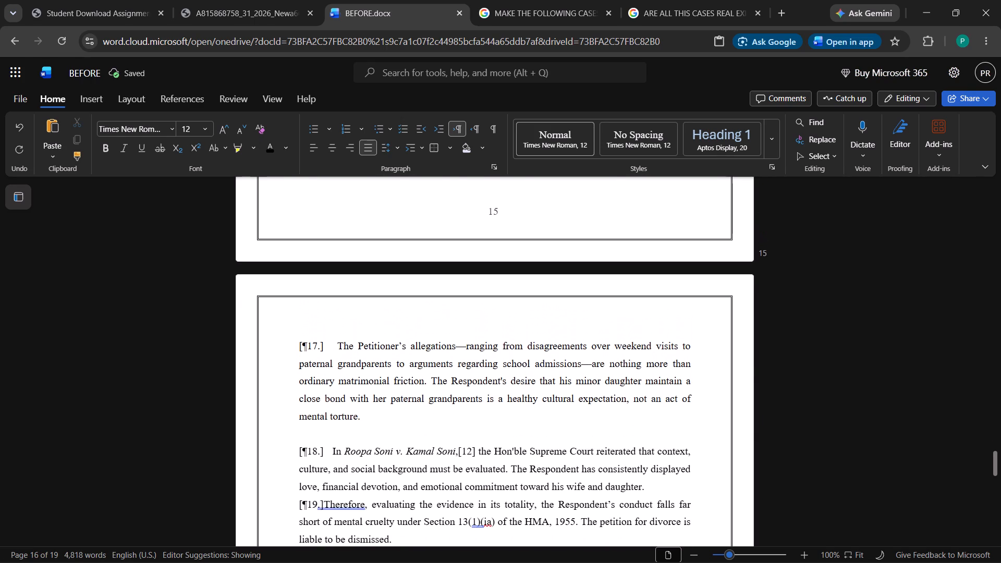
pyautogui.scroll(3, 396, 326)
pyautogui.click(392, 265)
pyautogui.click(387, 258)
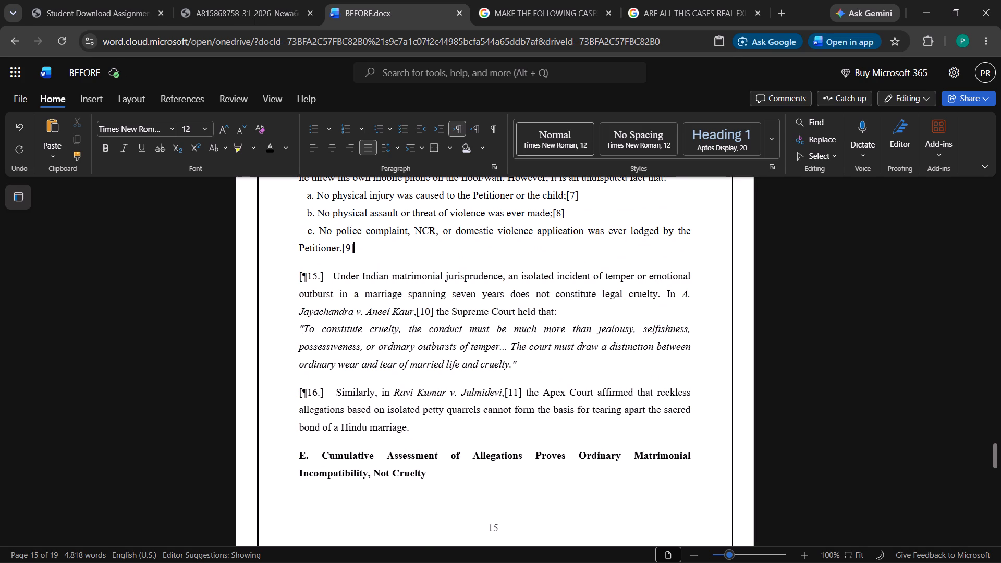
pyautogui.scroll(2, 387, 254)
pyautogui.click(389, 259)
pyautogui.scroll(1, 389, 260)
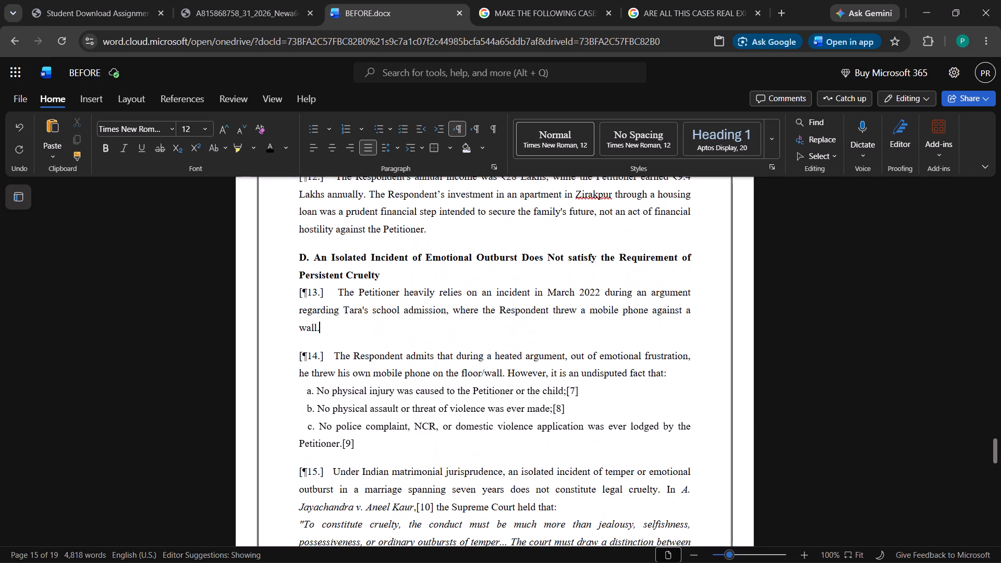
pyautogui.scroll(-1, 390, 260)
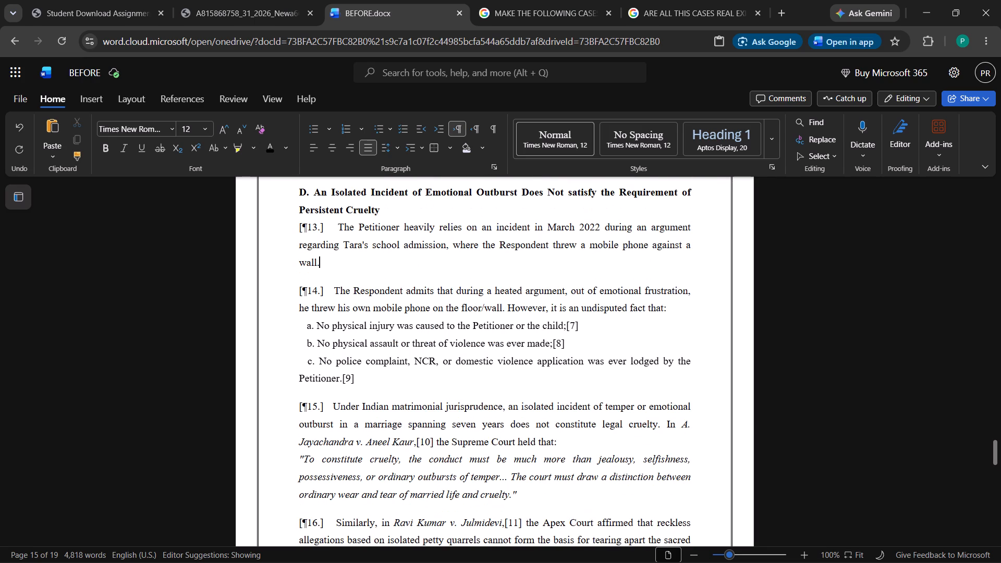
pyautogui.scroll(-6, 390, 260)
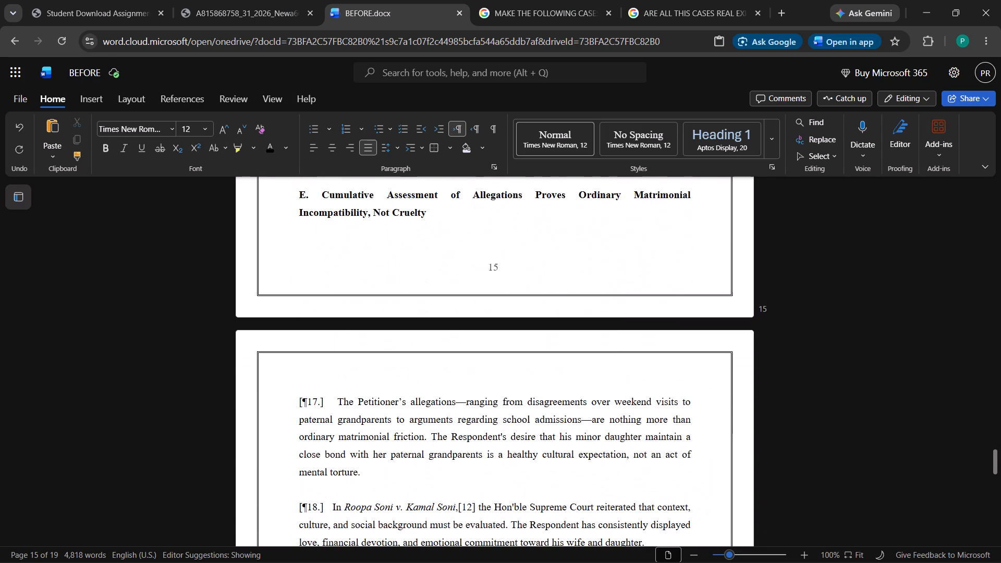
pyautogui.scroll(-3, 390, 260)
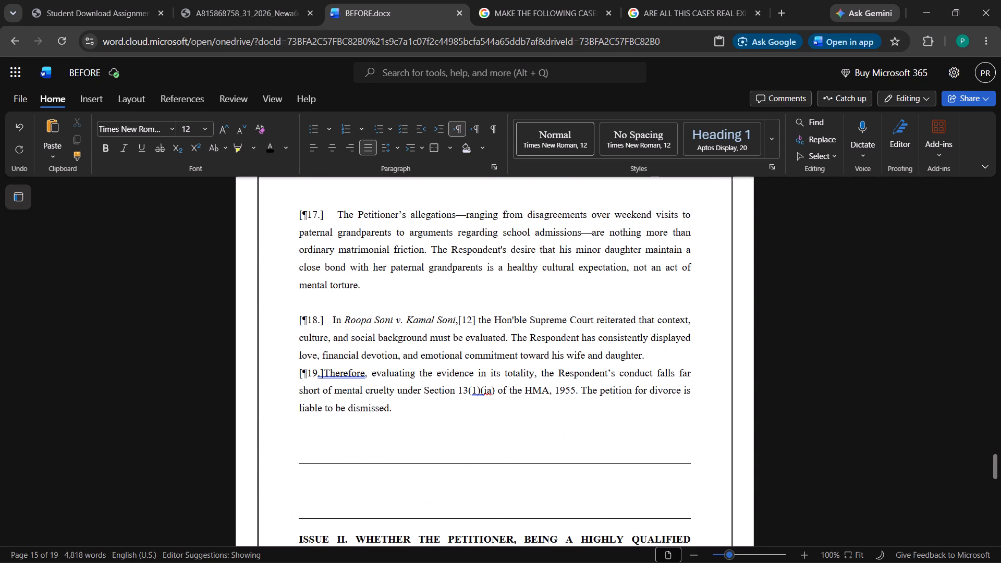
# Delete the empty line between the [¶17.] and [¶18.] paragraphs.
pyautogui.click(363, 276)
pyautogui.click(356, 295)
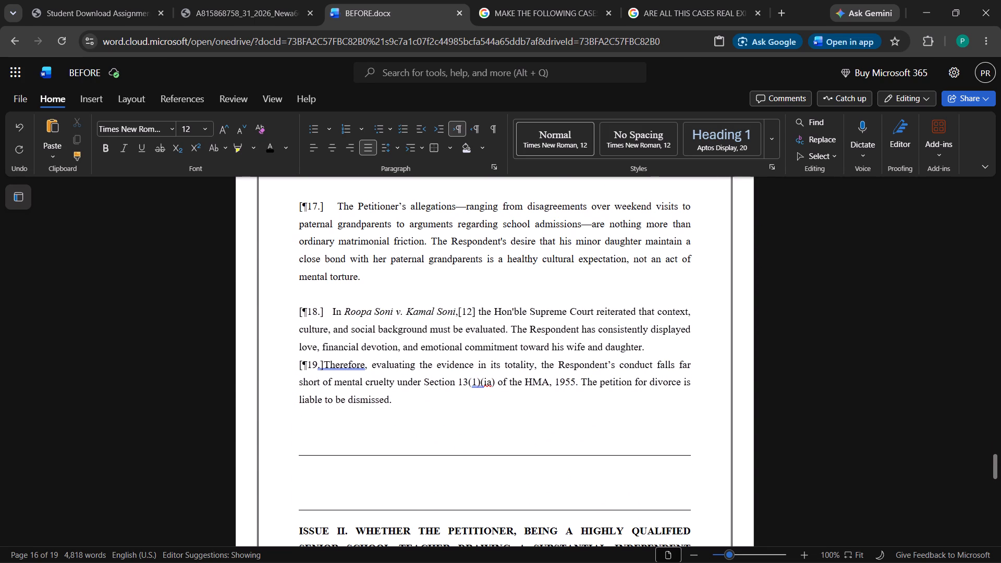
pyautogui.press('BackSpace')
# Add space after the [¶17.] paragraph to separate it from [¶18.].
pyautogui.click(342, 279)
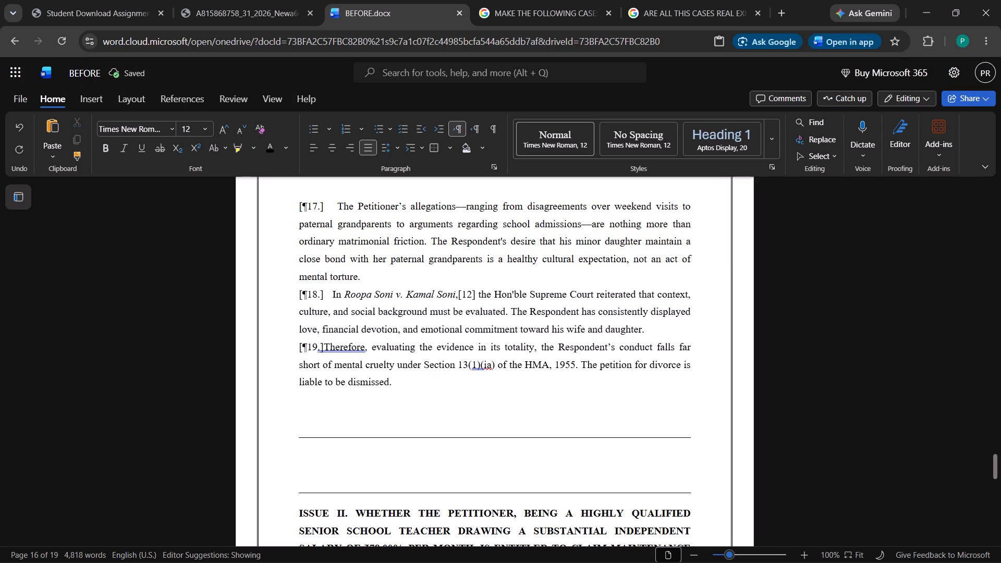
pyautogui.click(386, 151)
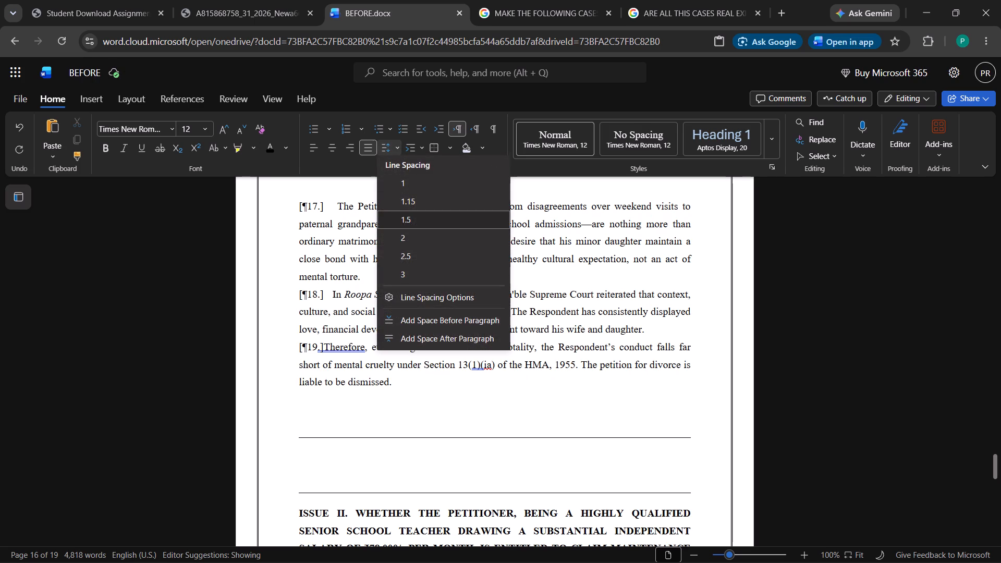
pyautogui.click(432, 335)
pyautogui.click(340, 336)
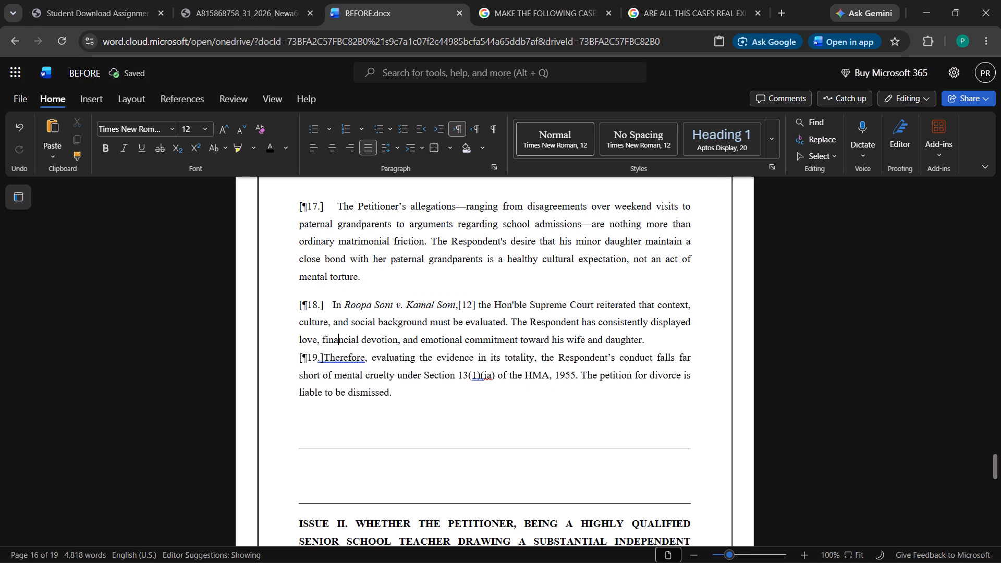
# Add space after the [¶18.] paragraph to separate it from [¶19.].
pyautogui.click(381, 144)
pyautogui.click(433, 336)
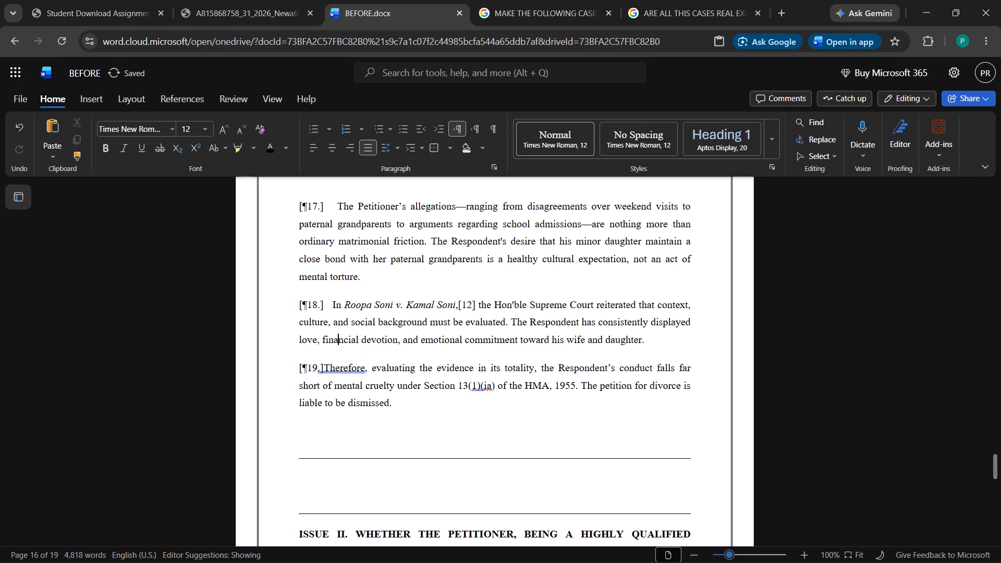
# Delete the empty lines between the end of the [¶19.] paragraph and the horizontal divider above Issue II.
pyautogui.scroll(-2, 351, 333)
pyautogui.click(348, 289)
pyautogui.click(357, 324)
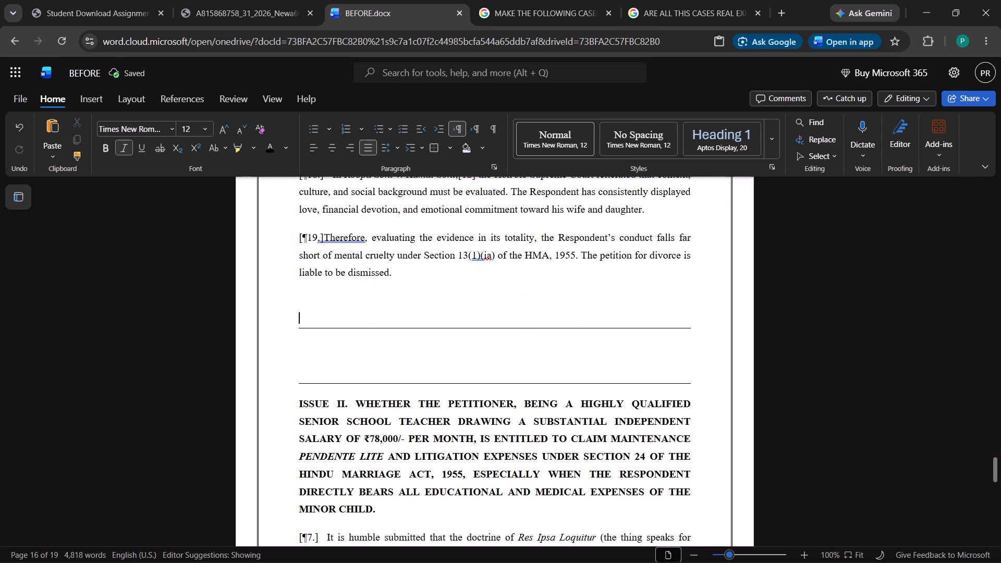
pyautogui.press('BackSpace')
pyautogui.press('BackSpace')
# Review the spacing of the Issue I paragraphs and headings from [¶19.] back up to the ARGUMENTS ADVANCED heading.
pyautogui.scroll(6, 357, 327)
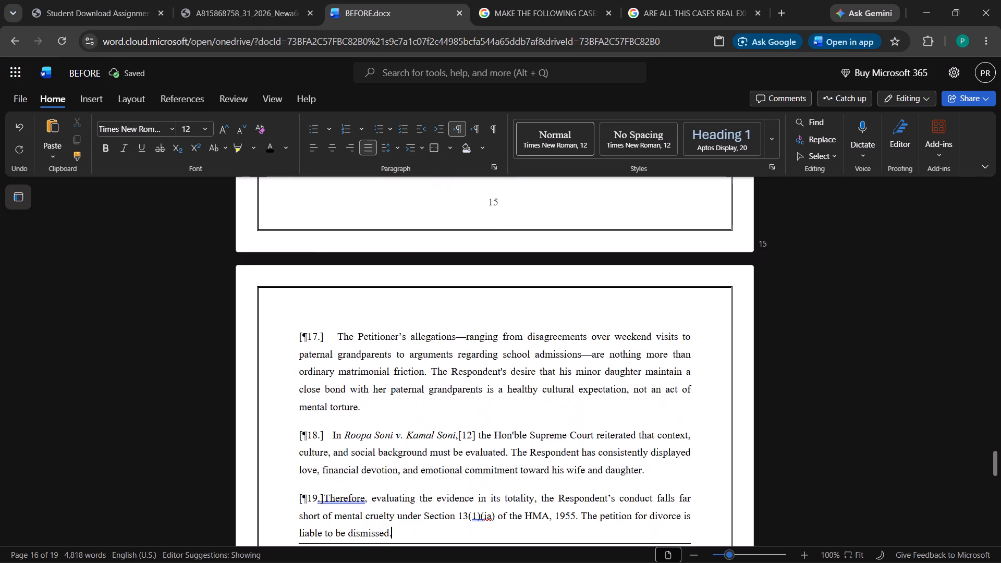
pyautogui.scroll(3, 357, 328)
pyautogui.scroll(-1, 357, 328)
pyautogui.scroll(10, 357, 328)
pyautogui.scroll(-1, 357, 328)
pyautogui.scroll(7, 357, 328)
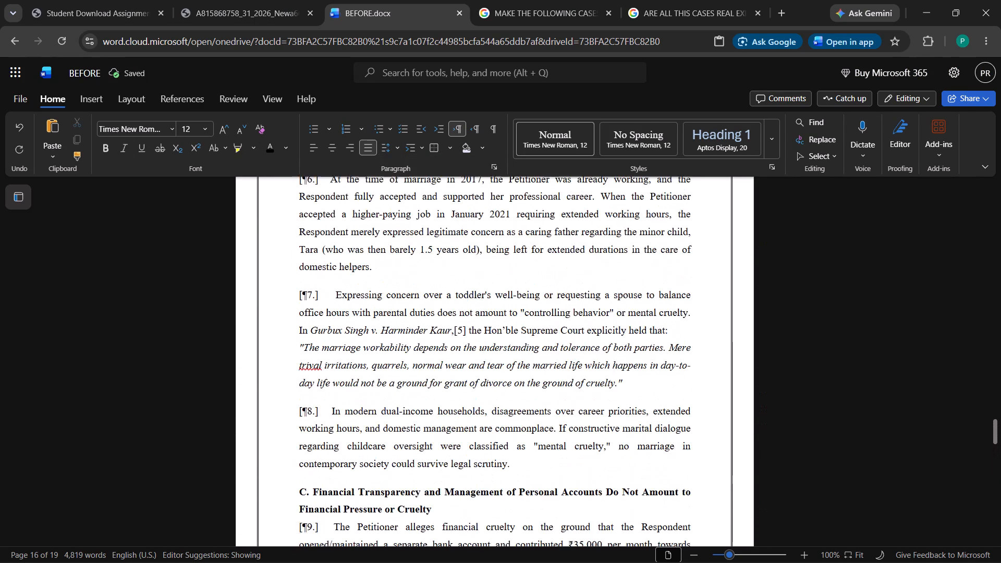
pyautogui.scroll(6, 357, 328)
pyautogui.scroll(-2, 357, 328)
pyautogui.scroll(10, 357, 328)
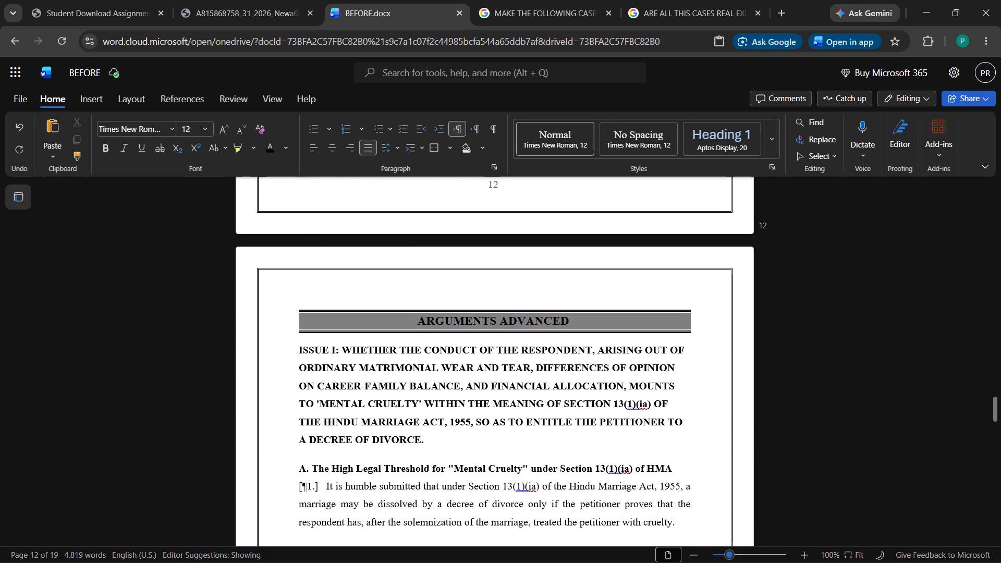
pyautogui.scroll(6, 680, 364)
# Examine the arguments from the Issue I heading through Issues II and III, down to the closing [¶17.] paragraph.
pyautogui.scroll(-9, 680, 364)
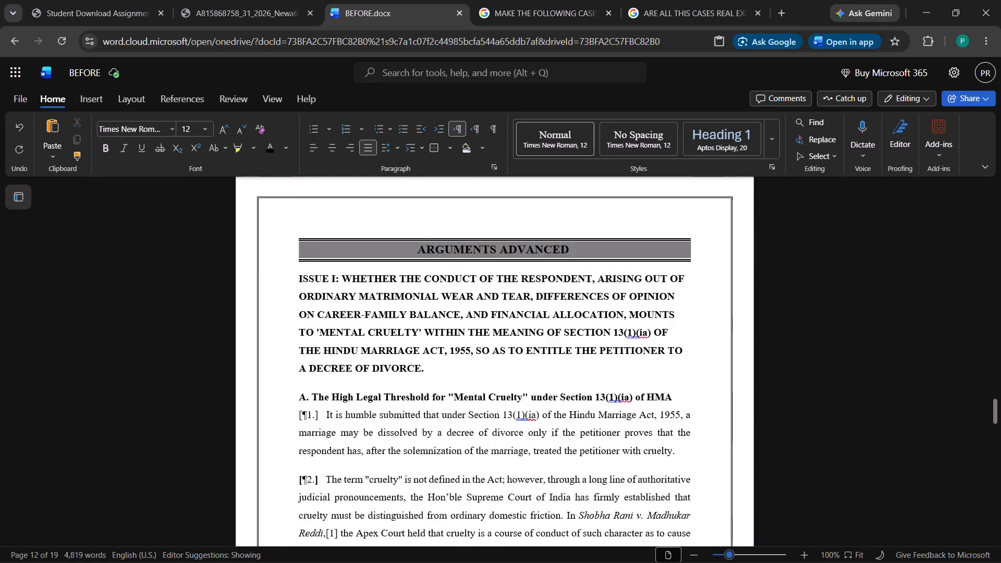
pyautogui.scroll(-6, 680, 364)
pyautogui.scroll(1, 680, 364)
pyautogui.scroll(-1, 638, 414)
pyautogui.scroll(1, 637, 413)
pyautogui.scroll(-7, 637, 413)
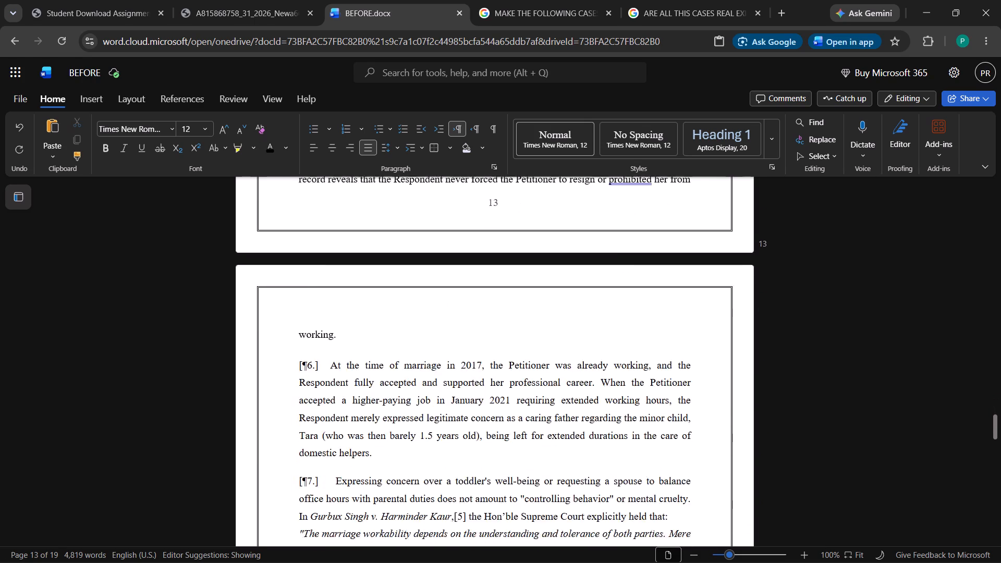
pyautogui.scroll(-19, 634, 410)
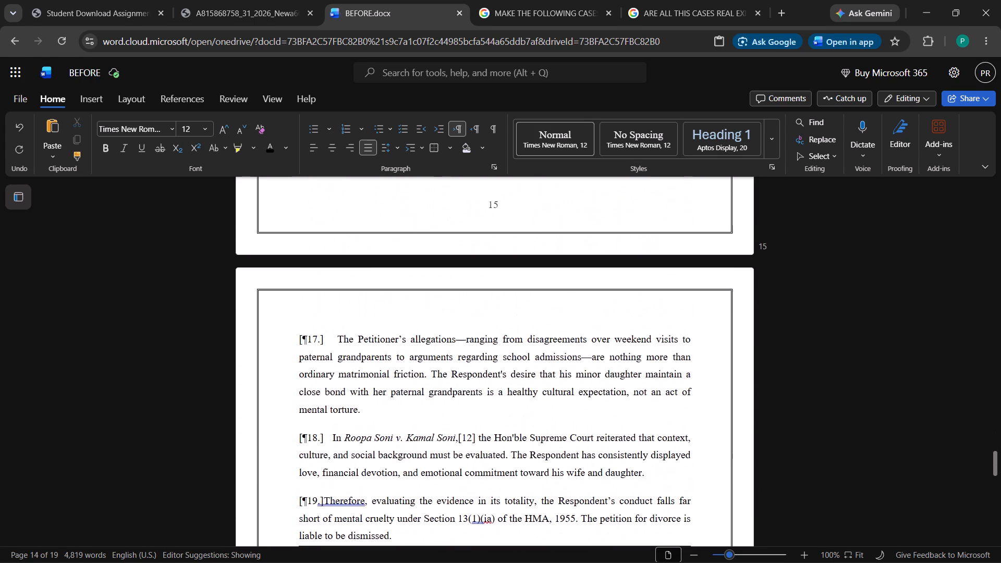
pyautogui.scroll(-13, 629, 403)
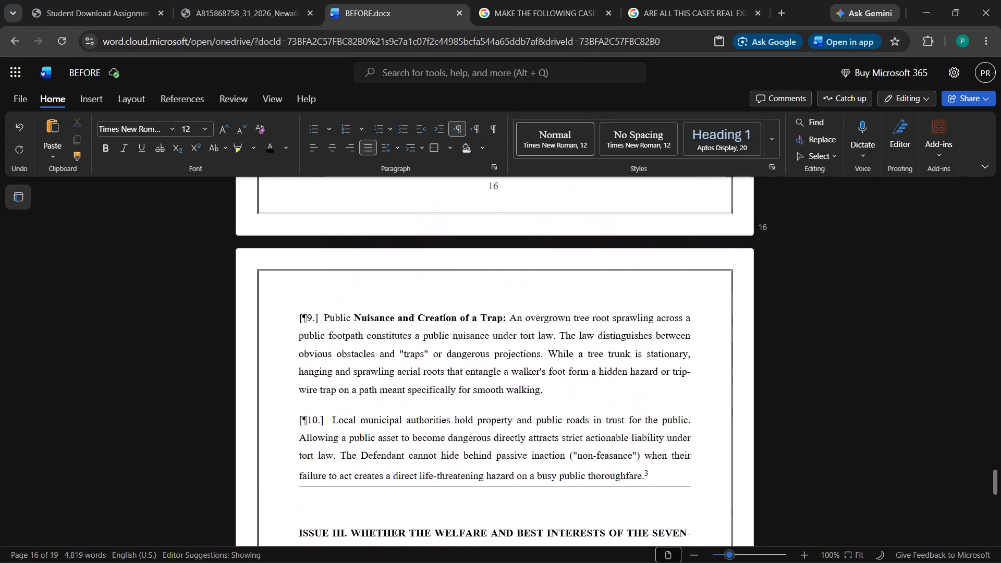
pyautogui.scroll(-1, 629, 403)
pyautogui.scroll(5, 629, 403)
pyautogui.scroll(-5, 629, 403)
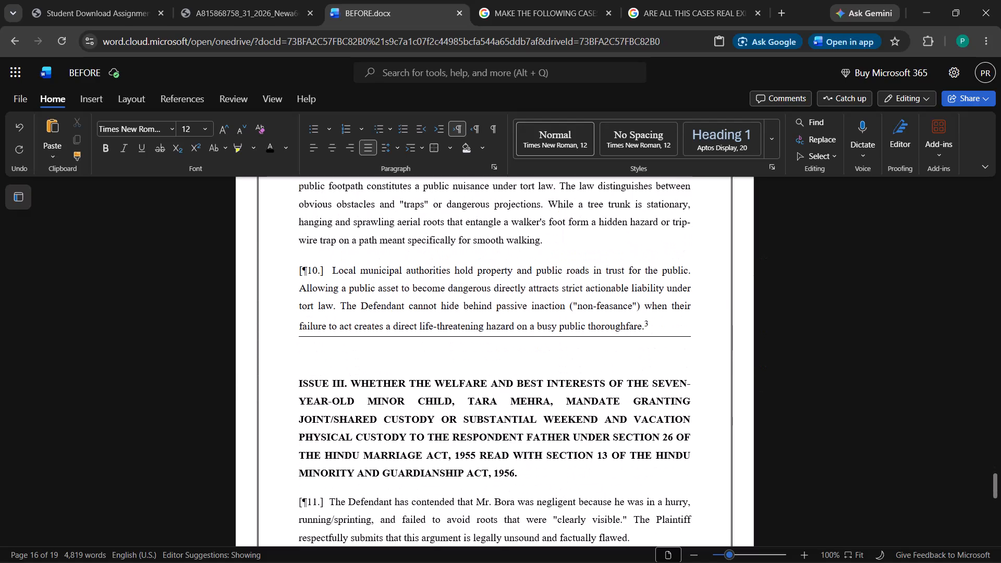
pyautogui.scroll(-3, 629, 403)
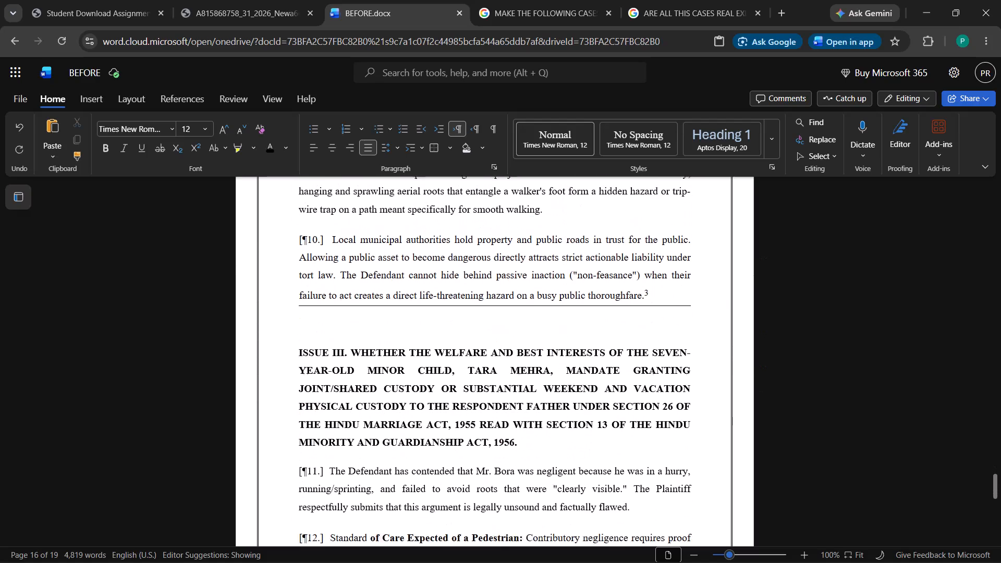
pyautogui.scroll(1, 629, 403)
pyautogui.scroll(-11, 629, 403)
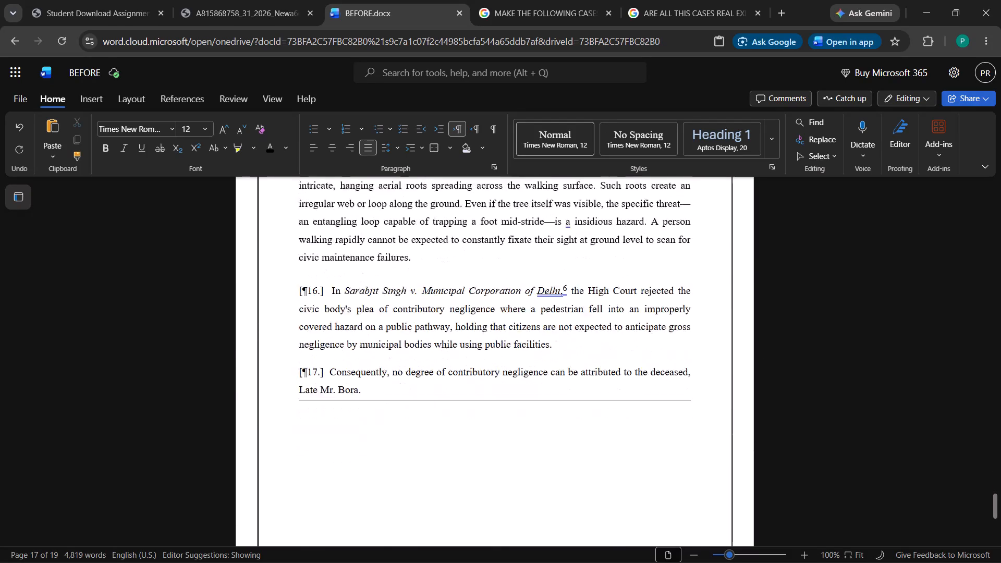
# Compare the layout and divider lines around the Issue II heading with the preceding Issue I sections D and E.
pyautogui.scroll(20, 629, 403)
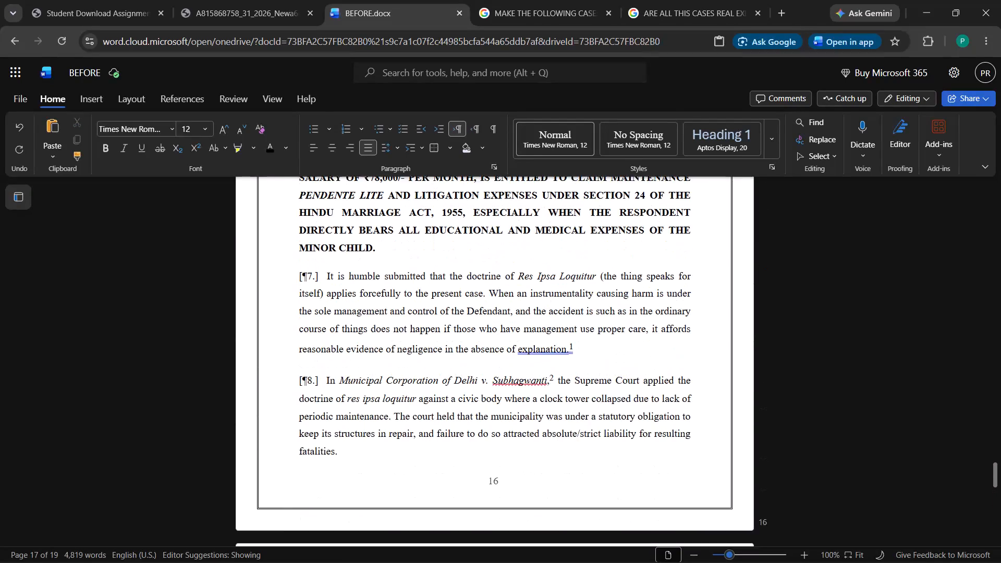
pyautogui.scroll(1, 629, 403)
pyautogui.scroll(-1, 629, 403)
pyautogui.scroll(7, 629, 403)
pyautogui.scroll(-2, 629, 403)
pyautogui.scroll(5, 629, 403)
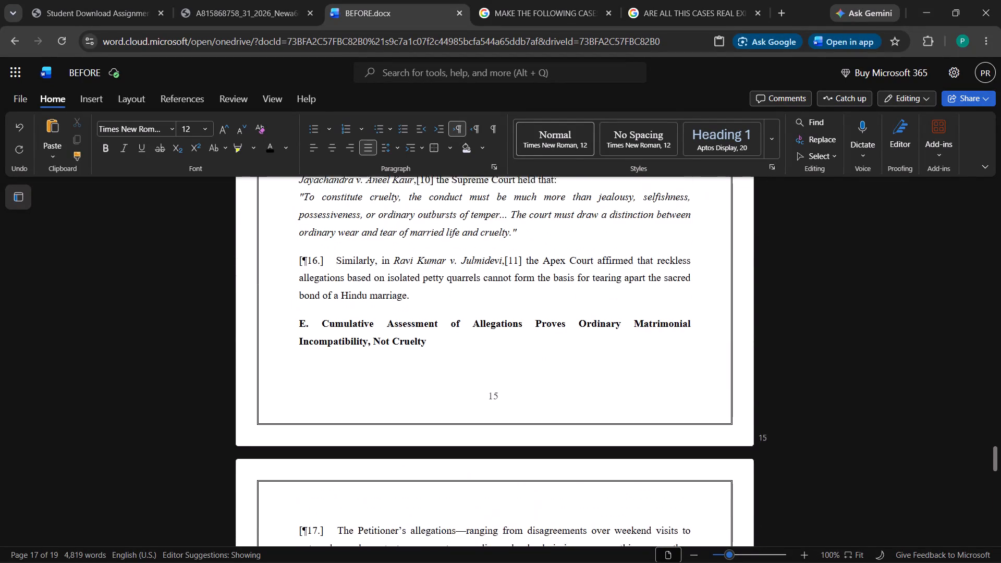
pyautogui.scroll(7, 629, 403)
pyautogui.scroll(-6, 629, 403)
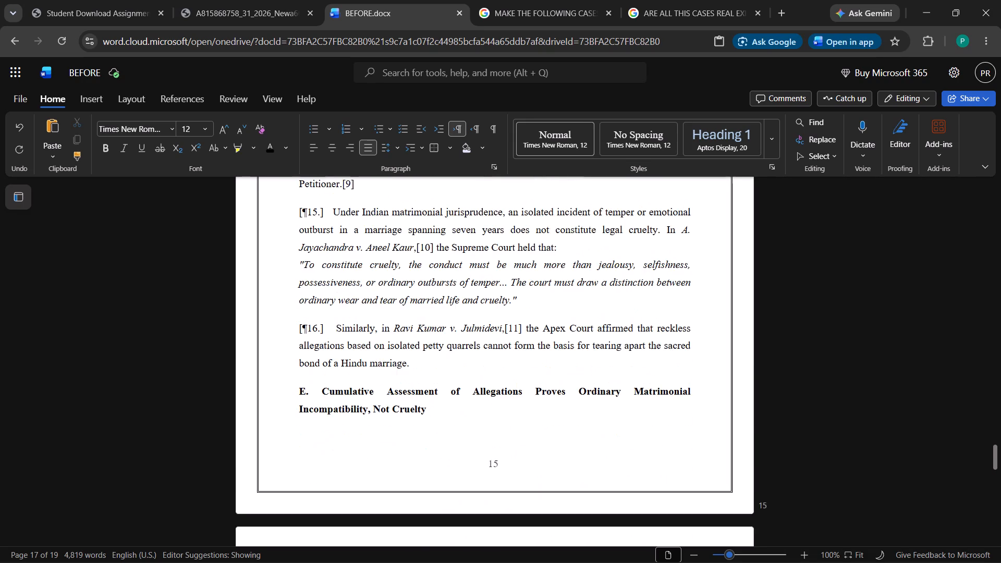
pyautogui.scroll(-4, 628, 401)
pyautogui.scroll(2, 628, 401)
pyautogui.scroll(-6, 628, 401)
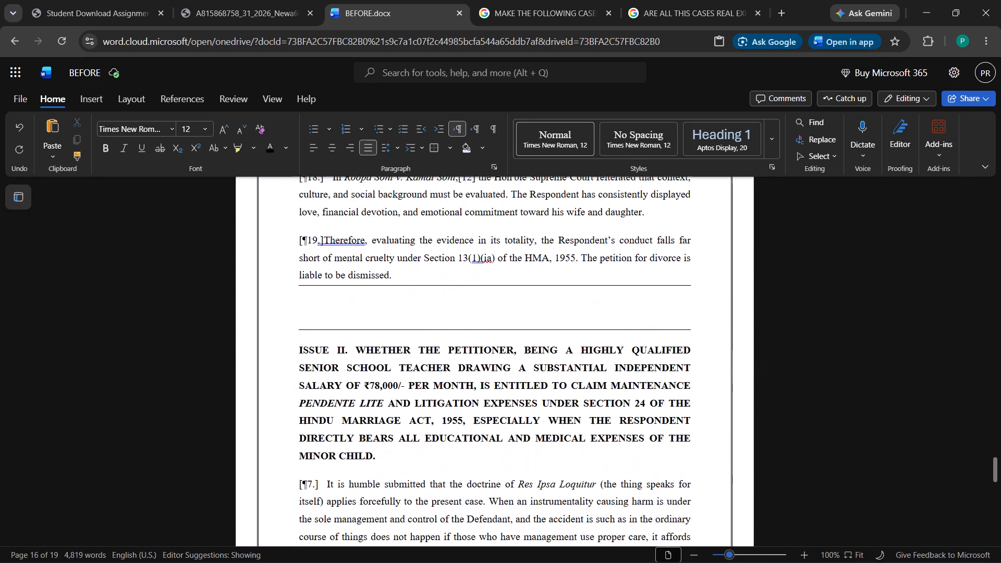
pyautogui.scroll(1, 628, 400)
pyautogui.scroll(-1, 628, 400)
# Insert a horizontal divider line between the ARGUMENTS ADVANCED heading and the ISSUE I heading.
pyautogui.scroll(17, 628, 400)
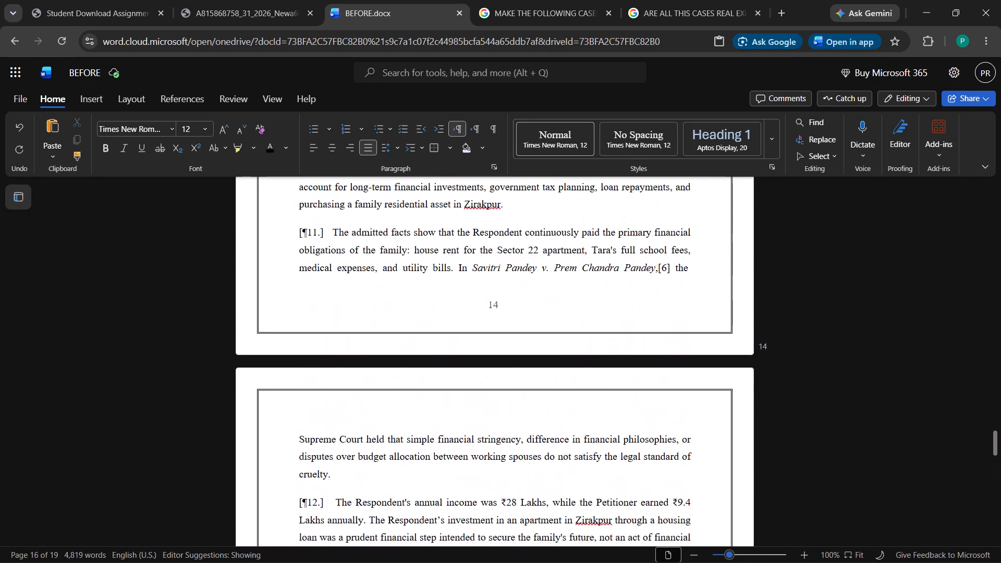
pyautogui.scroll(2, 628, 400)
pyautogui.scroll(-1, 628, 400)
pyautogui.scroll(14, 628, 400)
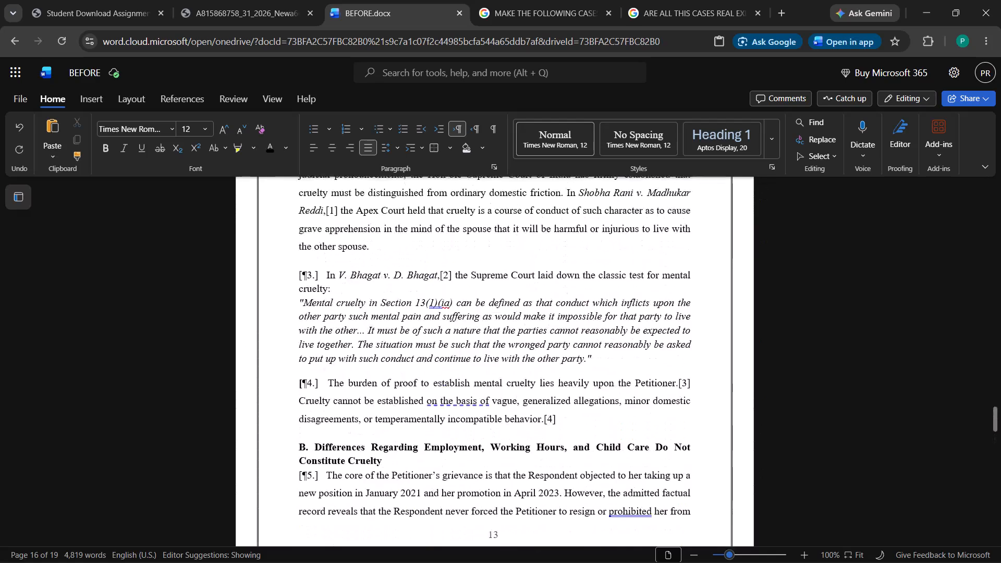
pyautogui.scroll(6, 628, 400)
pyautogui.click(701, 335)
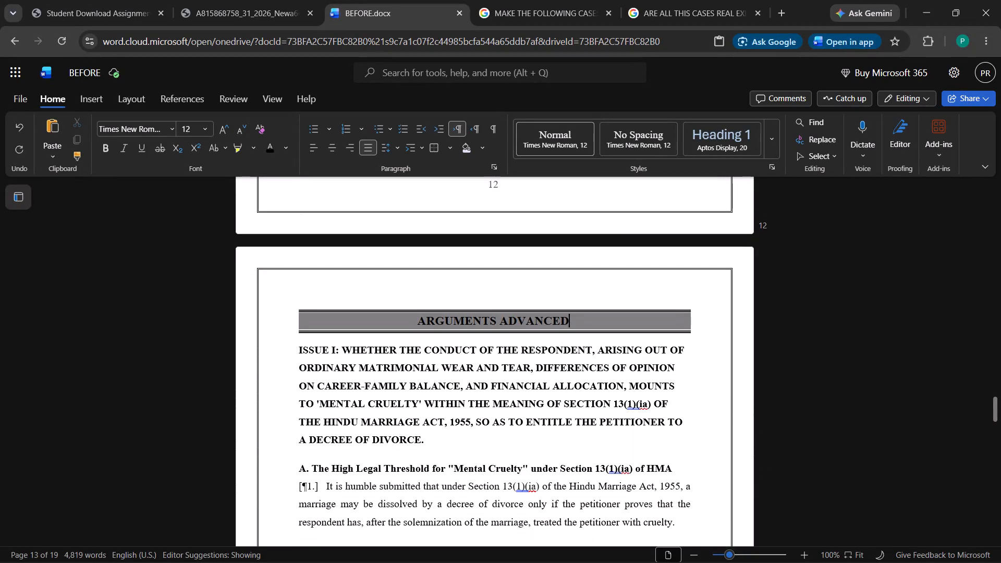
pyautogui.click(300, 347)
pyautogui.write('---')
pyautogui.press('Return')
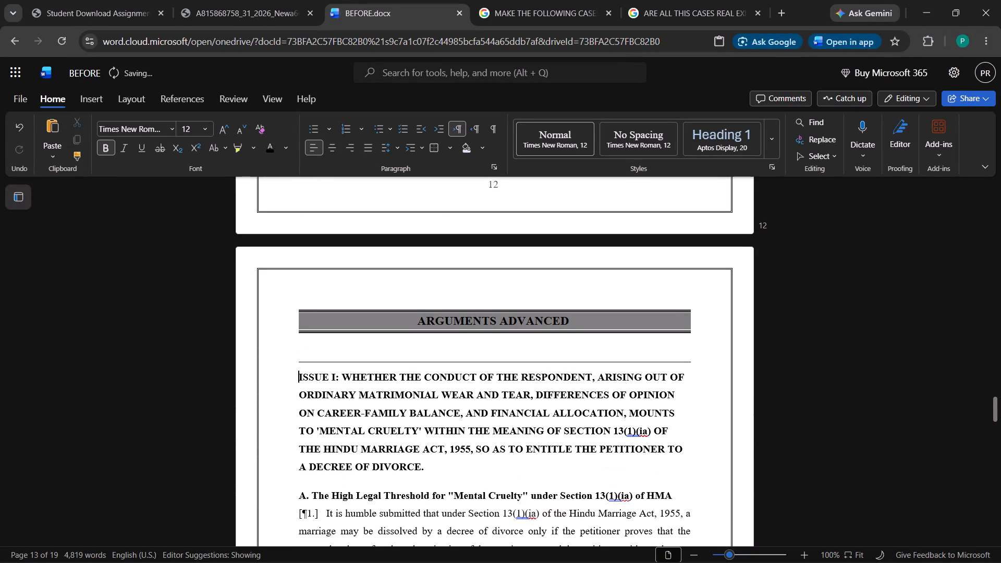
# Review the arguments from Issue I through Issue III to the PRAYER FOR THE RELIEF heading, examining spacing and divider lines.
pyautogui.scroll(-13, 411, 381)
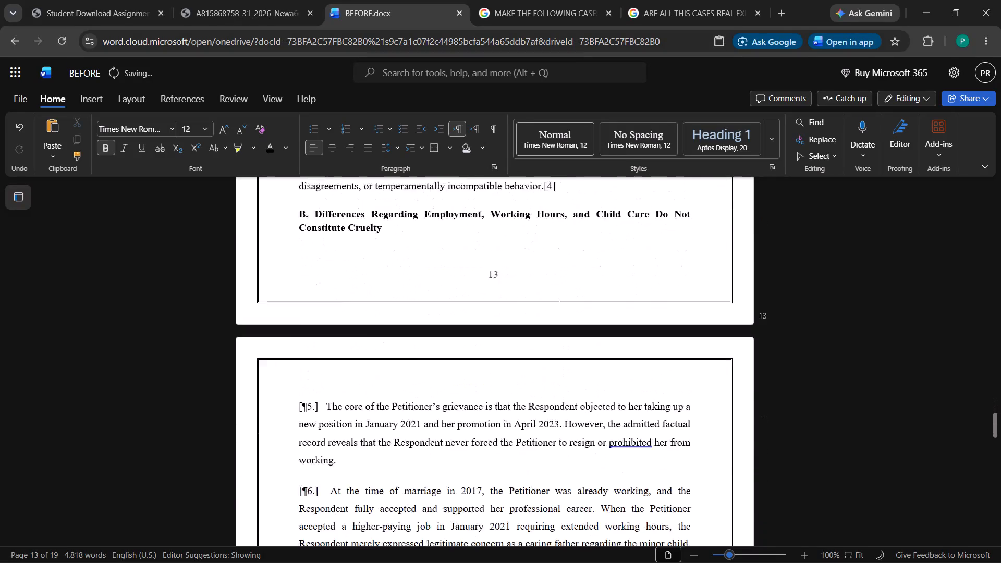
pyautogui.scroll(-18, 418, 381)
pyautogui.scroll(-3, 418, 381)
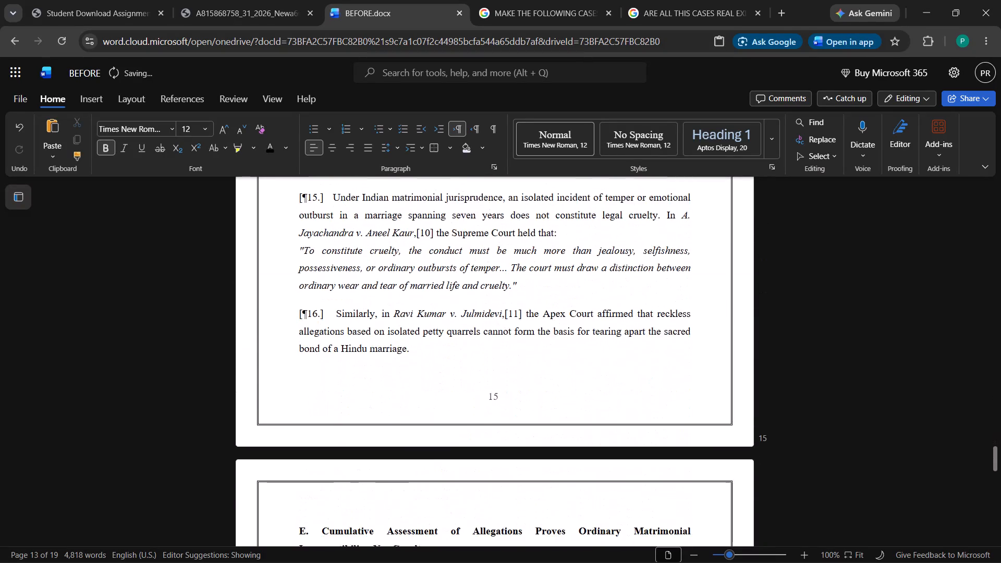
pyautogui.scroll(-5, 418, 381)
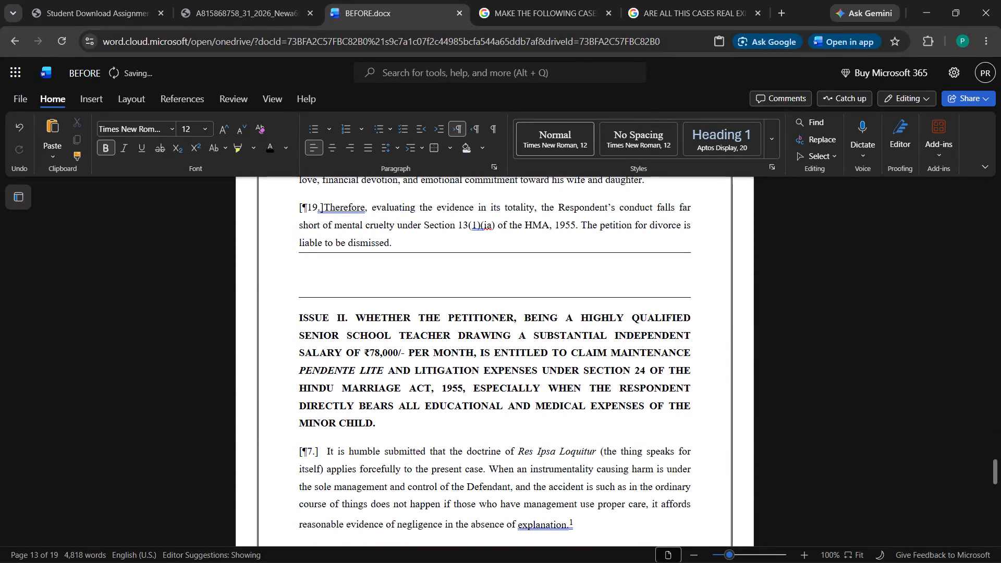
pyautogui.scroll(-4, 398, 408)
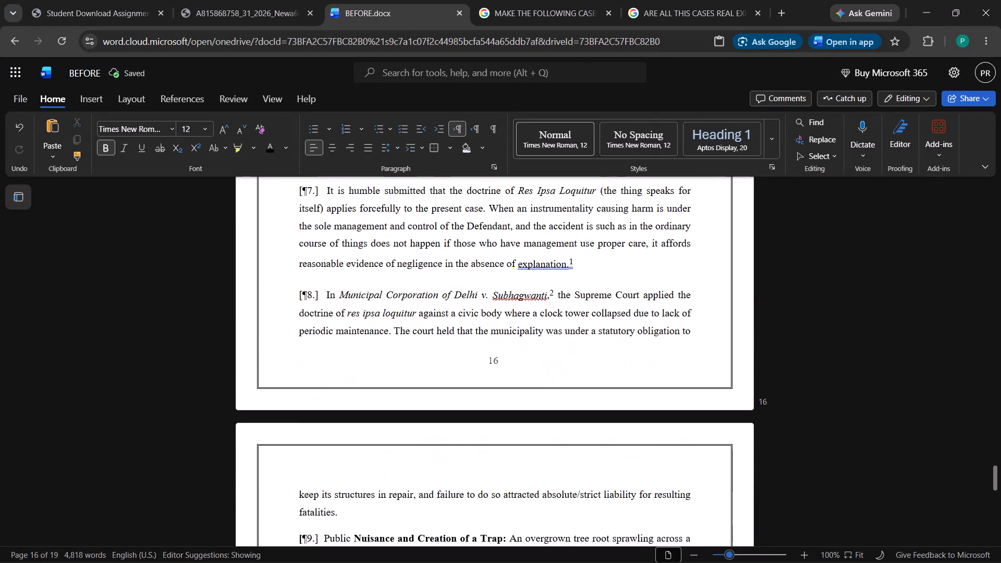
pyautogui.scroll(2, 398, 408)
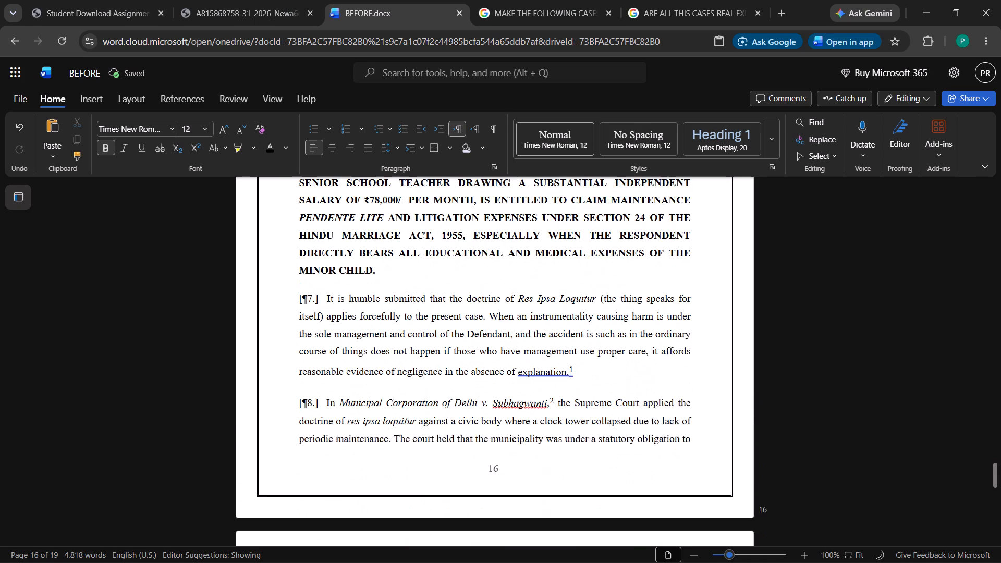
pyautogui.scroll(-9, 398, 408)
pyautogui.scroll(1, 398, 408)
pyautogui.scroll(-8, 398, 408)
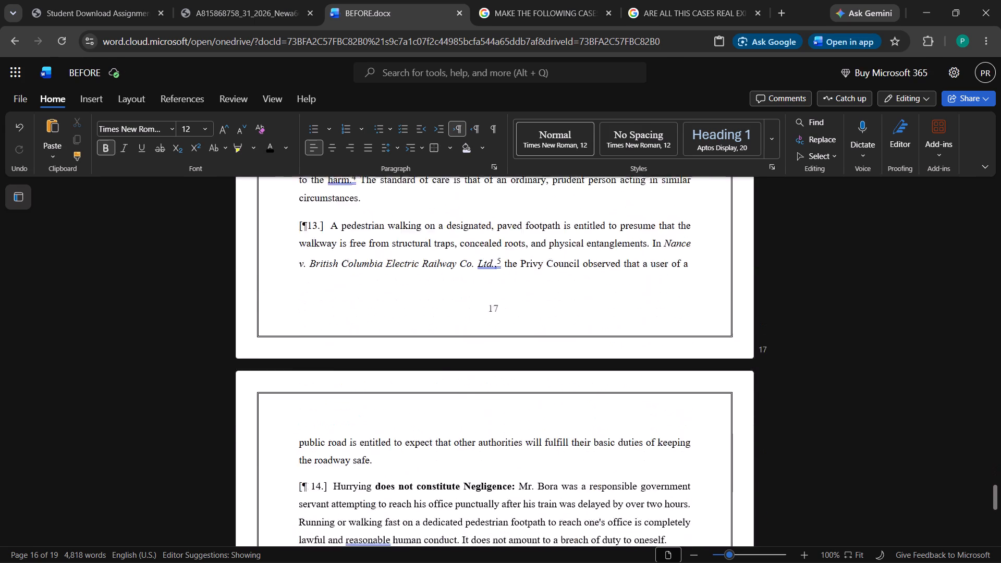
pyautogui.scroll(-6, 398, 408)
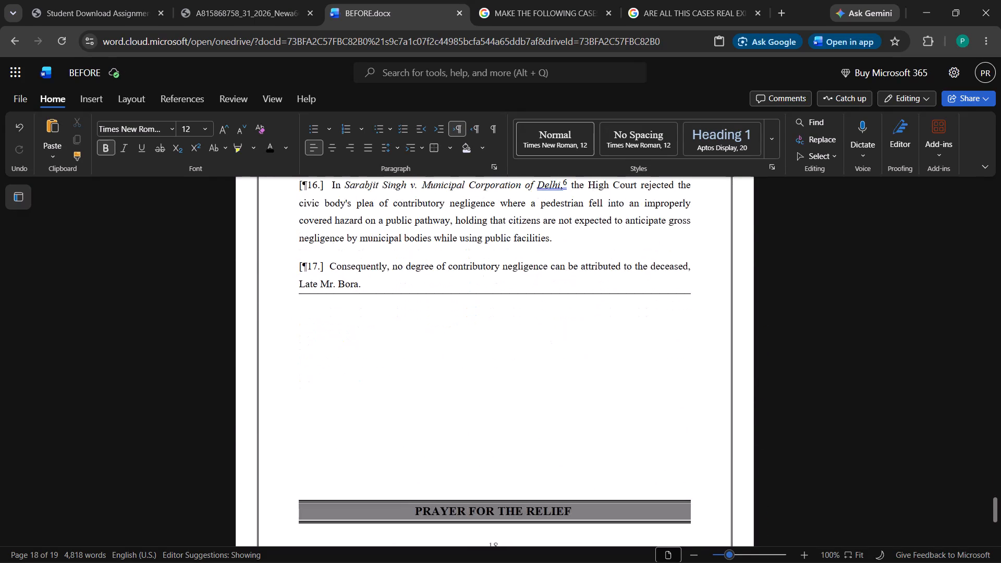